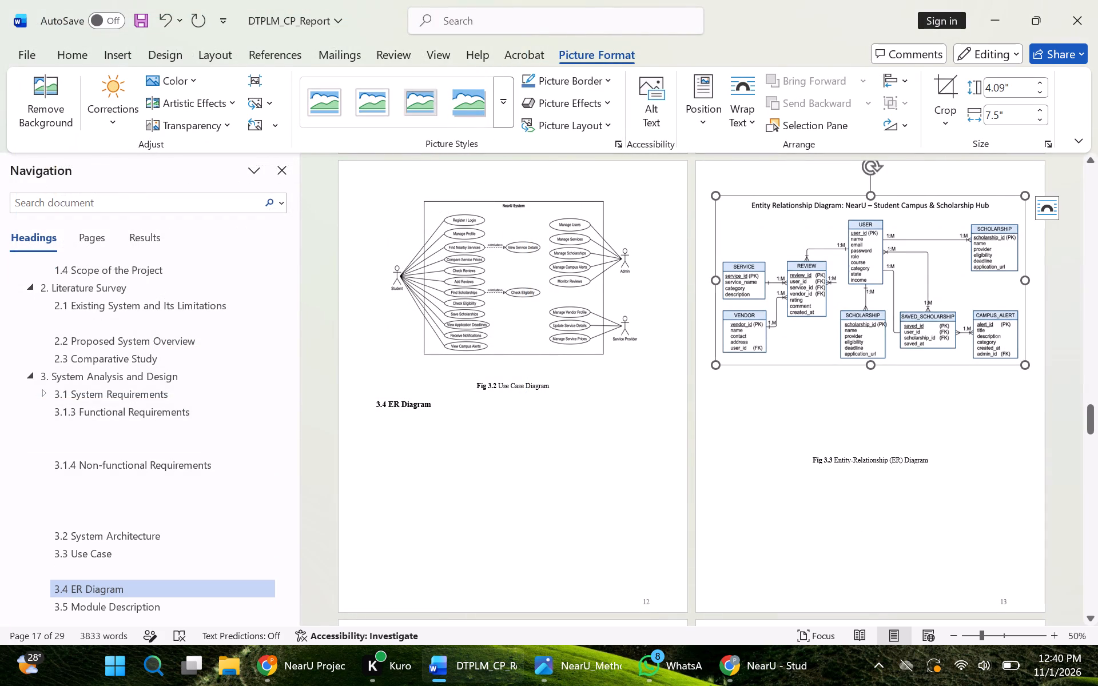
# Shrink the inserted ER diagram picture to about 3.32" wide by 1.81" high.
pyautogui.moveTo(1027, 361); pyautogui.dragTo(917, 289)
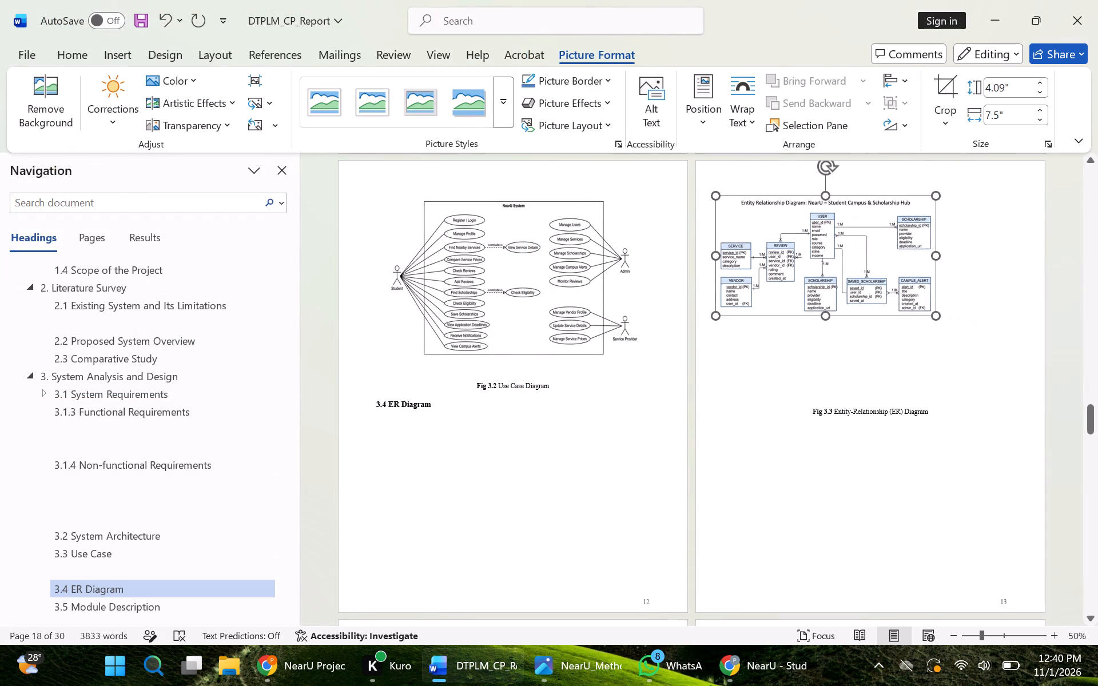
pyautogui.moveTo(917, 289); pyautogui.dragTo(853, 234)
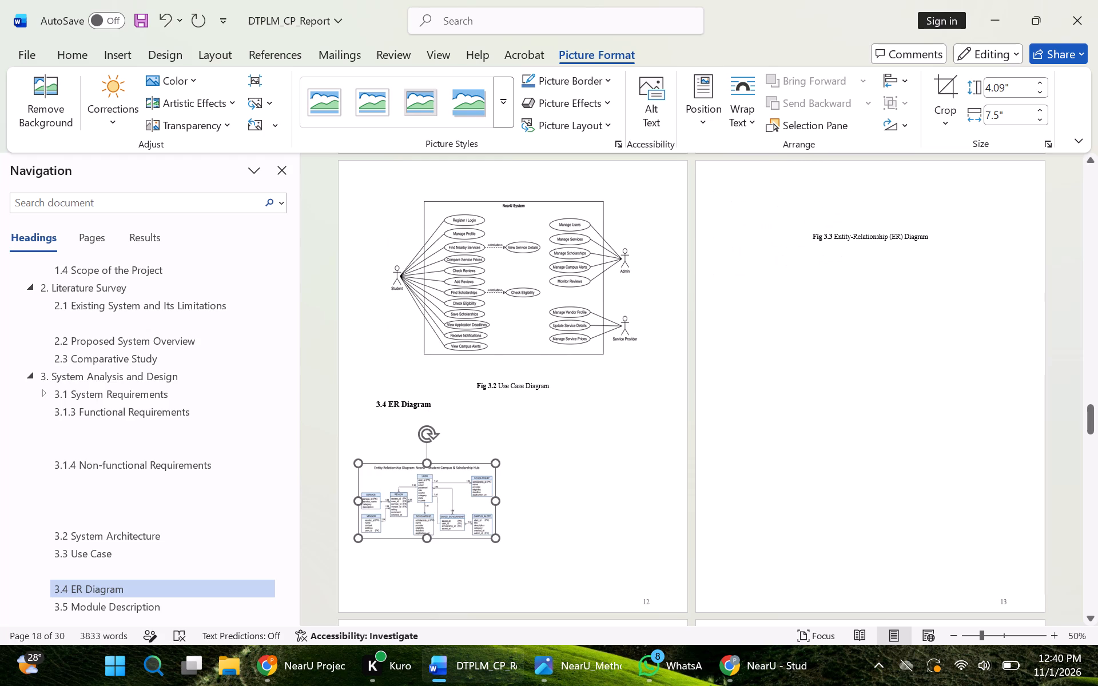
# Set the ER diagram picture's text wrapping to Tight and move it directly below the 3.4 ER Diagram heading.
pyautogui.moveTo(458, 499); pyautogui.dragTo(480, 465)
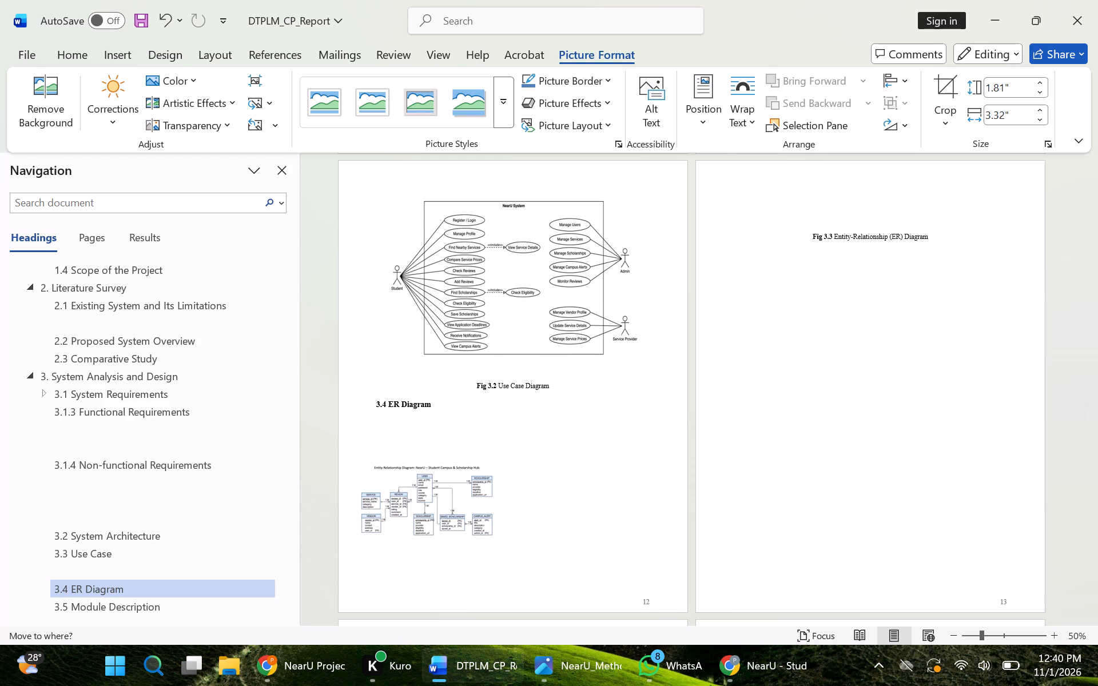
pyautogui.rightClick(460, 469)
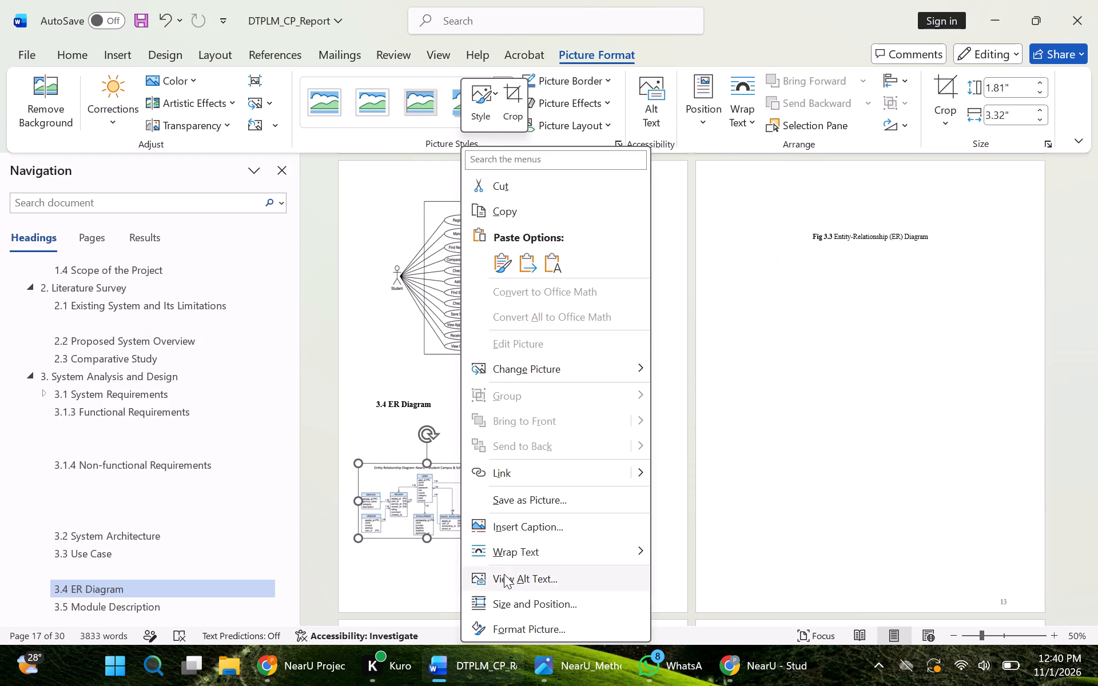
pyautogui.click(694, 406)
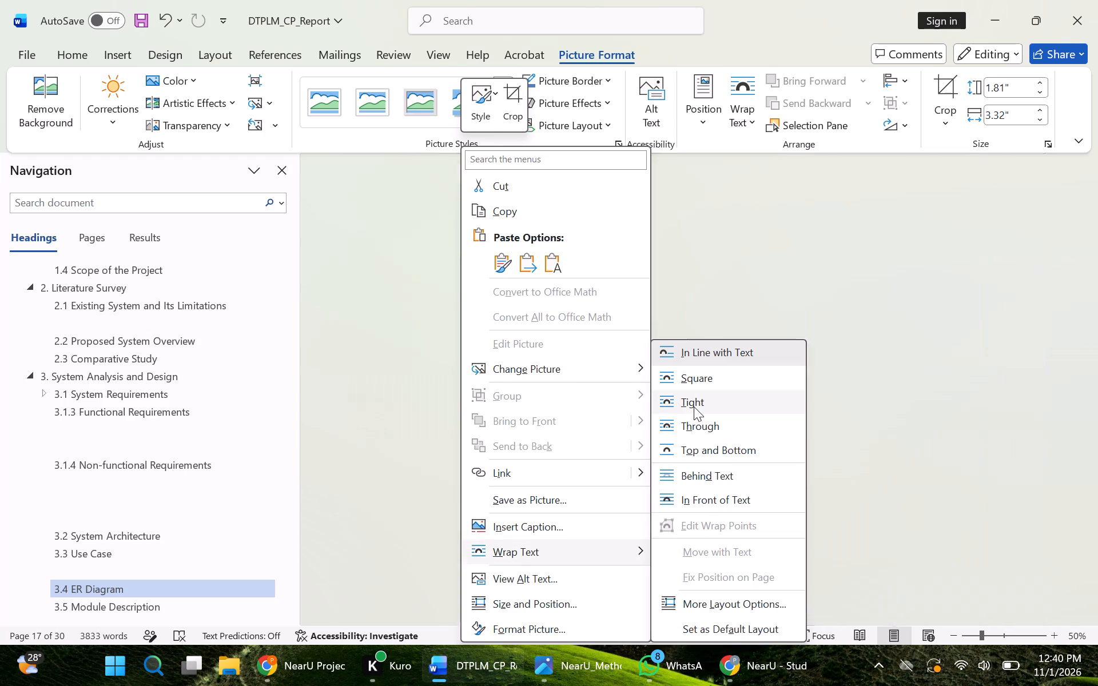
pyautogui.moveTo(385, 529); pyautogui.dragTo(412, 492)
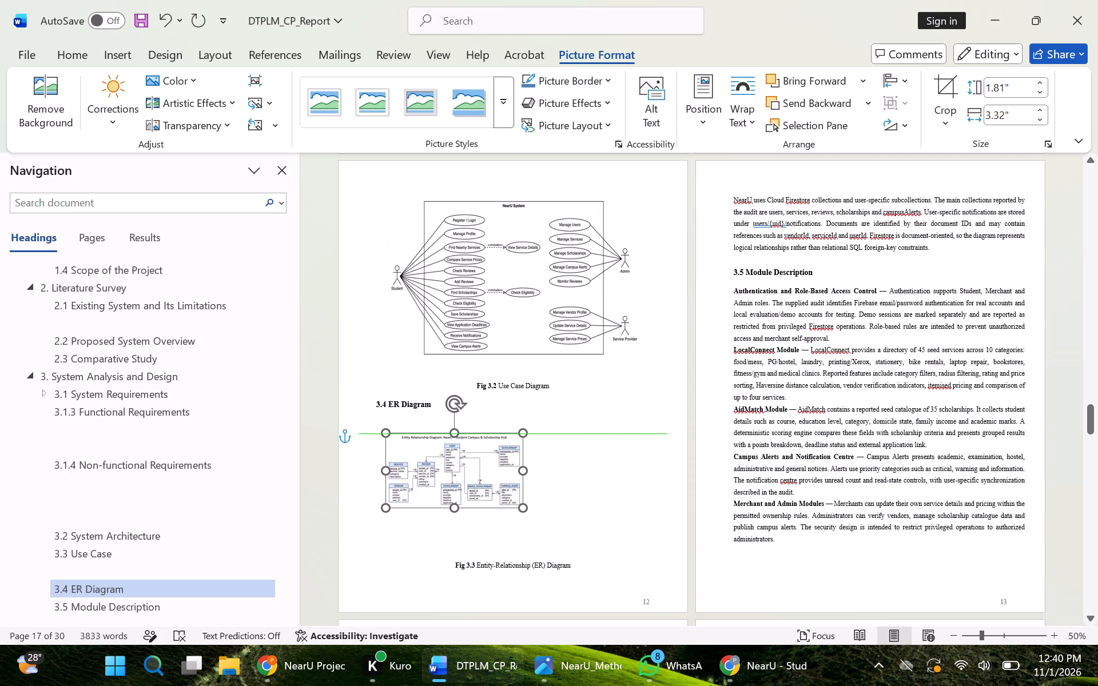
pyautogui.moveTo(412, 492); pyautogui.dragTo(408, 472)
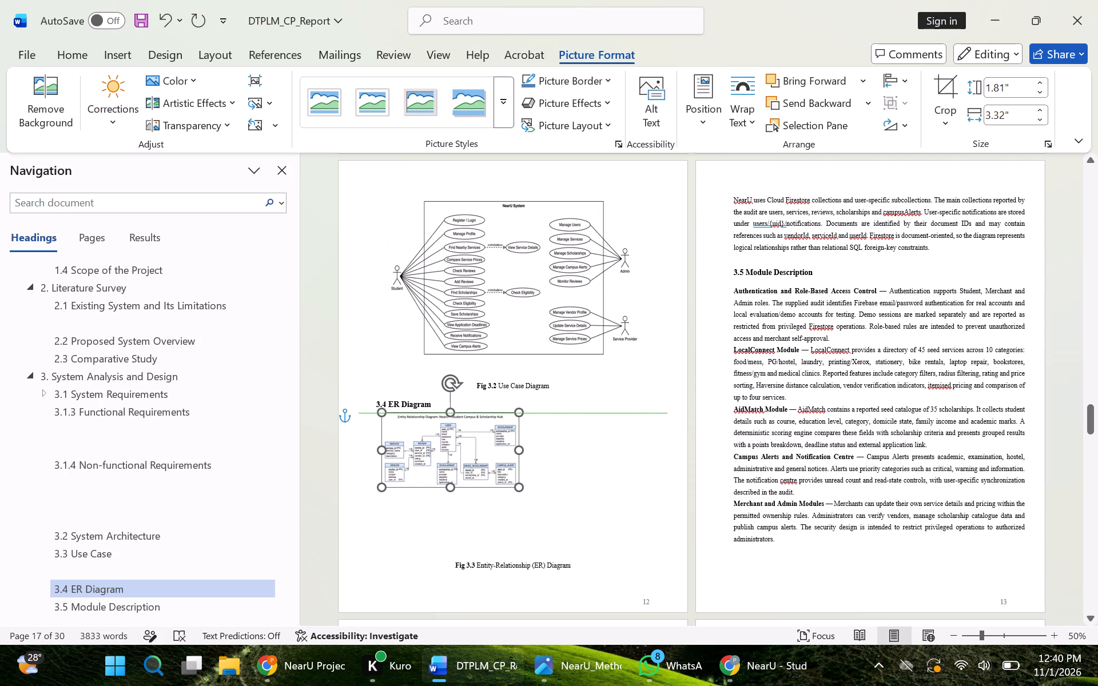
pyautogui.moveTo(408, 472); pyautogui.dragTo(408, 482)
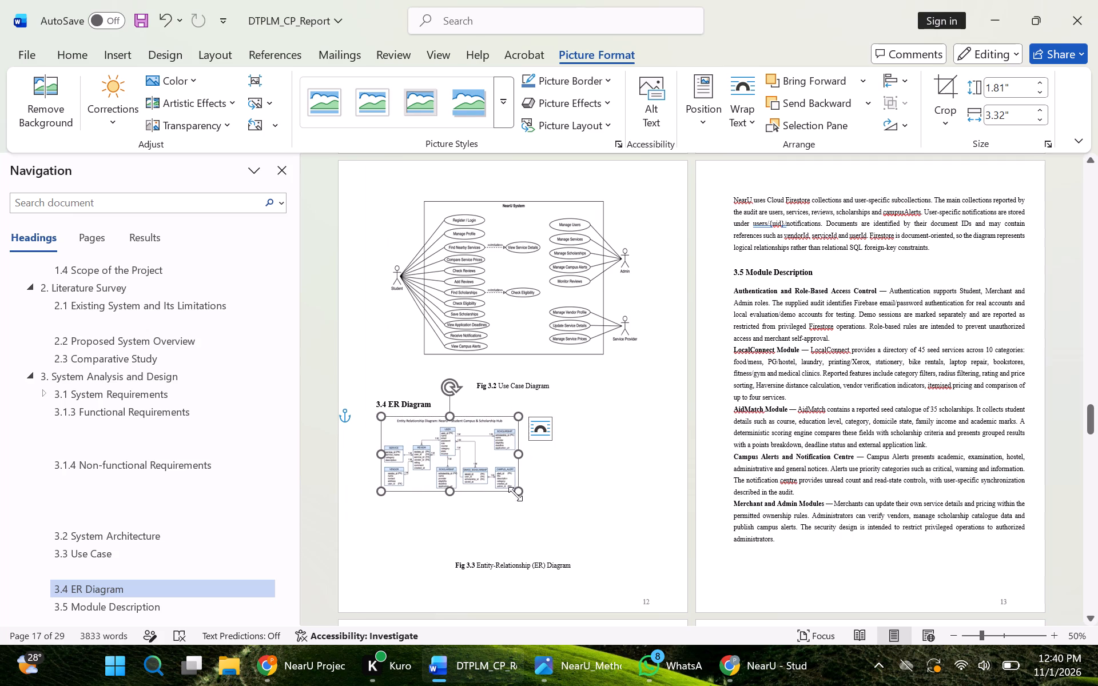
# Enlarge the ER diagram picture to about 6.93" by 3.78", filling the space between the section heading and the Fig 3.3 caption.
pyautogui.moveTo(516, 494); pyautogui.dragTo(640, 543)
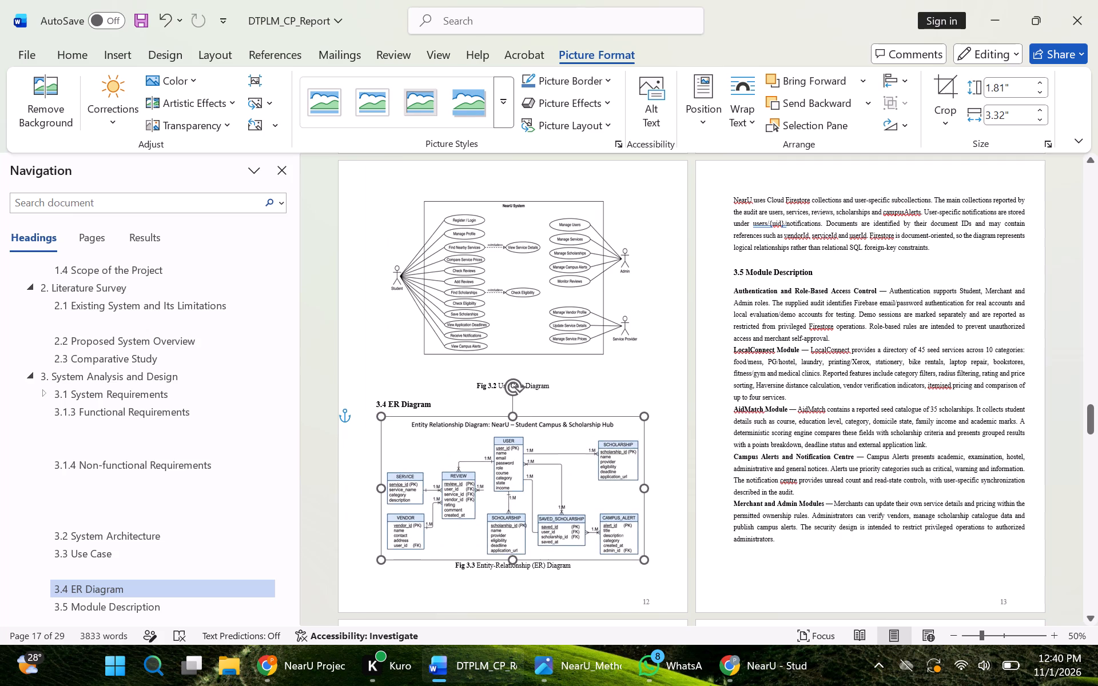
pyautogui.moveTo(640, 543); pyautogui.dragTo(670, 536)
pyautogui.moveTo(536, 505); pyautogui.dragTo(534, 498)
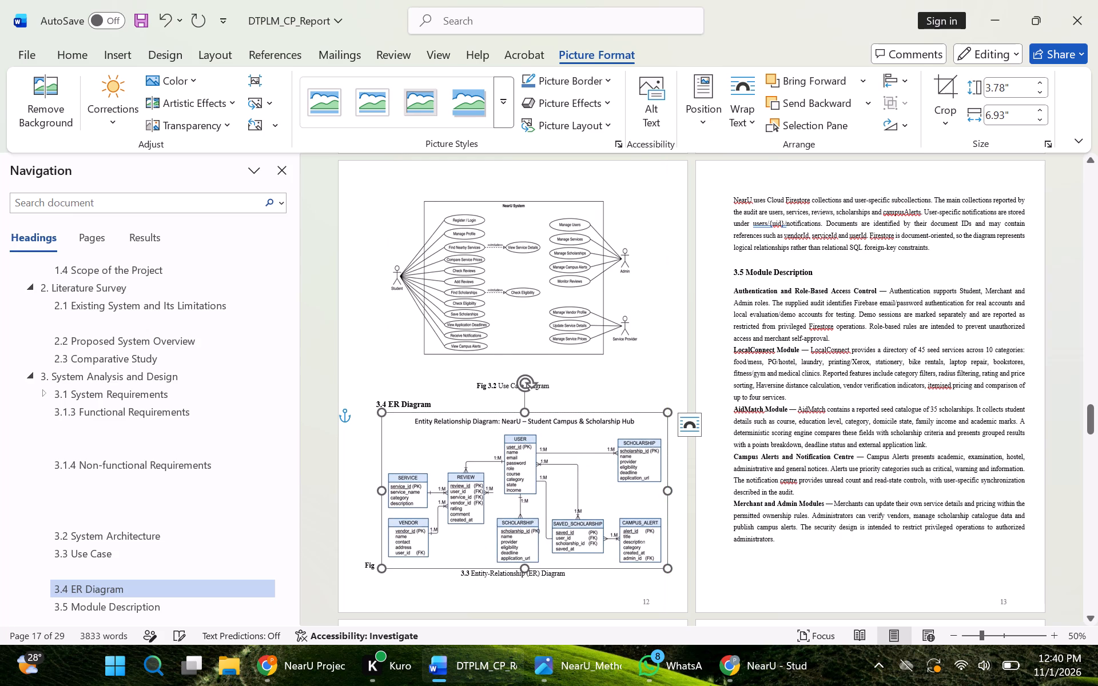
# Crop the title line off the top of the ER diagram picture.
pyautogui.click(602, 42)
pyautogui.click(932, 89)
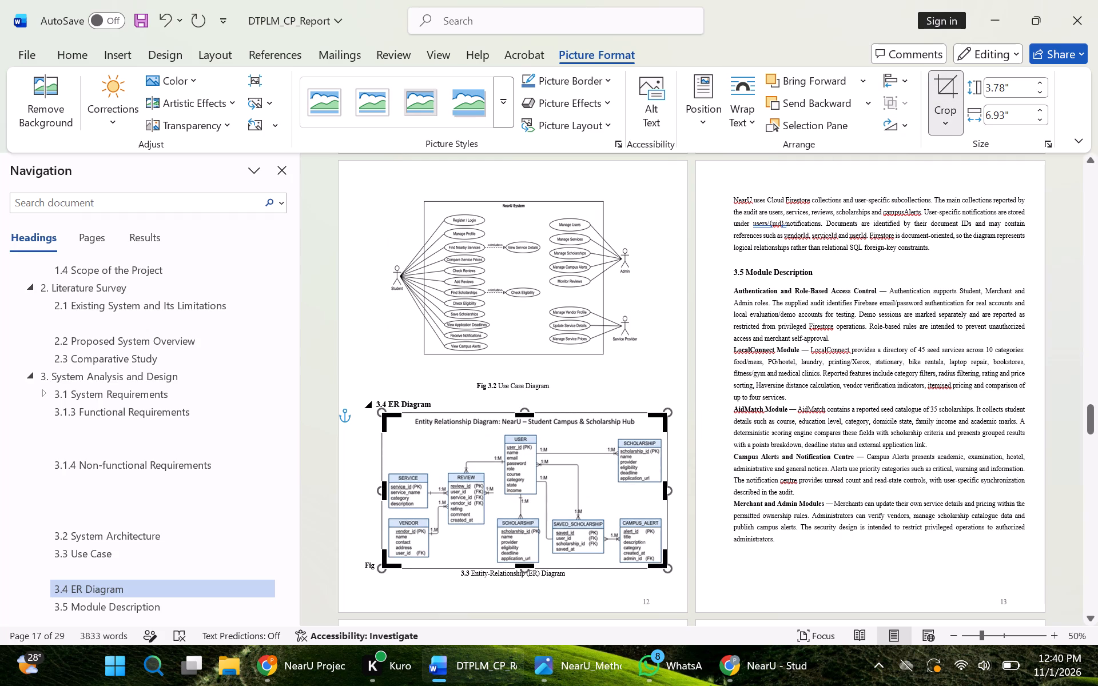
pyautogui.moveTo(522, 412); pyautogui.dragTo(522, 429)
pyautogui.click(641, 359)
# Reposition the cropped ER diagram between the 3.4 ER Diagram heading and the Fig 3.3 caption, keeping the caption on one line.
pyautogui.moveTo(501, 512); pyautogui.dragTo(501, 507)
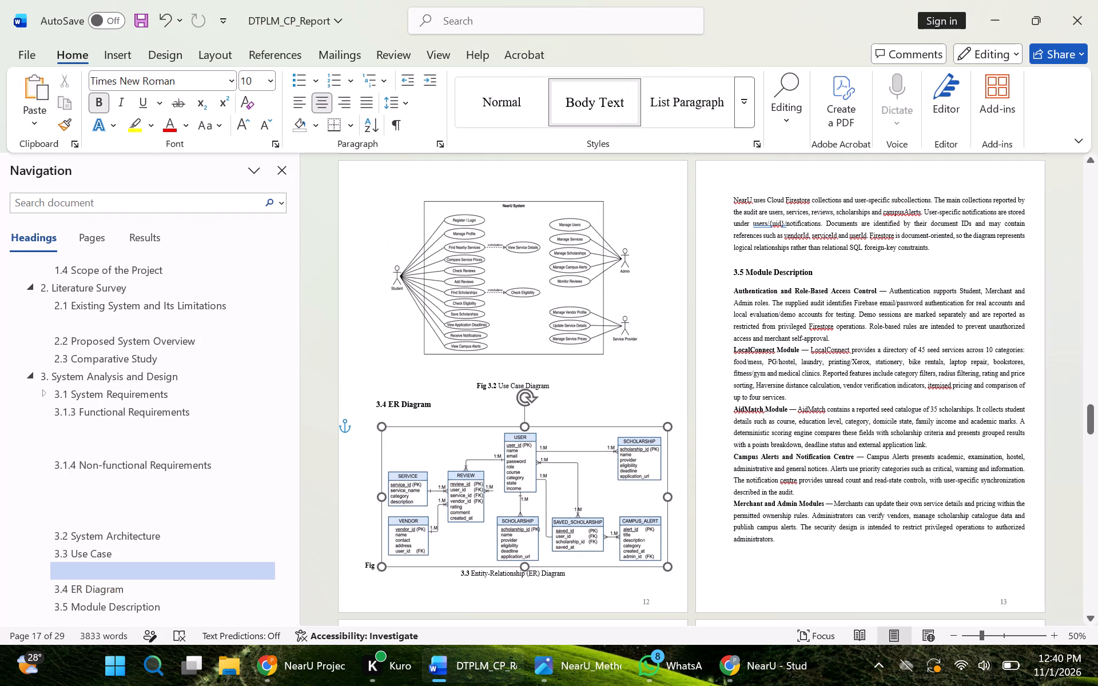
pyautogui.moveTo(501, 507); pyautogui.dragTo(496, 501)
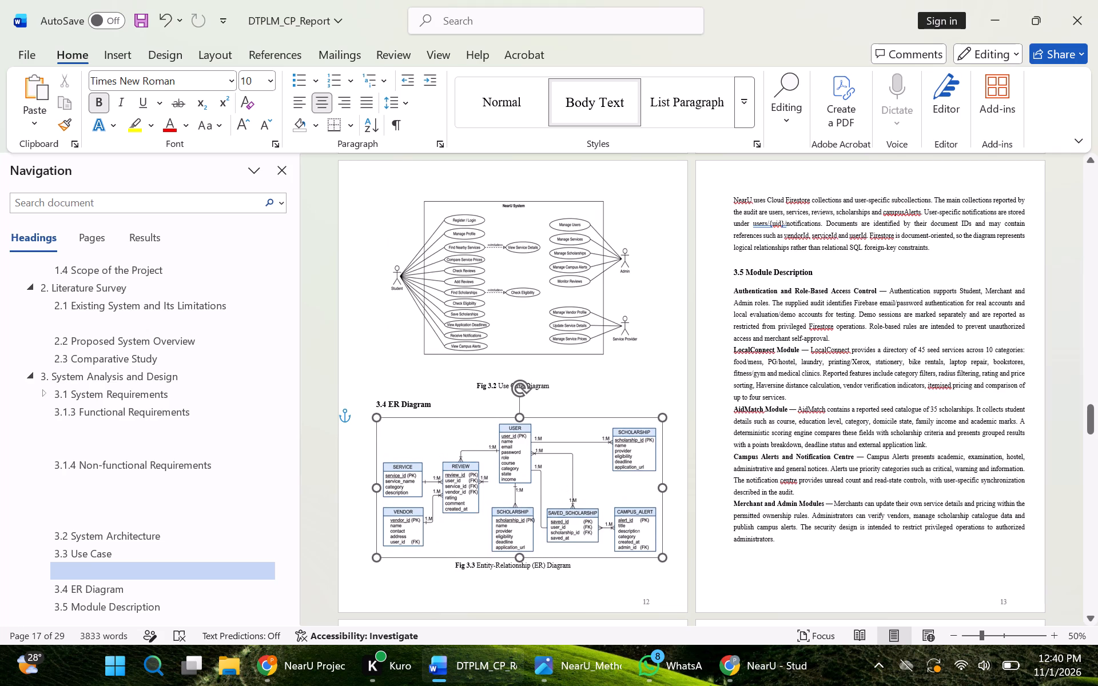
pyautogui.moveTo(496, 501); pyautogui.dragTo(496, 500)
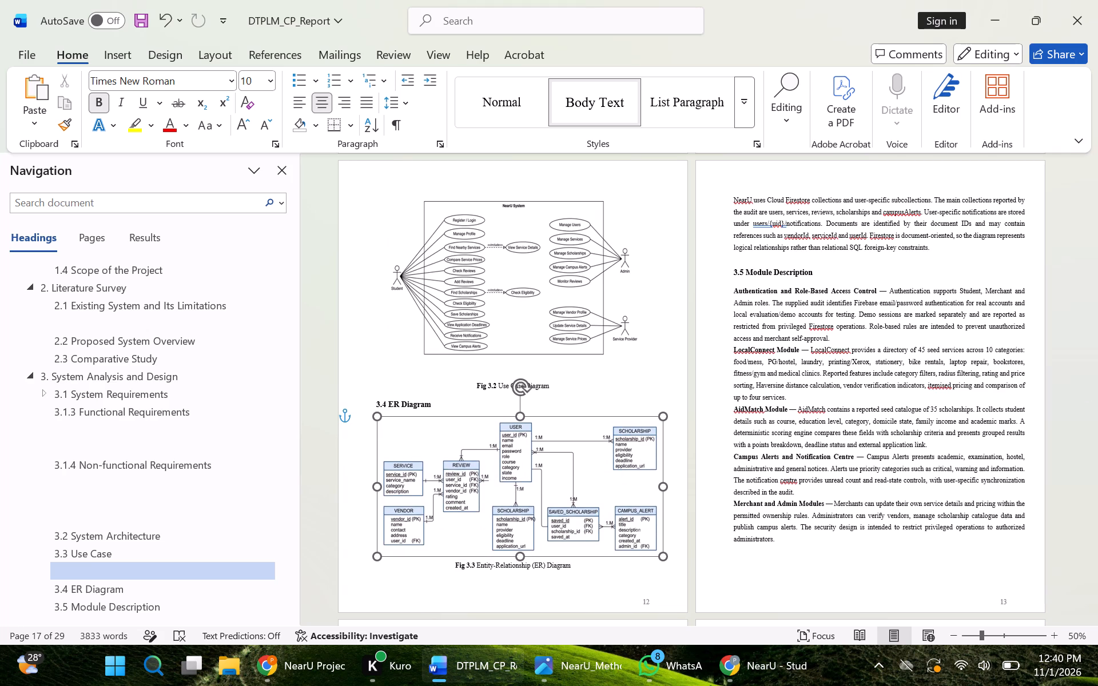
pyautogui.moveTo(496, 500); pyautogui.dragTo(499, 500)
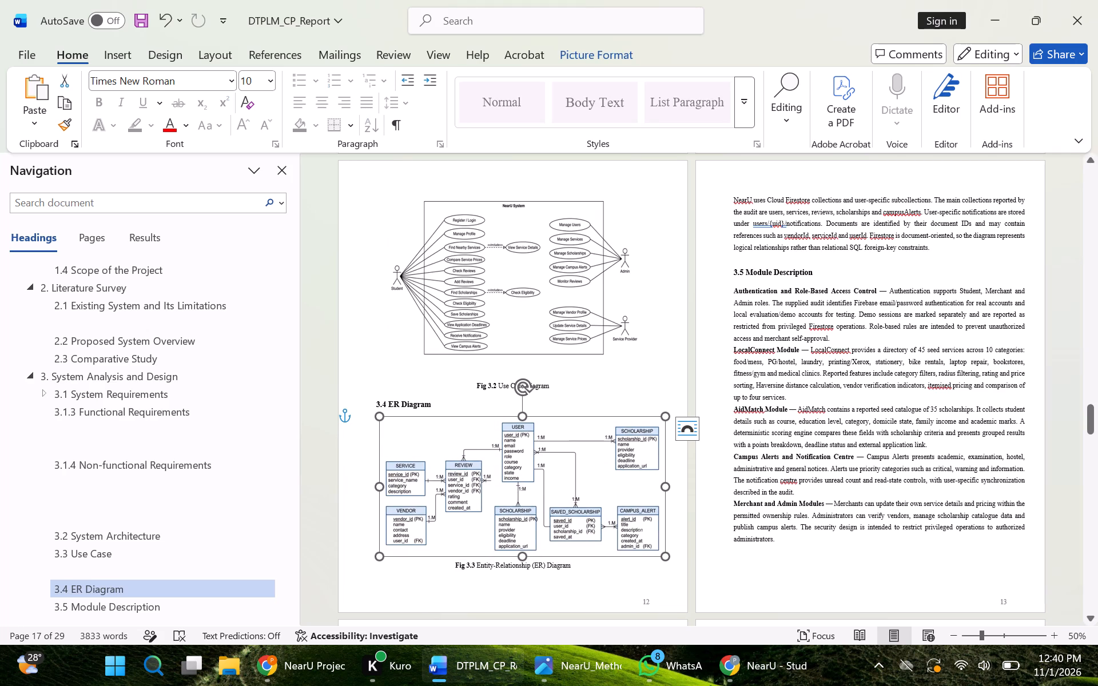
# Delete the old request lifecycle flowchart picture under the 4.2 Algorithm / Flowchart heading.
pyautogui.click(551, 569)
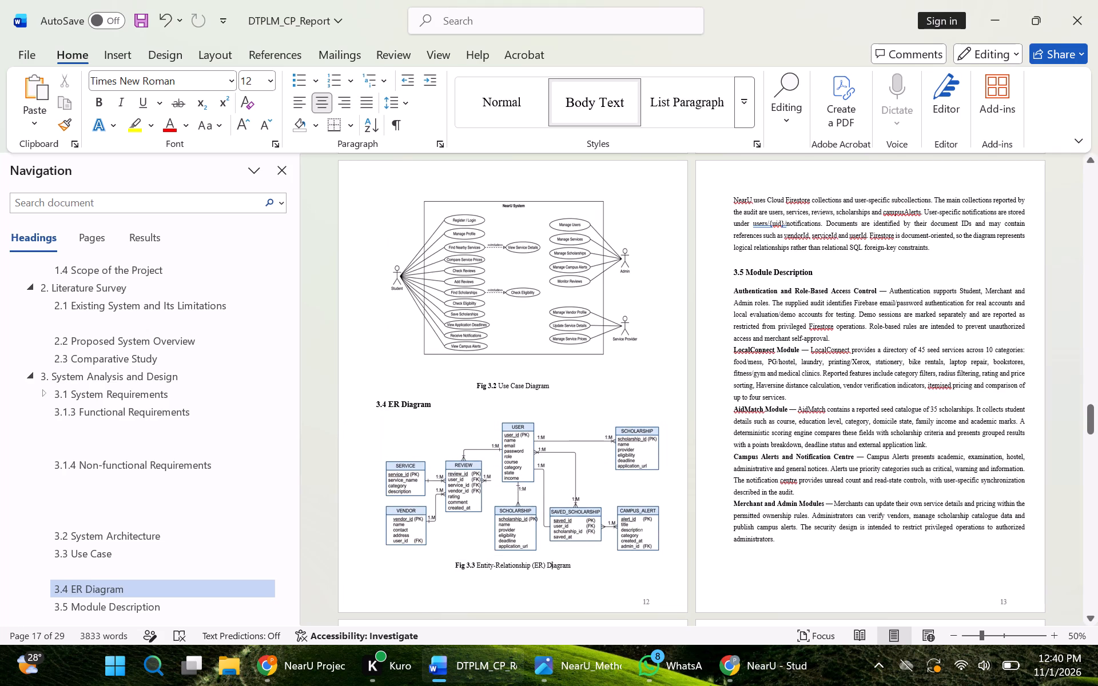
pyautogui.click(547, 486)
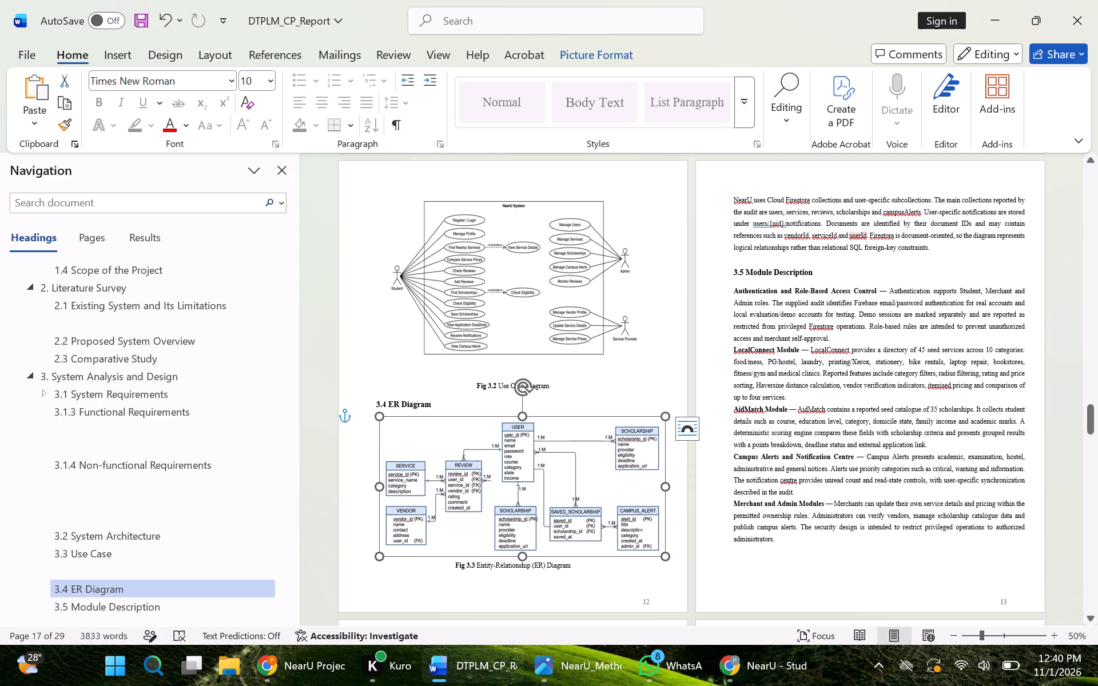
pyautogui.click(1097, 433)
pyautogui.moveTo(1092, 419); pyautogui.dragTo(1092, 420)
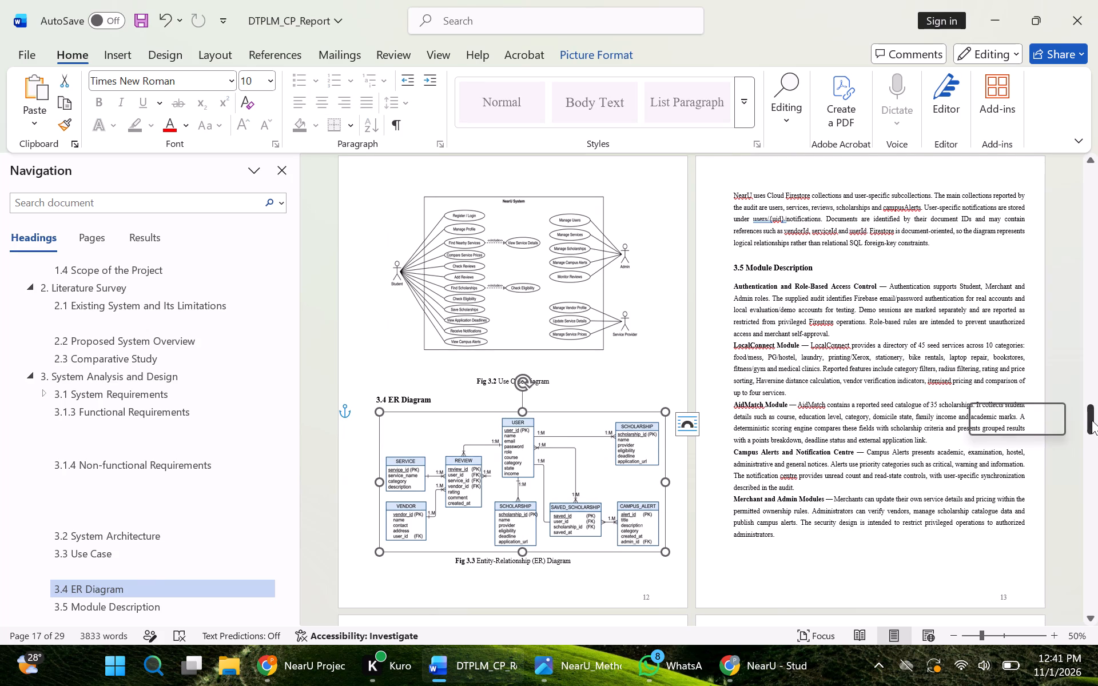
pyautogui.moveTo(1092, 420); pyautogui.dragTo(1094, 444)
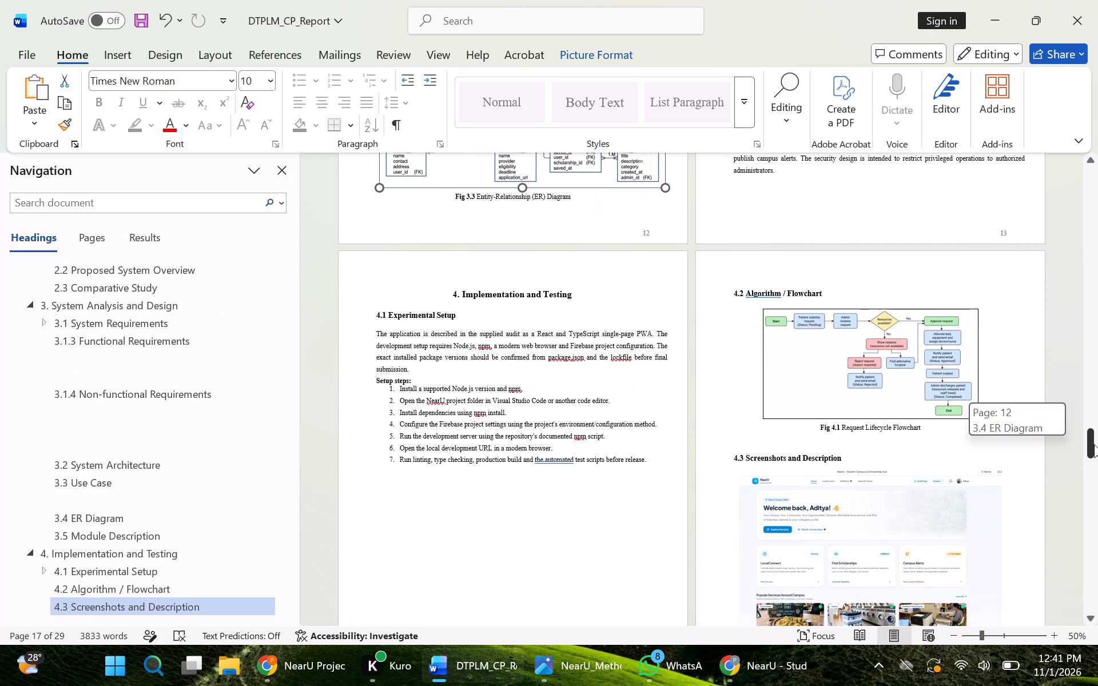
pyautogui.moveTo(1094, 444); pyautogui.dragTo(1093, 440)
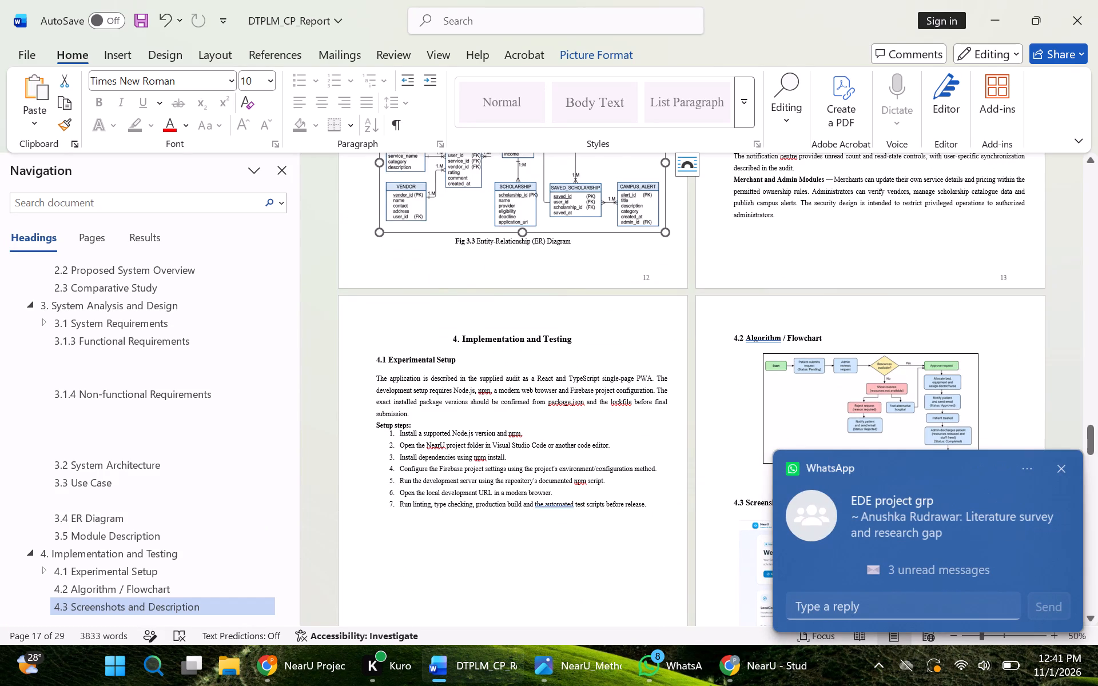
pyautogui.click(912, 393)
pyautogui.press('Delete')
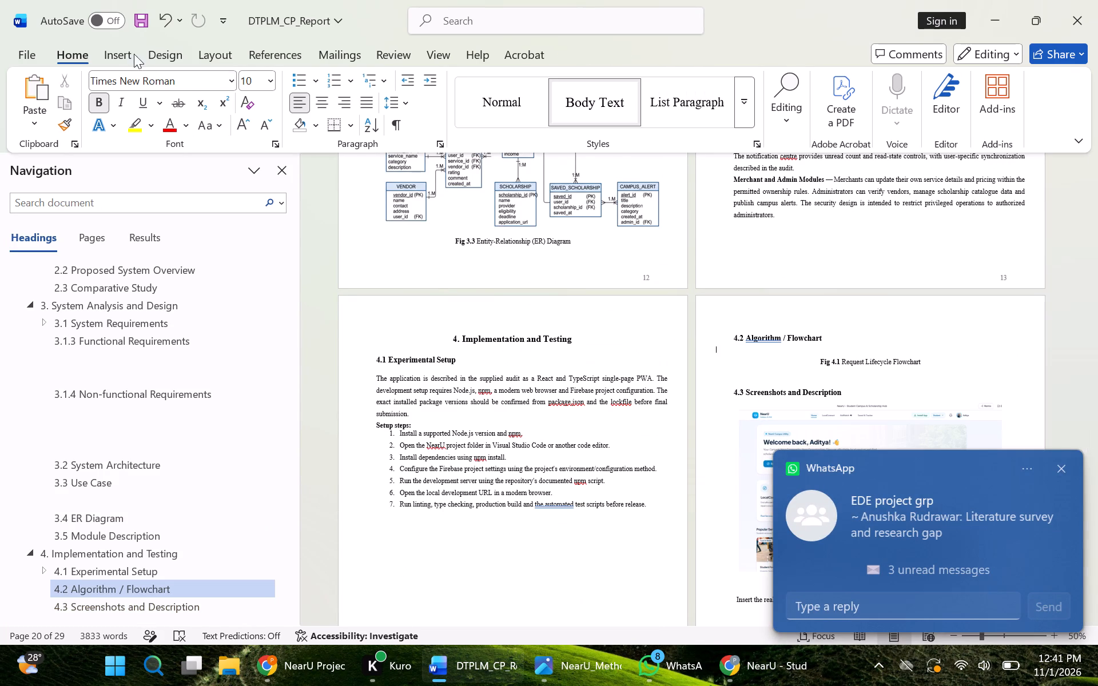
# Preview the pictures in the Downloads folder to look for a flowchart that suits section 4.2, without inserting any.
pyautogui.click(118, 53)
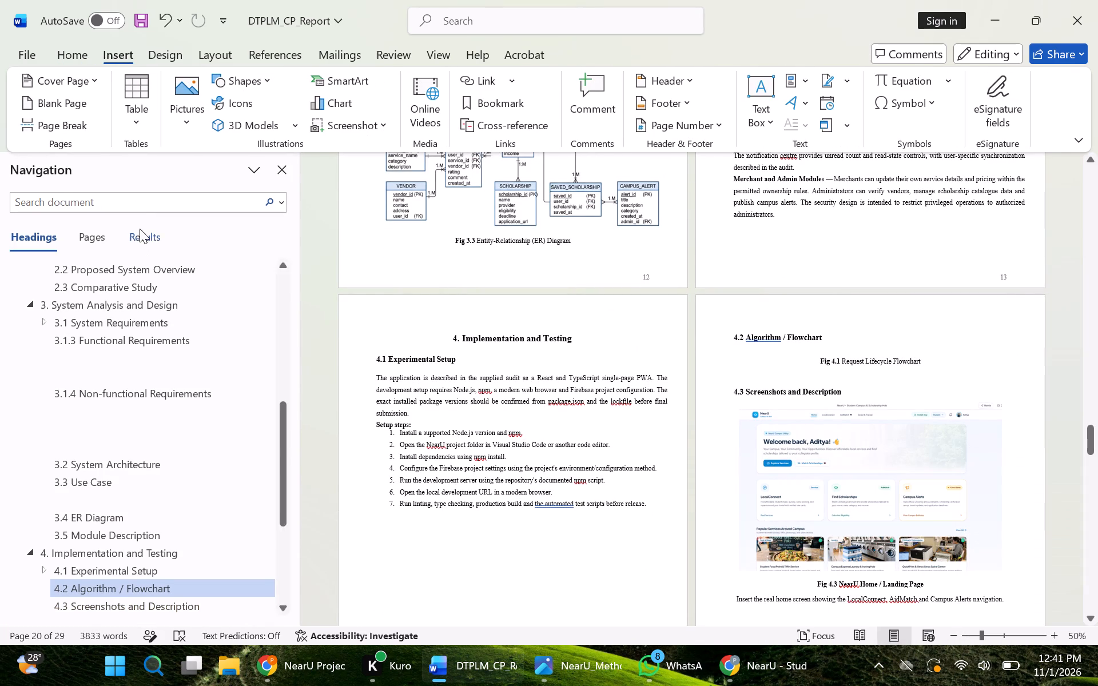
pyautogui.click(186, 120)
pyautogui.click(212, 185)
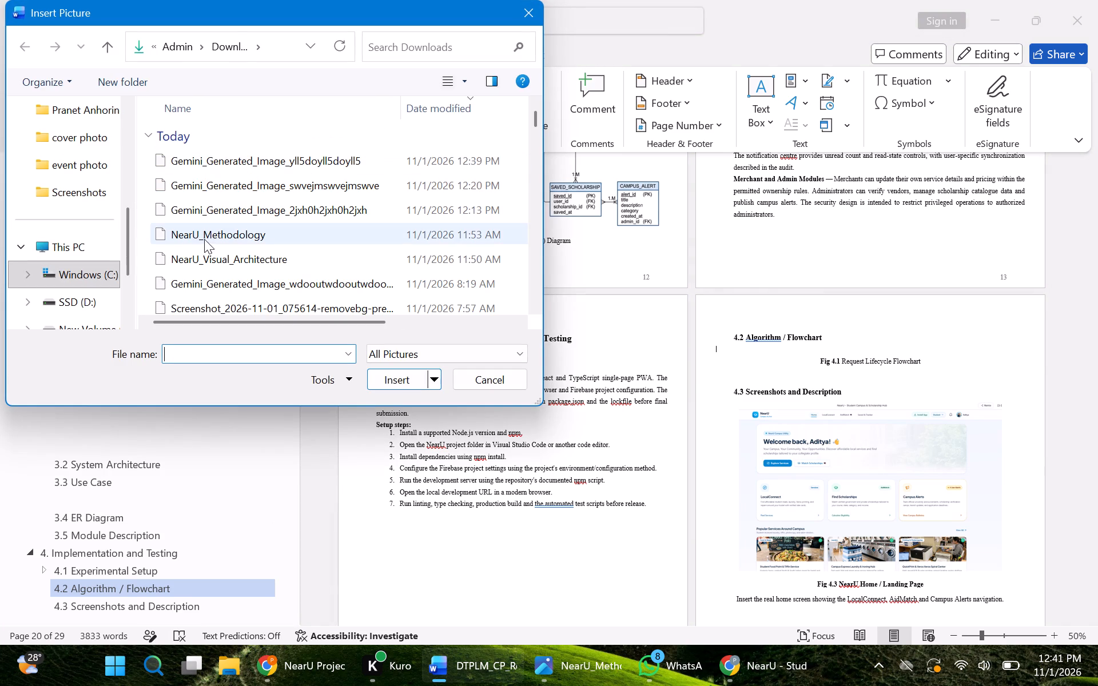
pyautogui.click(532, 113)
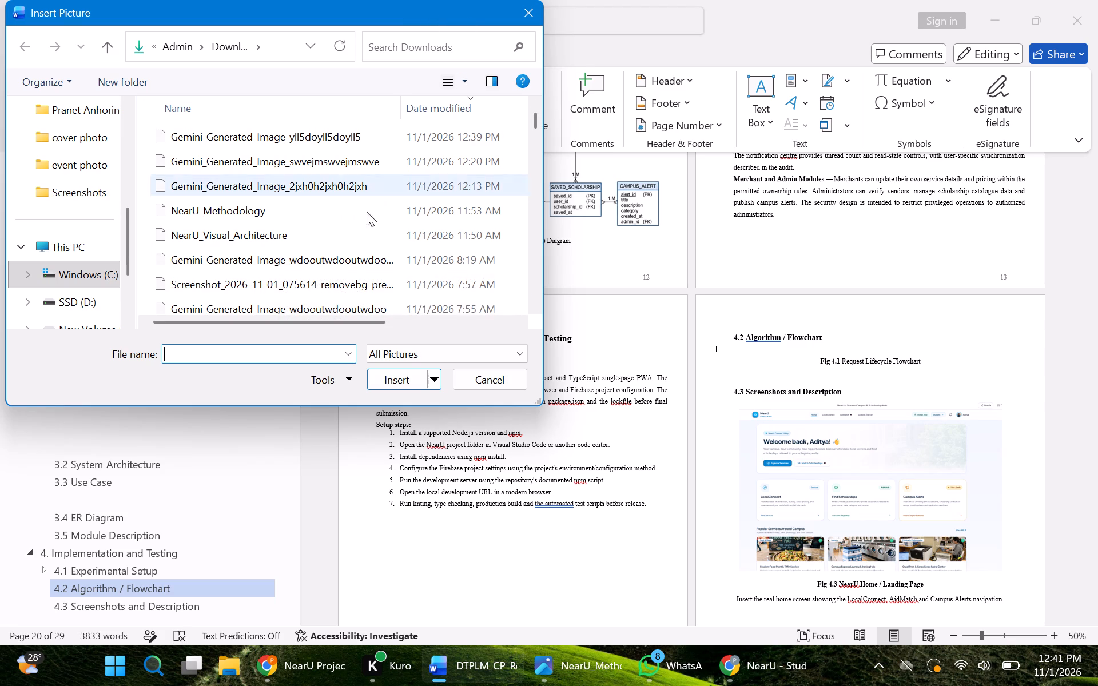
pyautogui.click(482, 78)
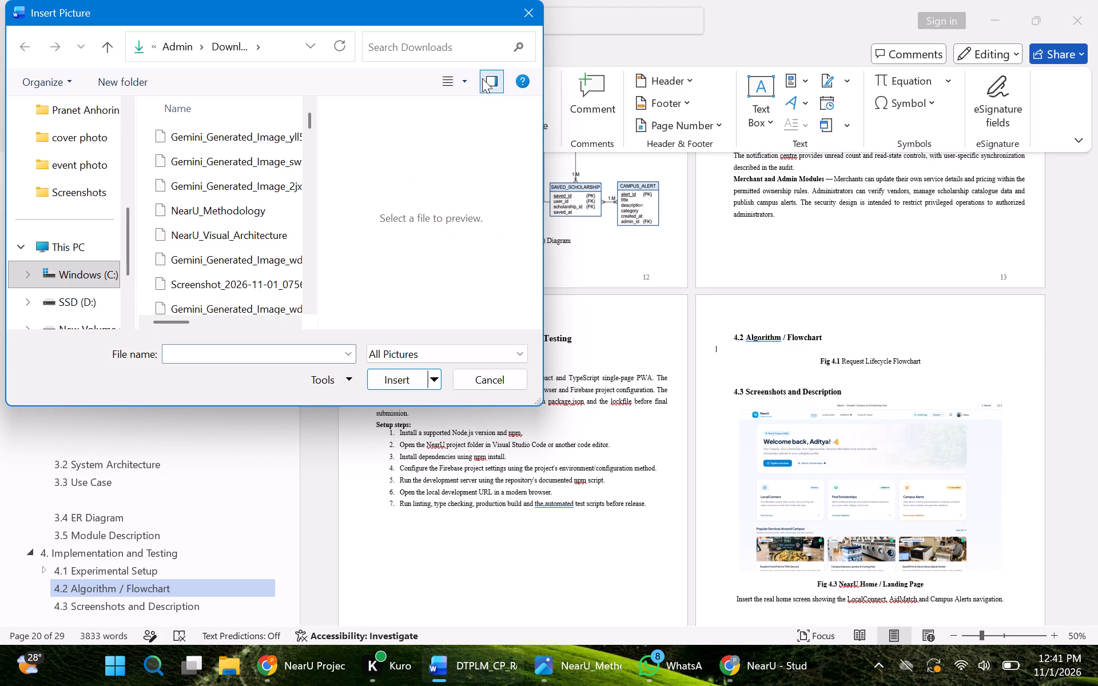
pyautogui.click(241, 241)
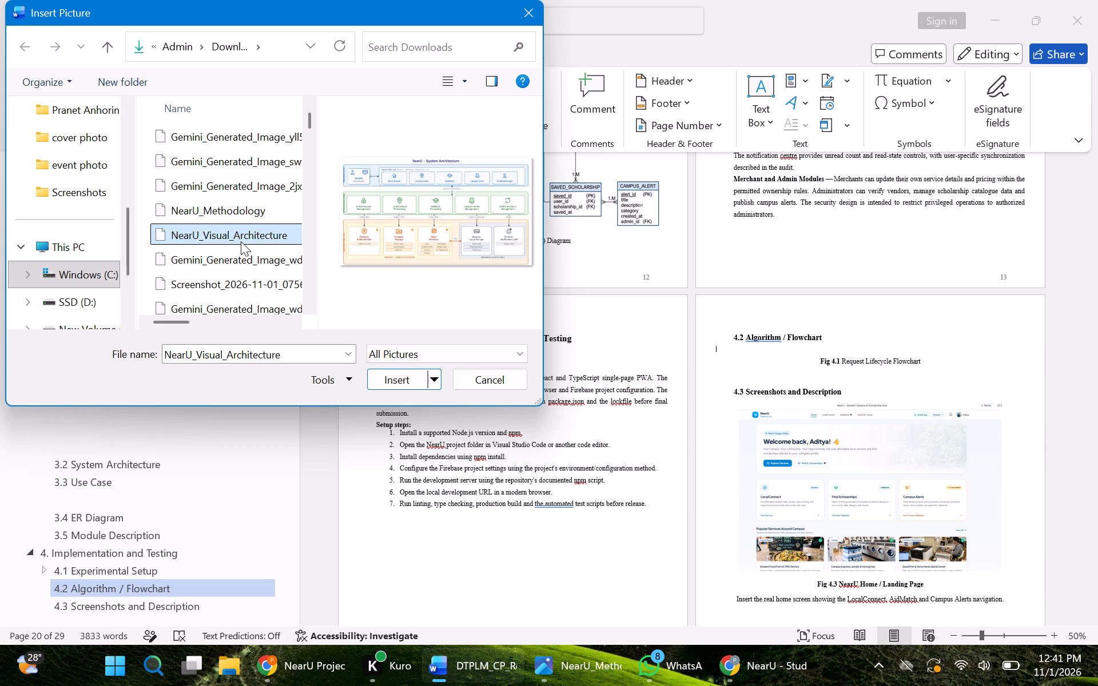
pyautogui.click(241, 257)
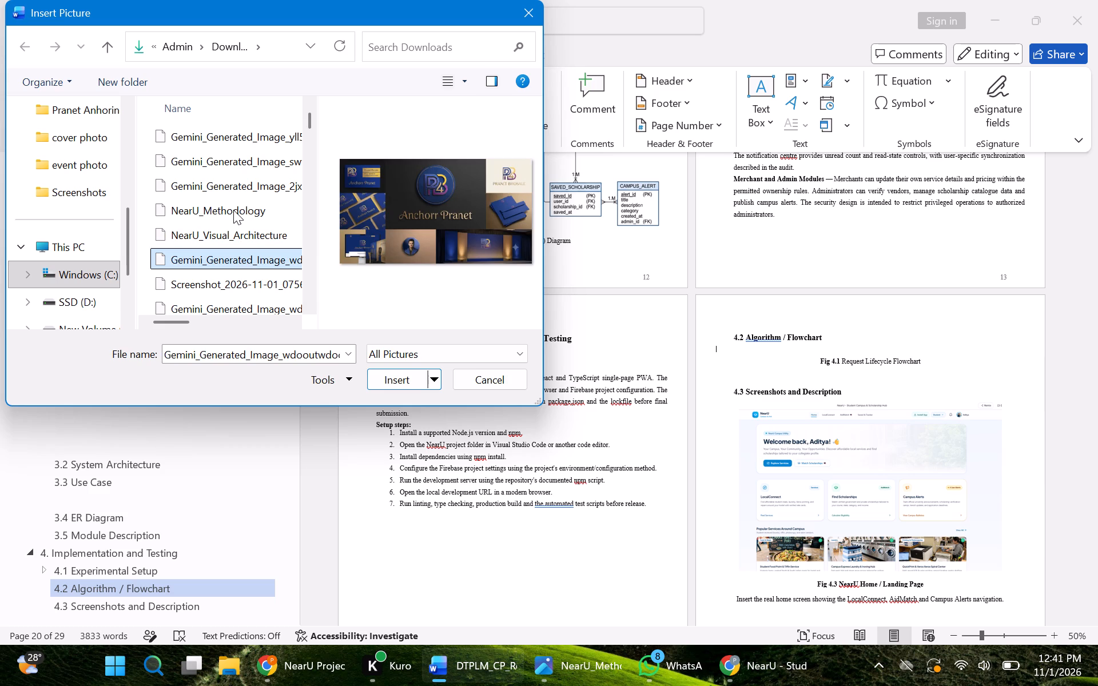
pyautogui.click(233, 210)
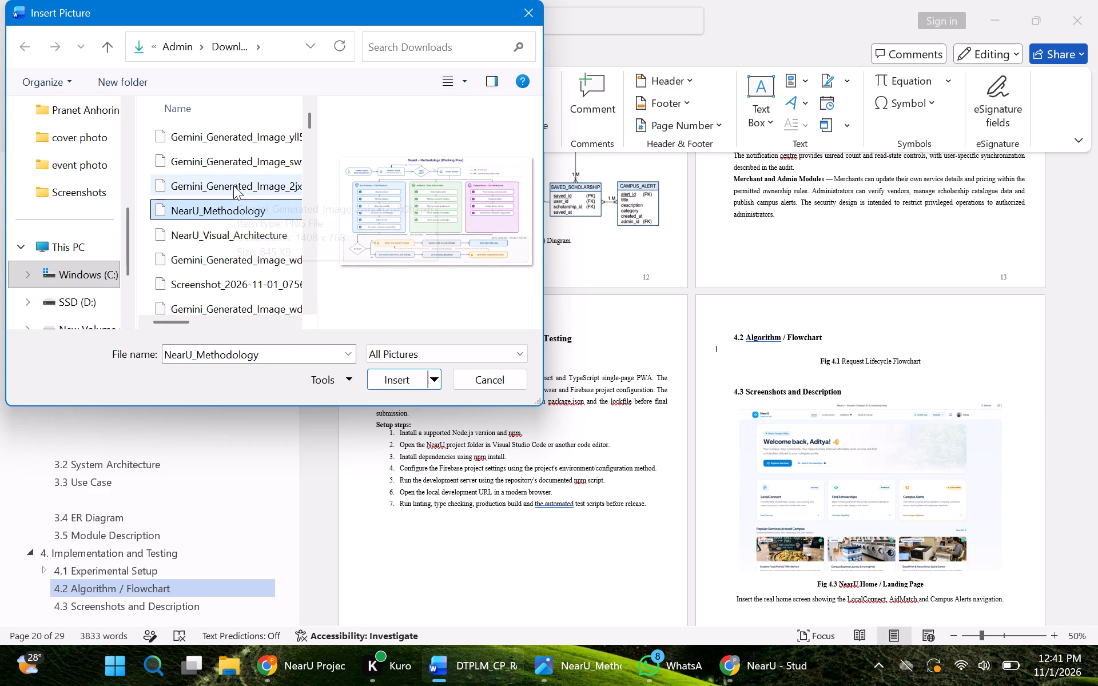
pyautogui.click(233, 185)
pyautogui.click(225, 161)
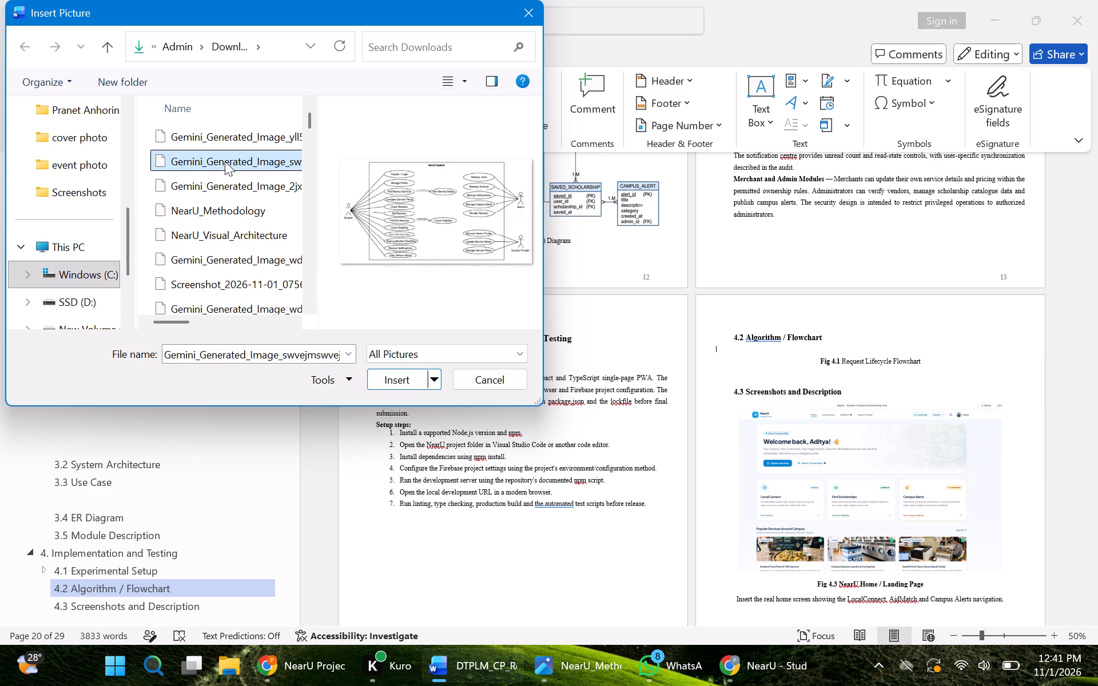
pyautogui.click(234, 203)
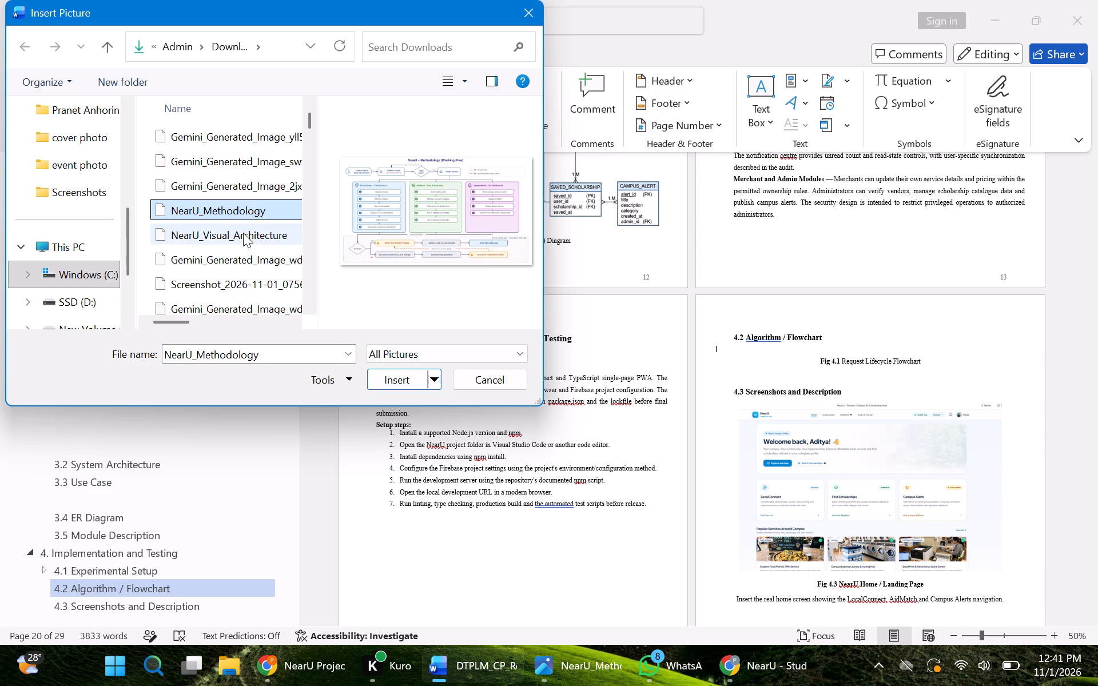
pyautogui.click(243, 233)
pyautogui.click(249, 258)
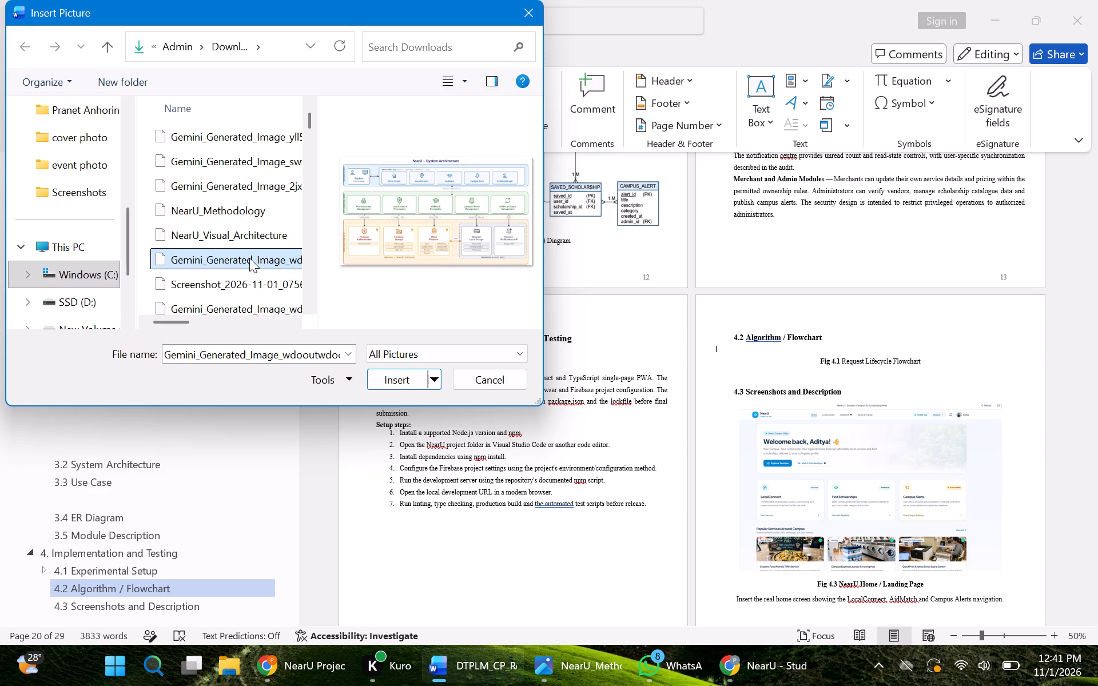
pyautogui.click(252, 284)
pyautogui.click(254, 299)
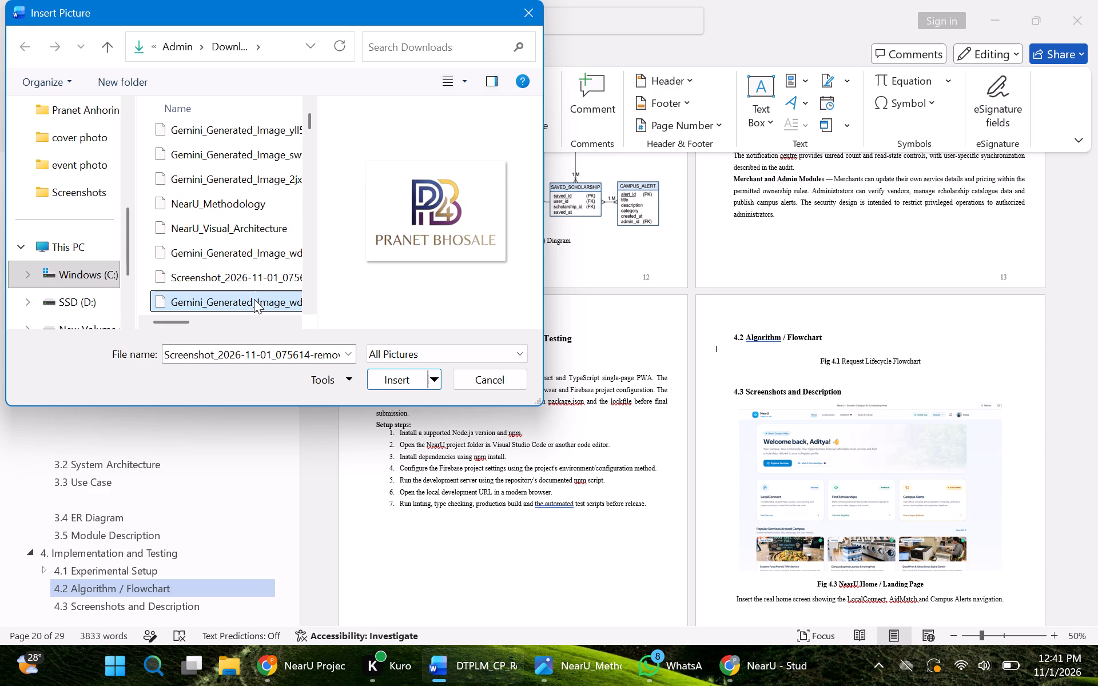
pyautogui.click(216, 169)
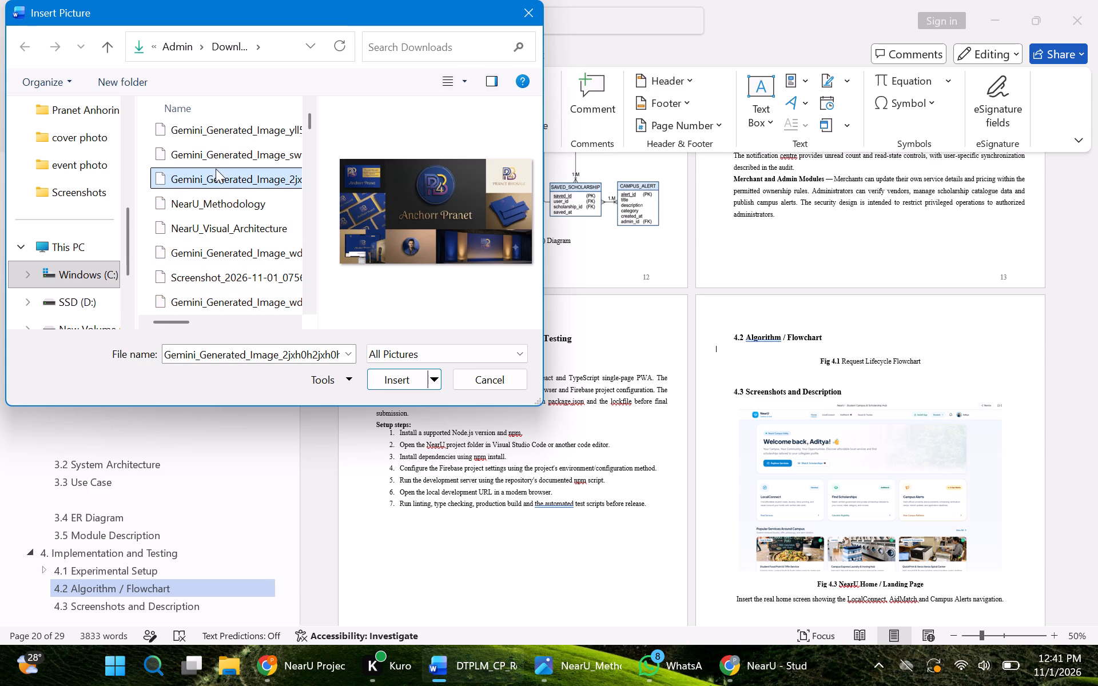
pyautogui.click(219, 150)
pyautogui.click(216, 127)
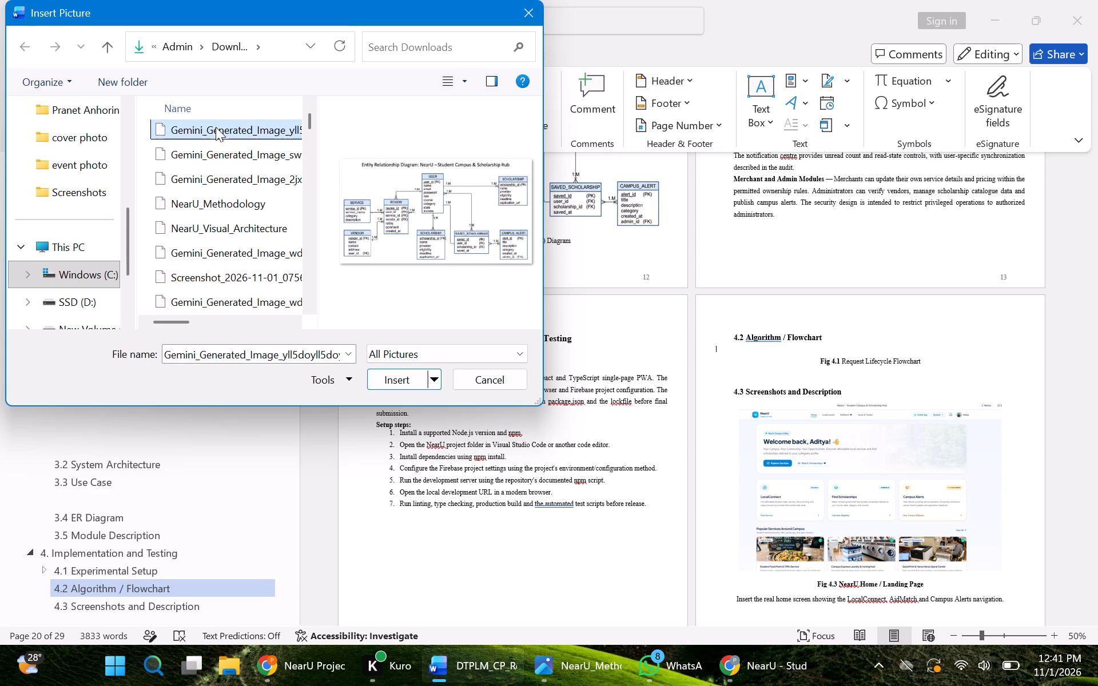
pyautogui.click(218, 150)
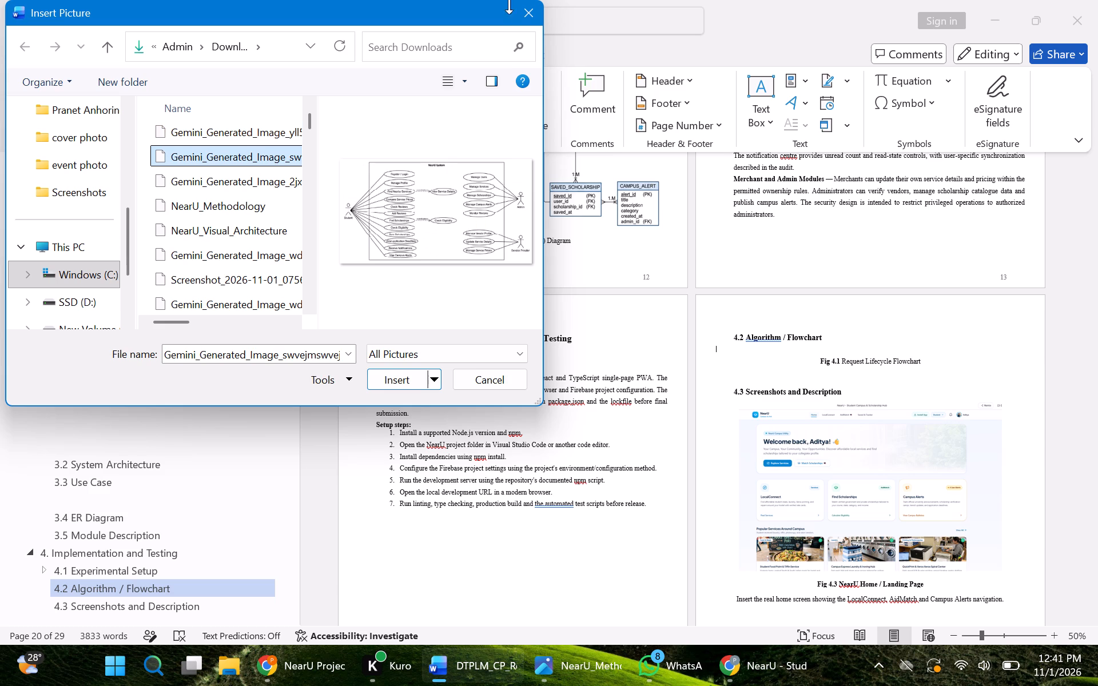
pyautogui.click(526, 7)
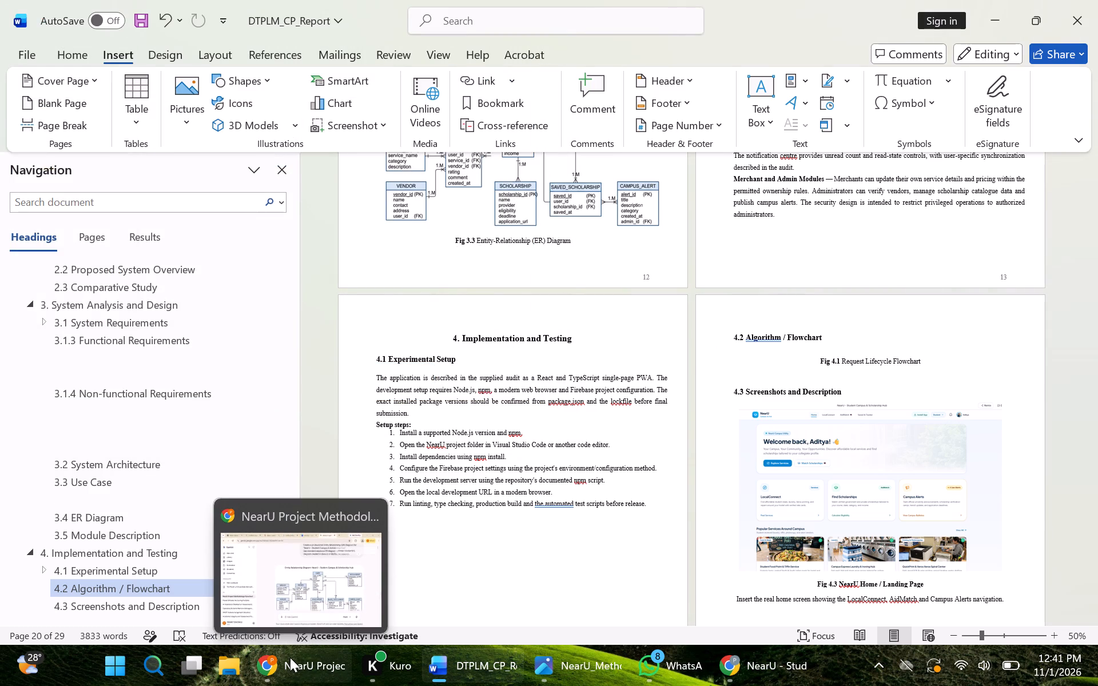
pyautogui.click(333, 665)
pyautogui.click(427, 170)
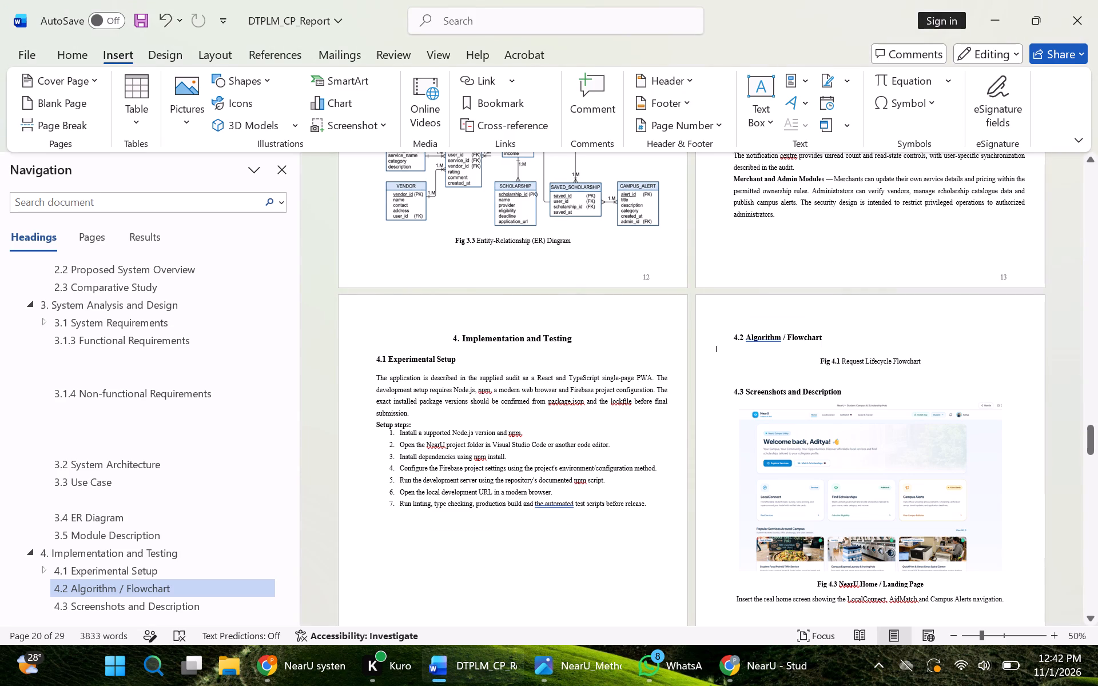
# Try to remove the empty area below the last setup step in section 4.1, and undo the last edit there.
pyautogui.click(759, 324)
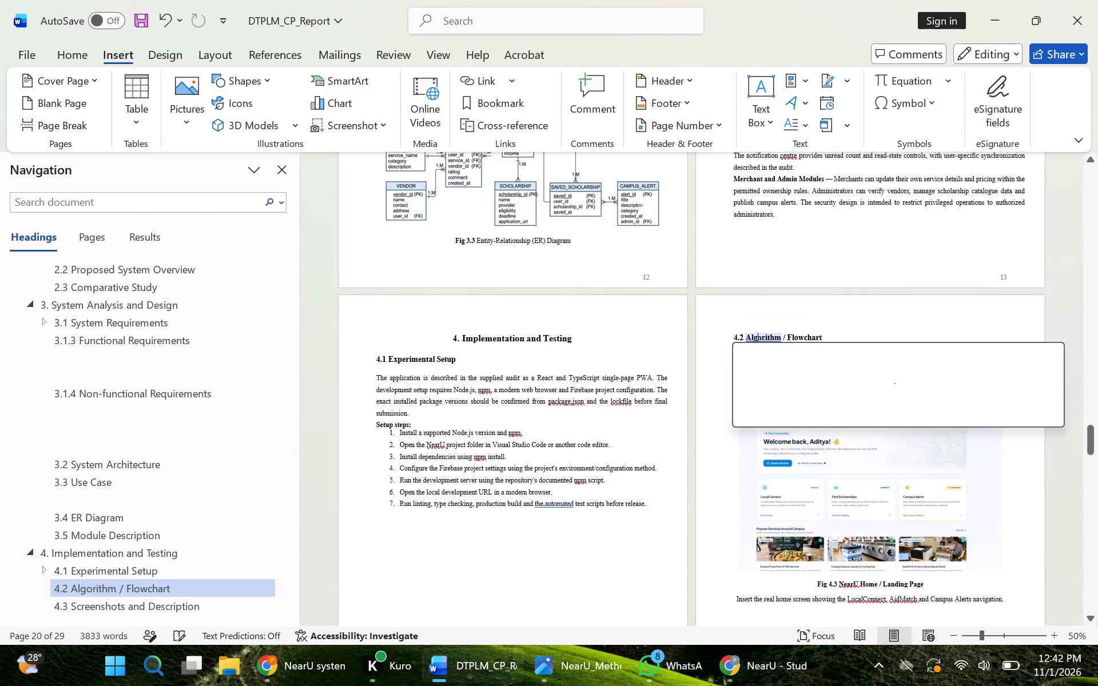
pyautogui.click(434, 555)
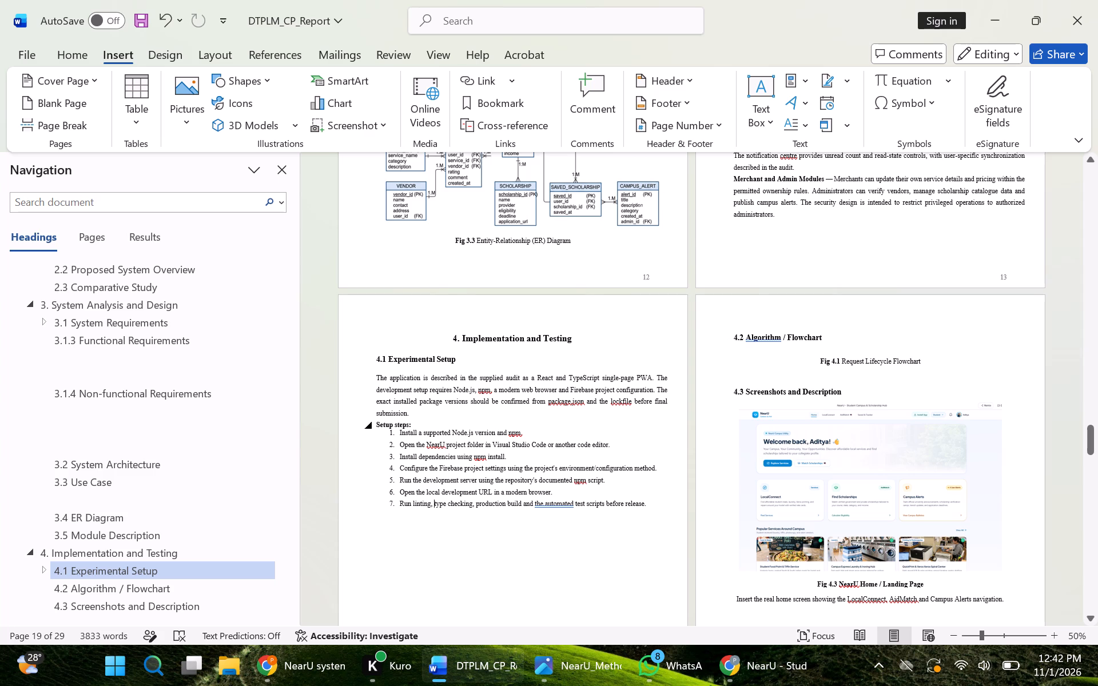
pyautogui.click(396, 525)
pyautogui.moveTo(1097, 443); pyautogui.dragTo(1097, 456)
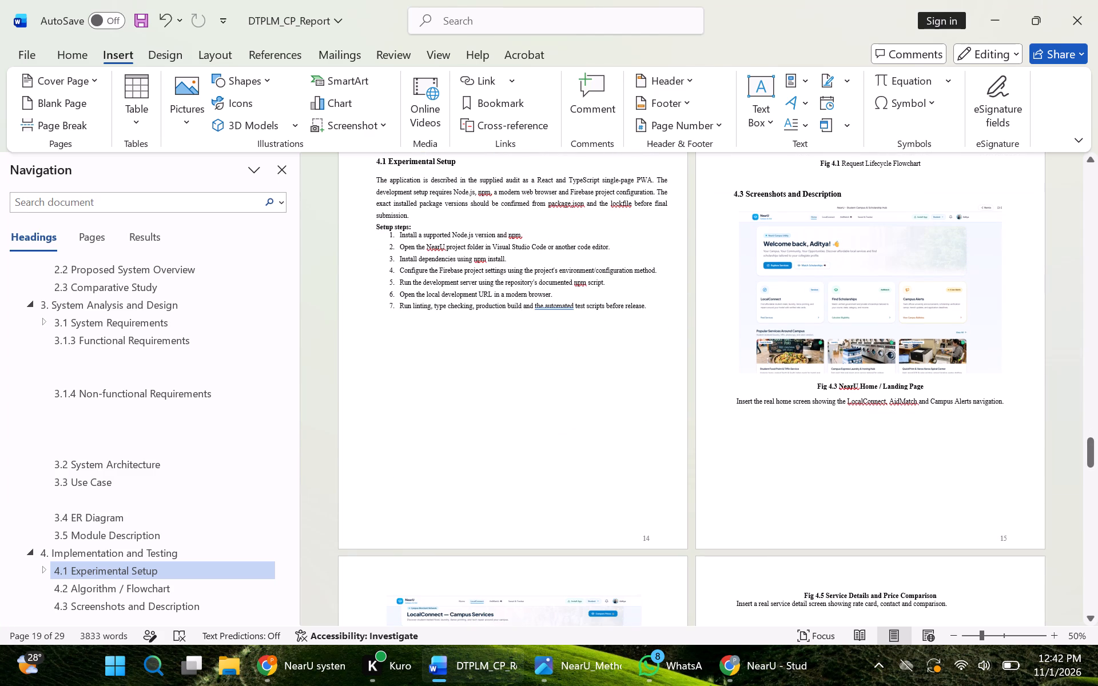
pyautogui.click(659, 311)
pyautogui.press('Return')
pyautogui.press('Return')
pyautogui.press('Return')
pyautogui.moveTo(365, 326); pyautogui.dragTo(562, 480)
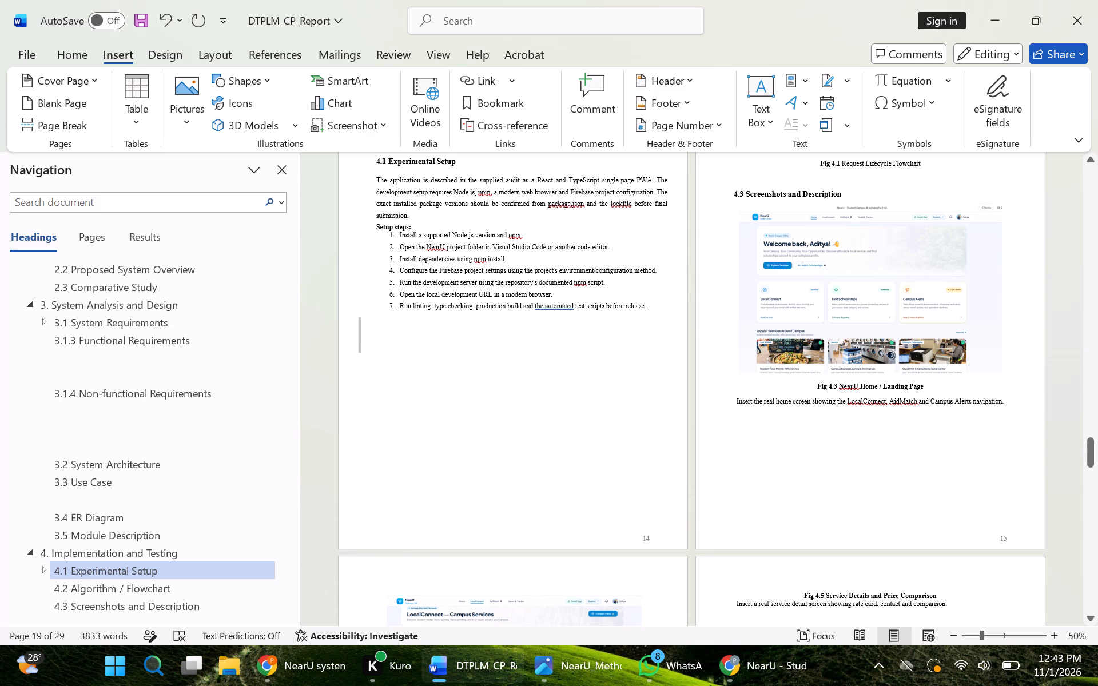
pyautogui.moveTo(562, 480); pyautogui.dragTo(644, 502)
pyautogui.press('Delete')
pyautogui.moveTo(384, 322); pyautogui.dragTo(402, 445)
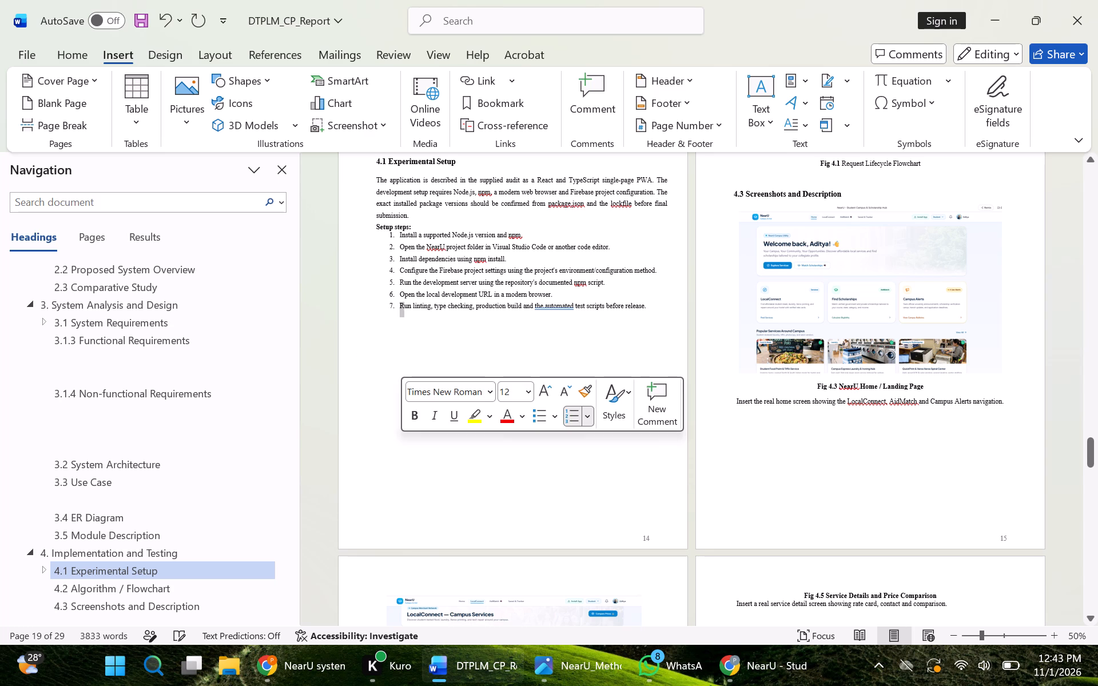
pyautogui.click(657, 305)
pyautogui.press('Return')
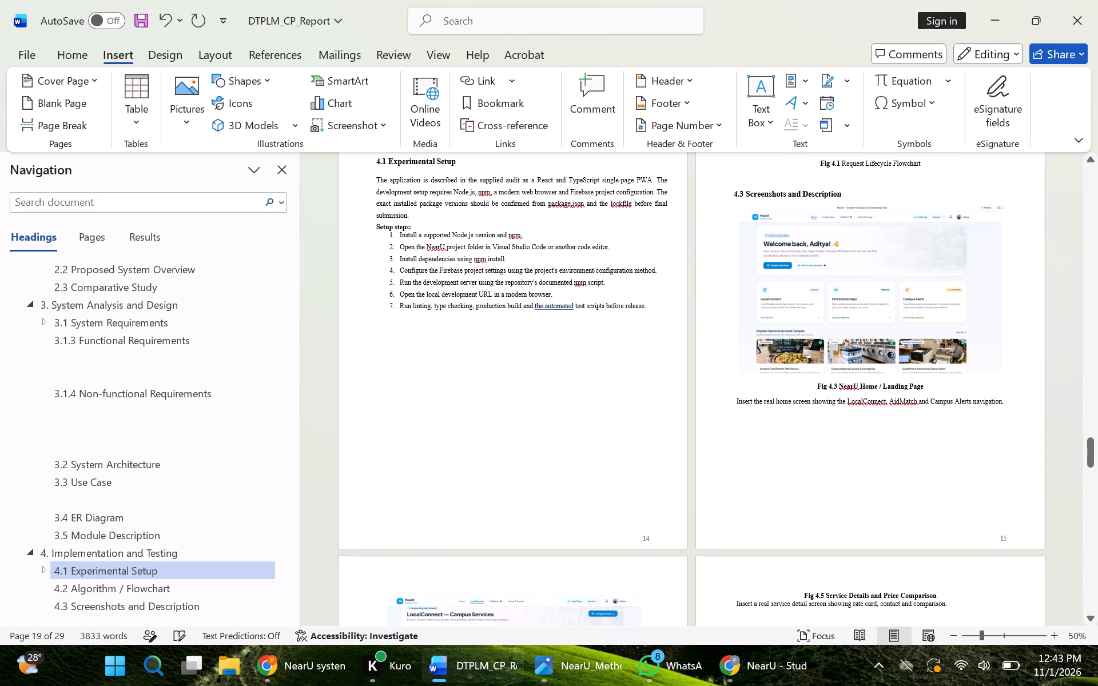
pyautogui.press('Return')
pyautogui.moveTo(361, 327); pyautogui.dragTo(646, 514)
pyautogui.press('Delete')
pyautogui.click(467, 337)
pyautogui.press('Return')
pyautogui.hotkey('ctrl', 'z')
# Delete the empty content after the last setup step so the 4.2 Algorithm / Flowchart heading moves up to that page.
pyautogui.click(651, 304)
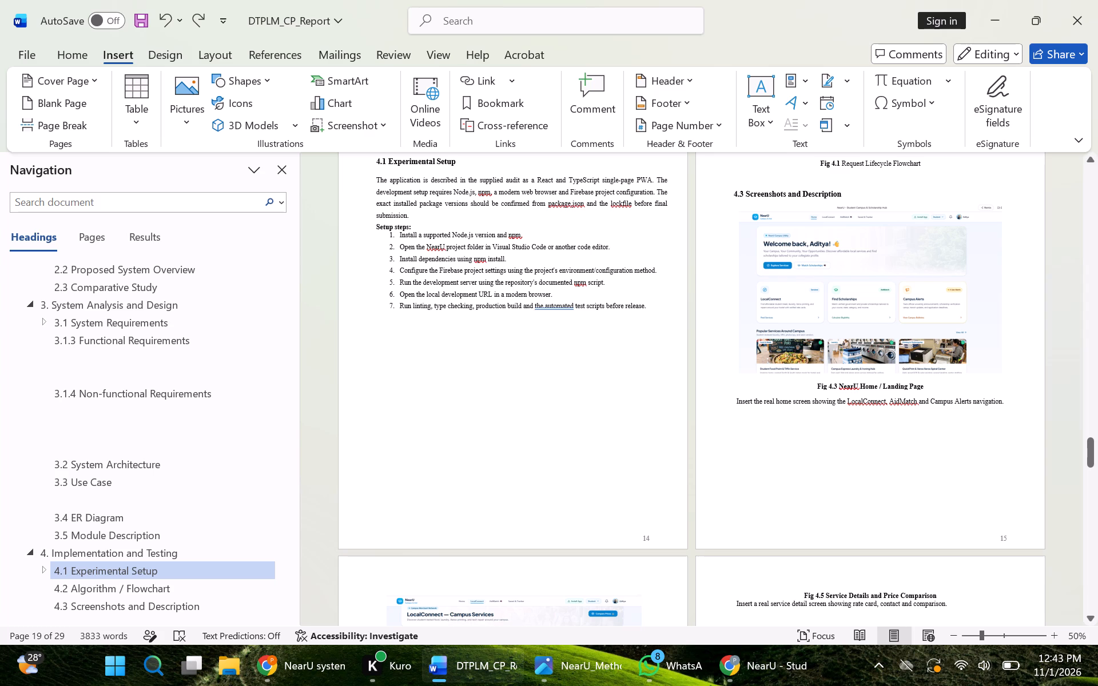
pyautogui.press('Return')
pyautogui.moveTo(403, 331); pyautogui.dragTo(635, 511)
pyautogui.press('Delete')
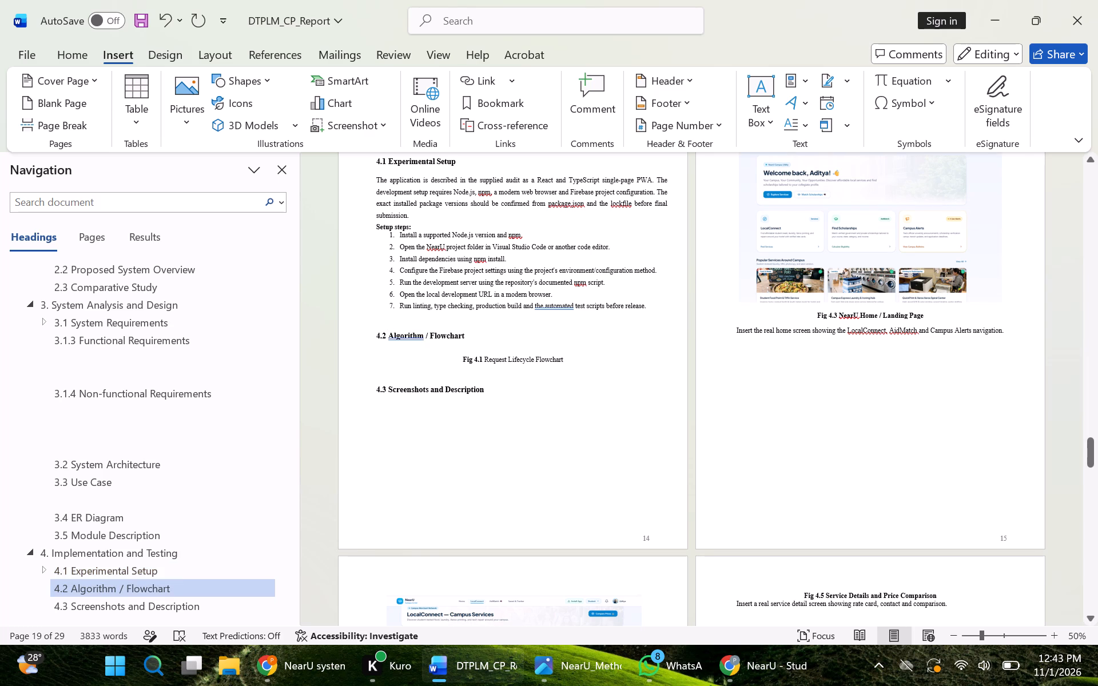
# Start a new line below the 4.2 Algorithm / Flowchart heading and strip its automatic heading number.
pyautogui.click(487, 337)
pyautogui.press('Return')
pyautogui.press('Return')
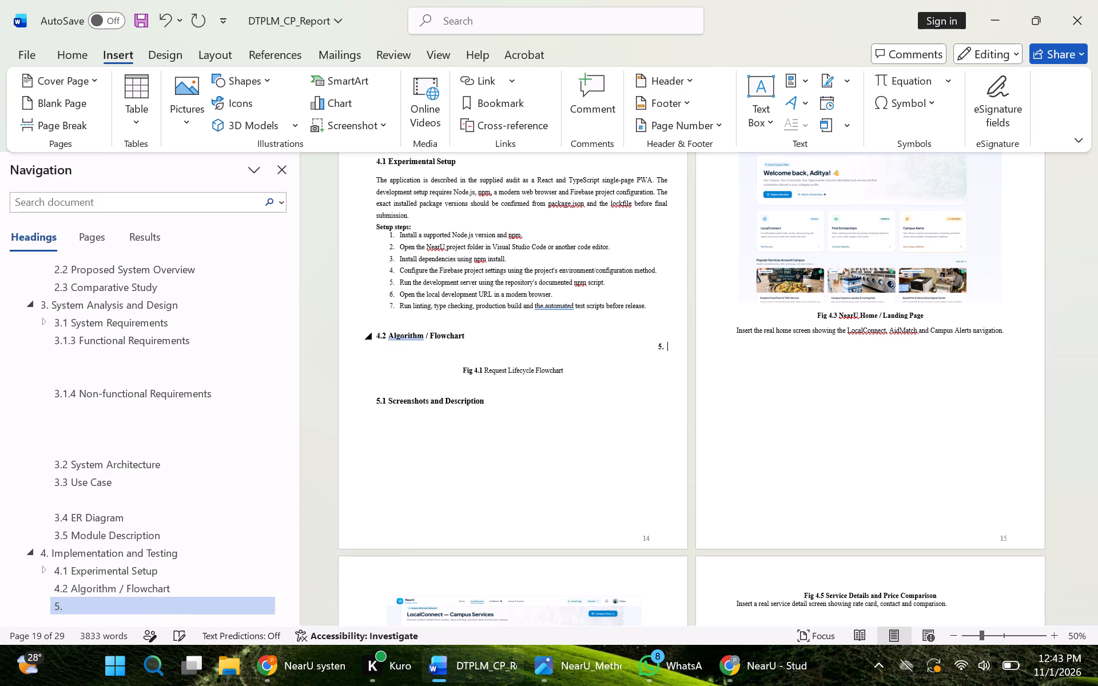
pyautogui.press('BackSpace')
pyautogui.press('BackSpace')
pyautogui.press('BackSpace')
# Add twelve more blank lines between the 4.2 heading and the Fig 4.1 caption.
pyautogui.press('Return')
pyautogui.press('Return')
pyautogui.press('Return')
pyautogui.press('Return')
pyautogui.press('Return')
pyautogui.press('Return')
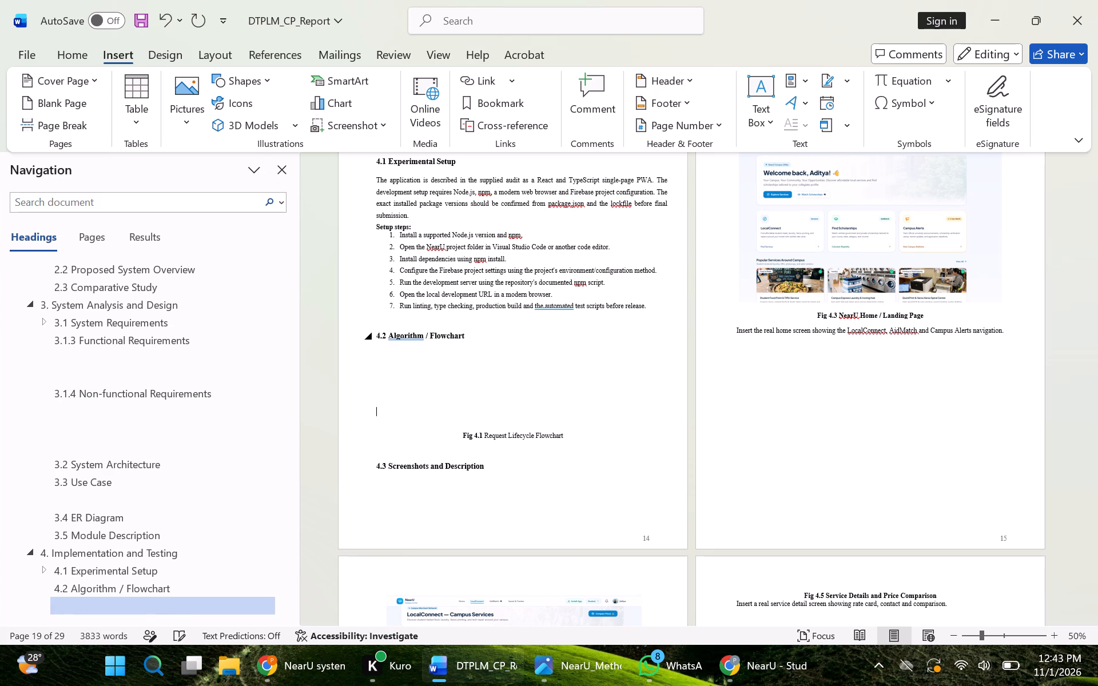
pyautogui.press('Return')
pyautogui.press('Return')
pyautogui.press('Return')
pyautogui.press('Return')
pyautogui.press('Return')
pyautogui.press('Return')
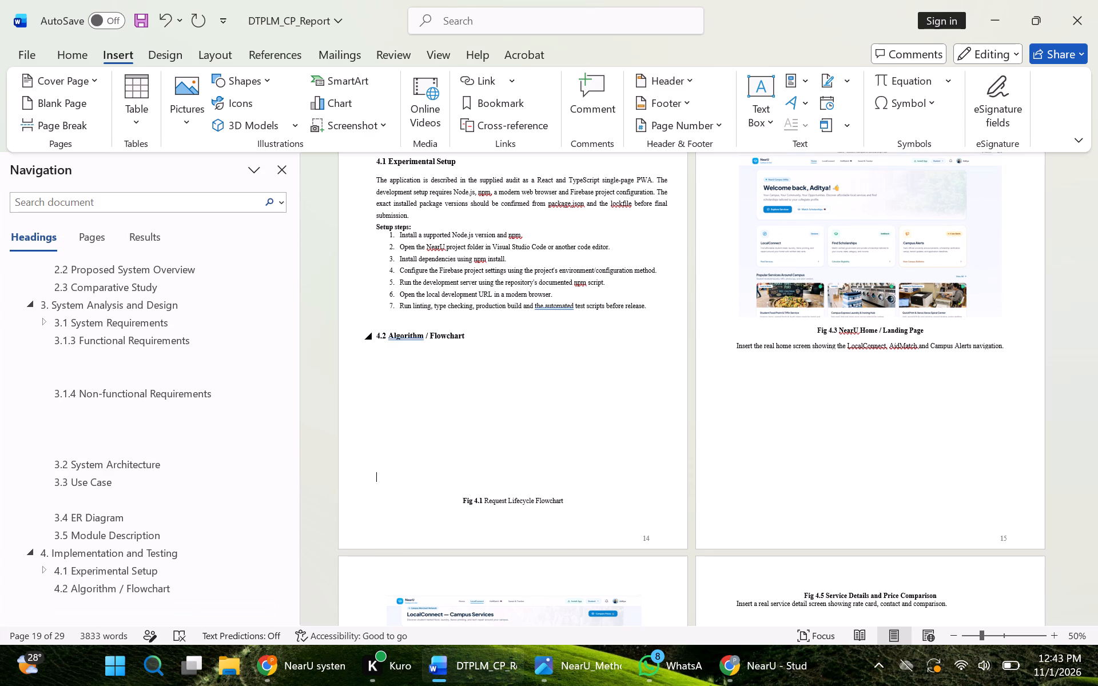
# Insert the NearU_Flowchart picture from the Downloads folder into the blank space below the 4.2 heading.
pyautogui.click(437, 377)
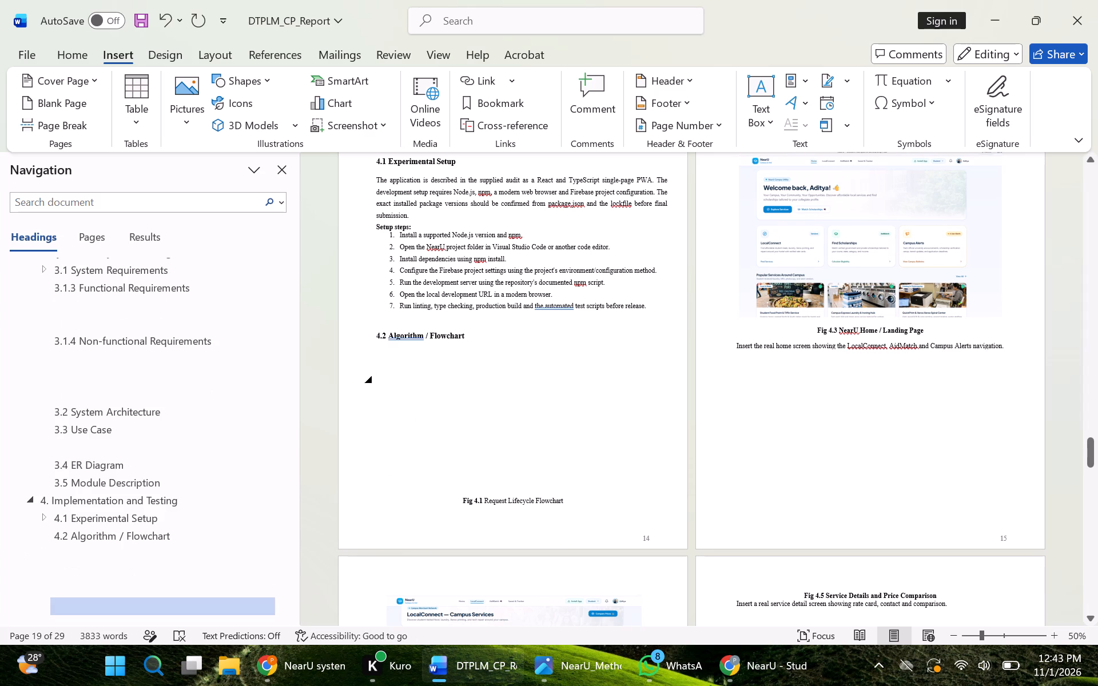
pyautogui.press('BackSpace')
pyautogui.press('Return')
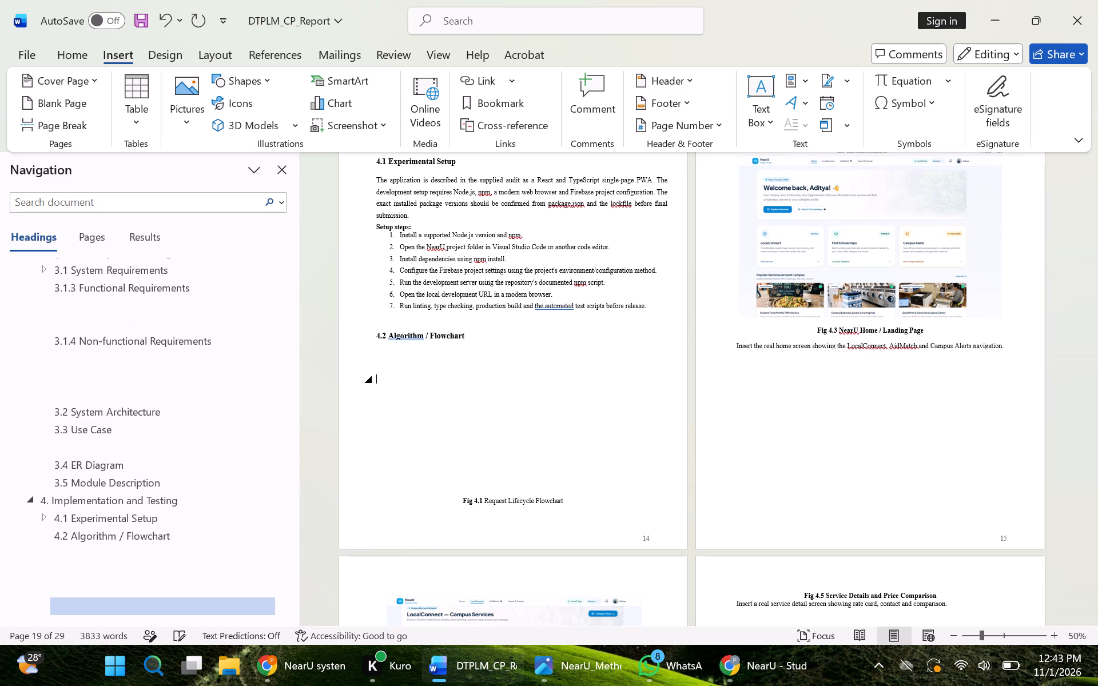
pyautogui.click(166, 59)
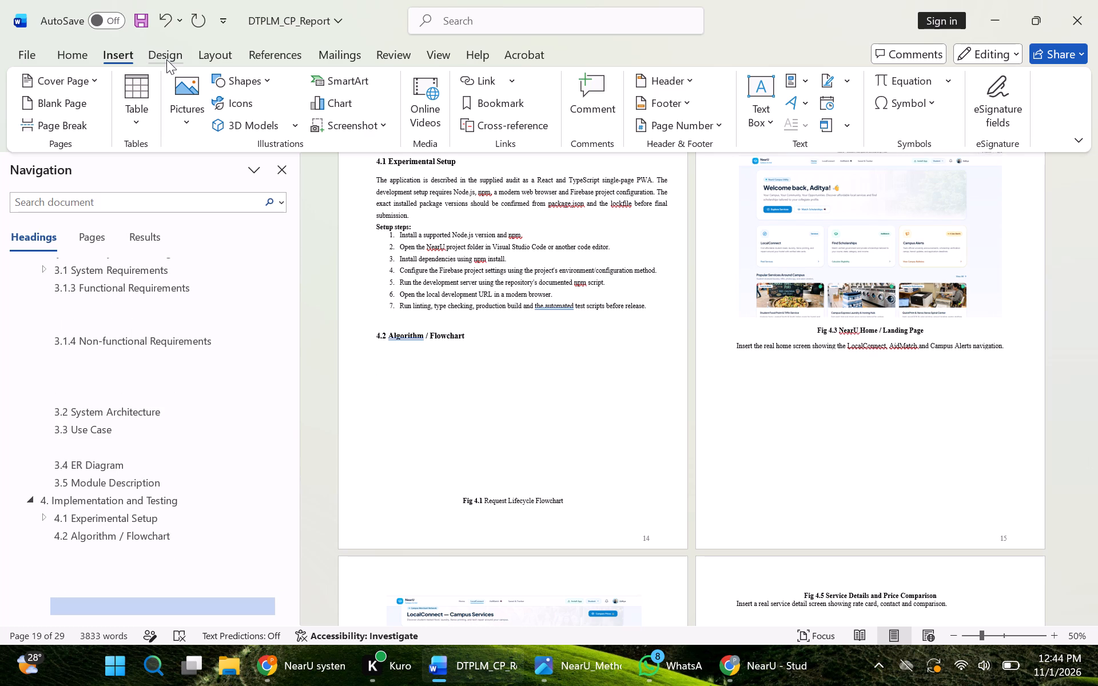
pyautogui.click(129, 53)
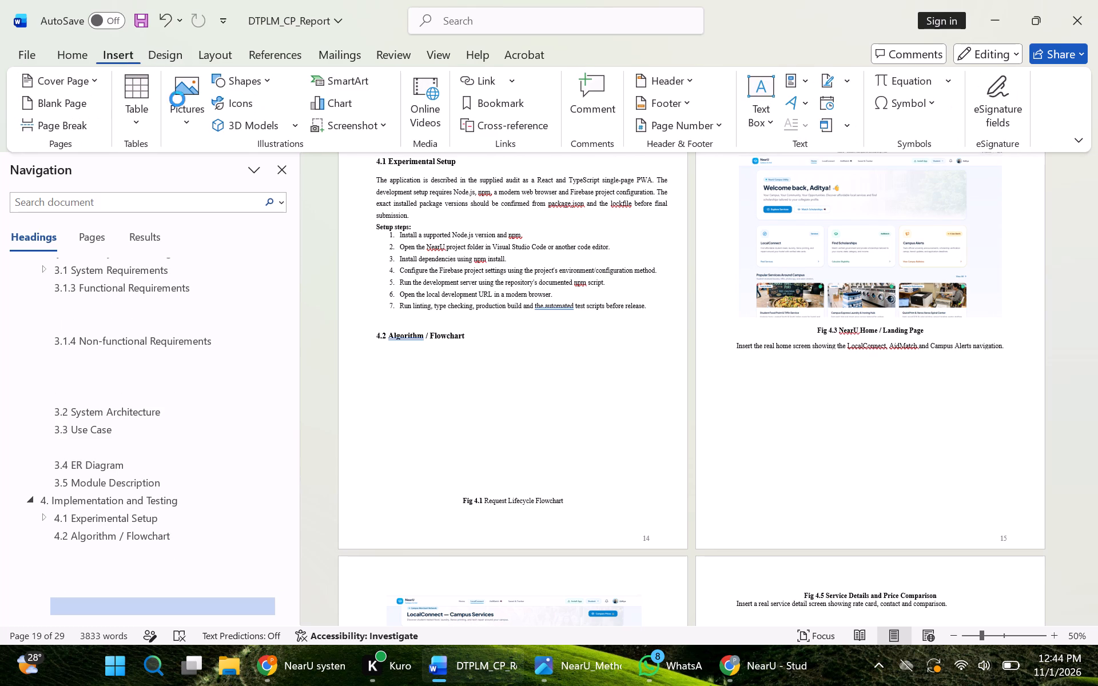
pyautogui.click(189, 98)
pyautogui.click(221, 185)
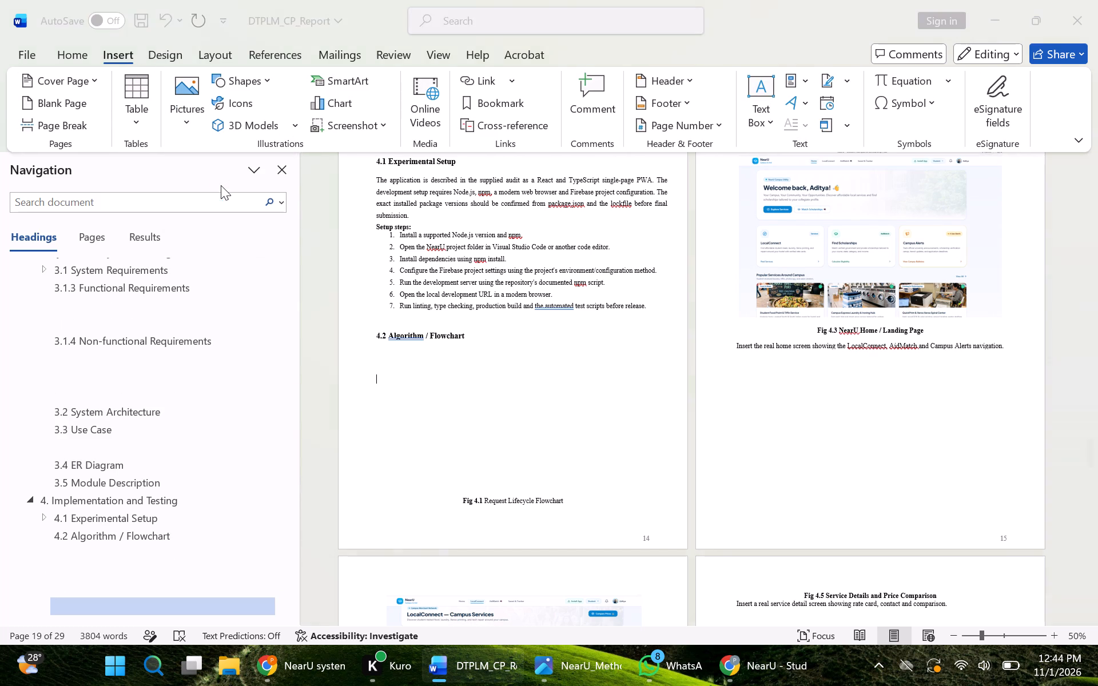
pyautogui.click(233, 159)
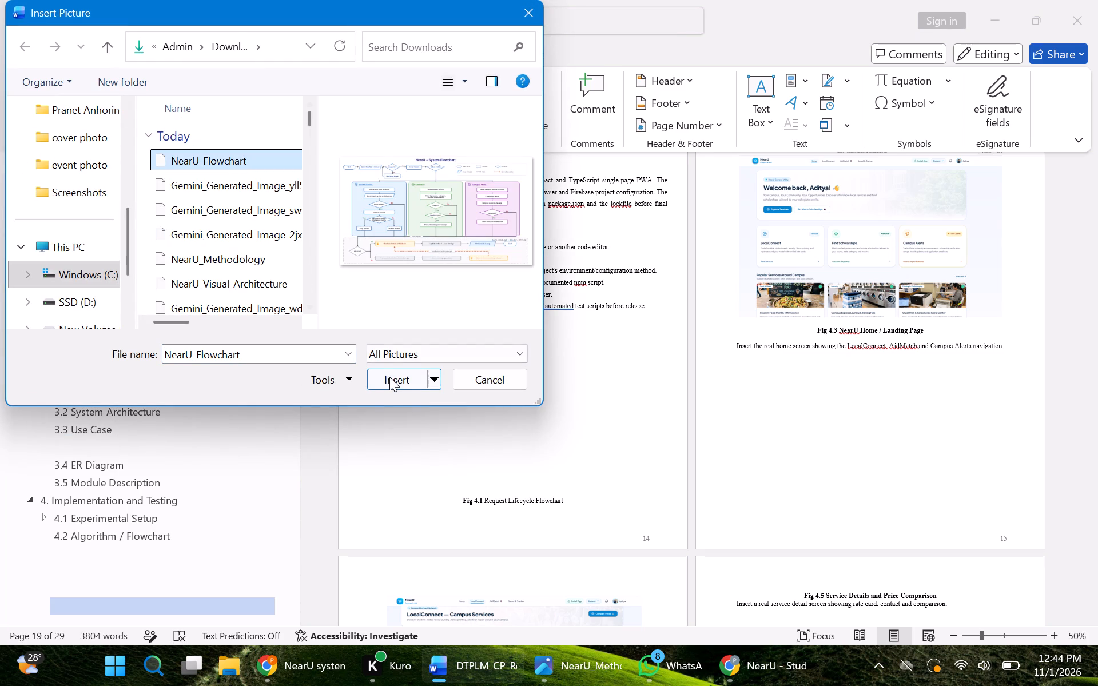
pyautogui.click(391, 377)
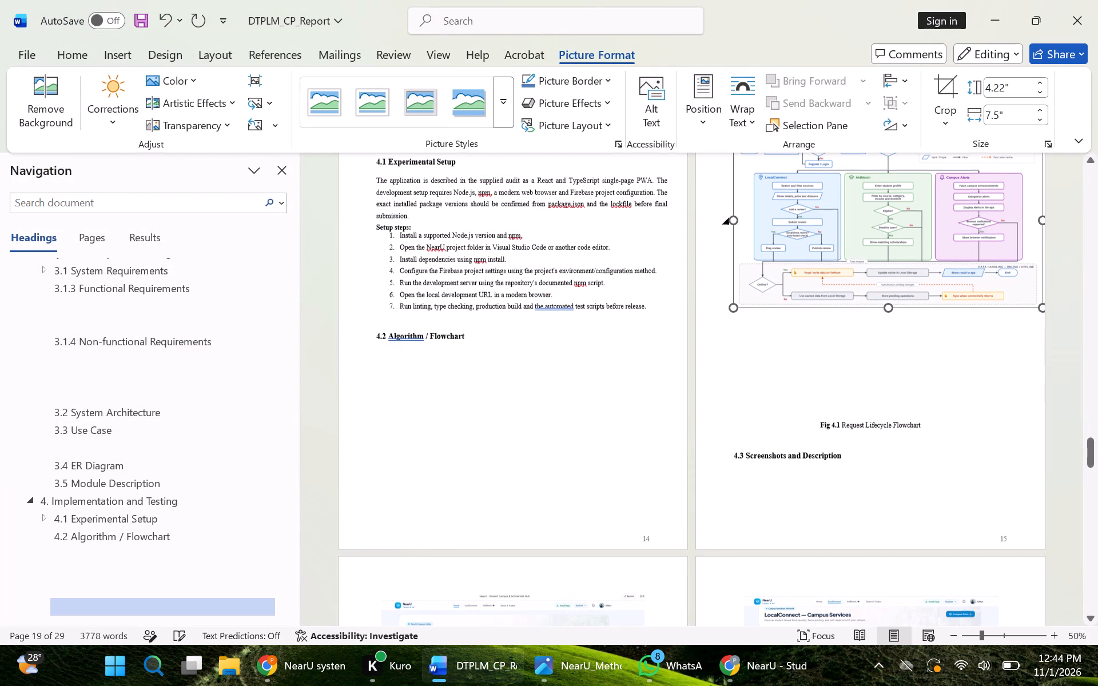
# Shrink the inserted flowchart proportionally to about 5.24" wide by 2.95" high so it fits below the 4.2 heading.
pyautogui.moveTo(737, 310); pyautogui.dragTo(827, 222)
pyautogui.moveTo(512, 437); pyautogui.dragTo(516, 409)
pyautogui.click(516, 409)
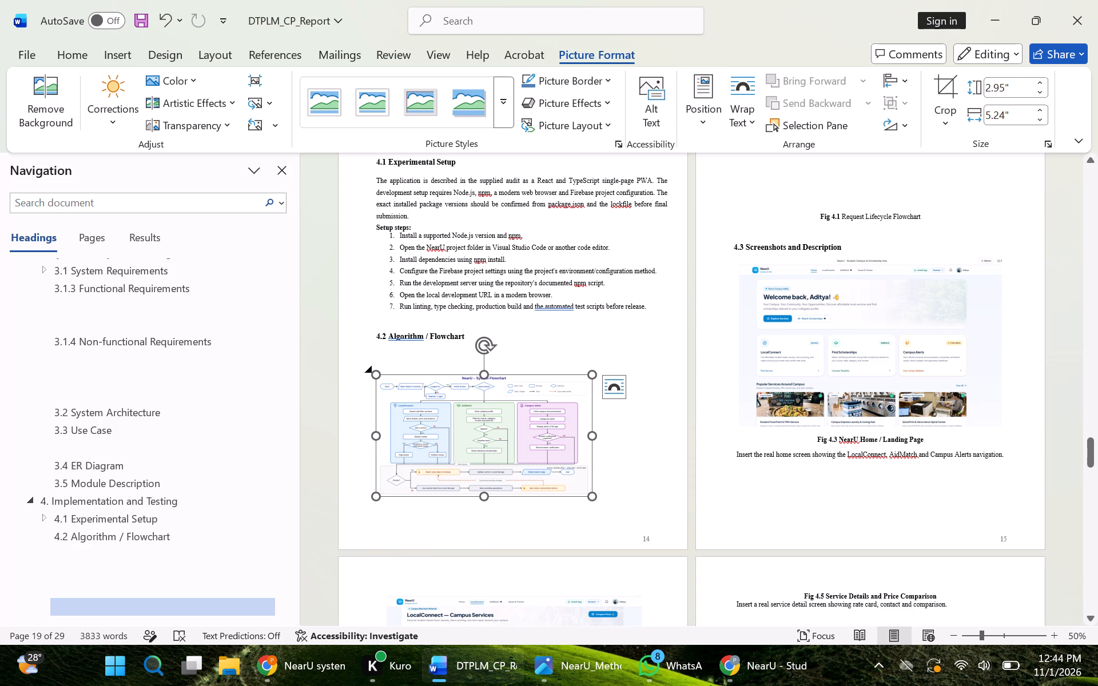
# Remove surplus blank lines between the 4.2 heading and the flowchart picture.
pyautogui.click(398, 365)
pyautogui.press('BackSpace')
pyautogui.press('BackSpace')
pyautogui.press('BackSpace')
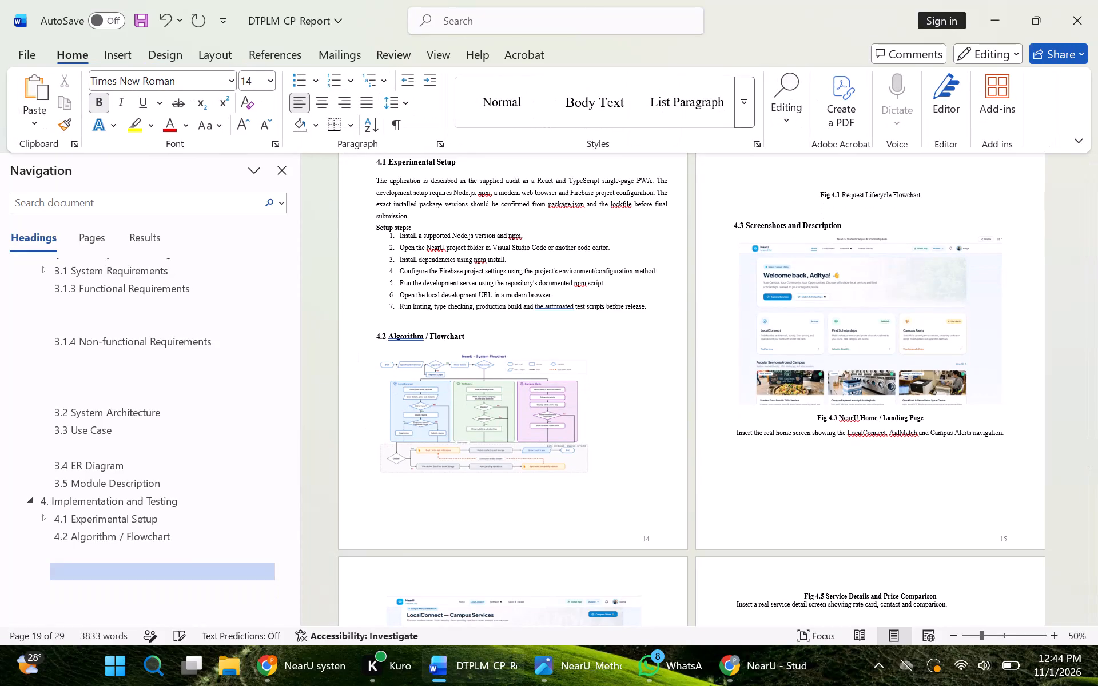
# Crop the title strip off the flowchart's upper edge, leaving the picture about 2.81" high.
pyautogui.click(499, 422)
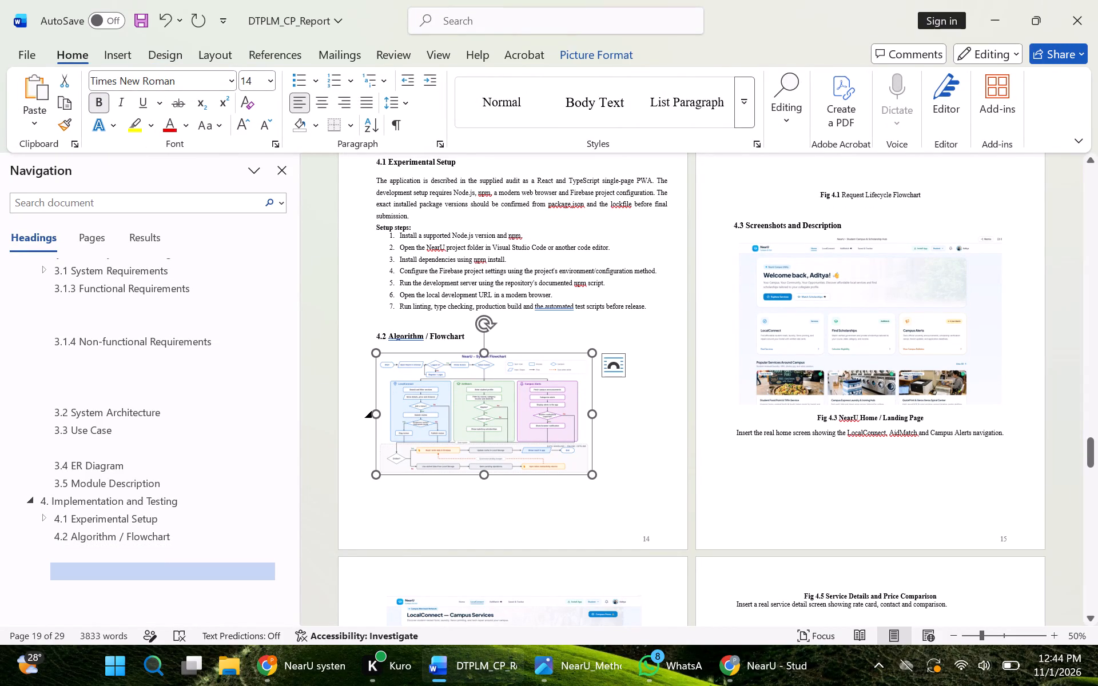
pyautogui.click(579, 56)
pyautogui.click(956, 86)
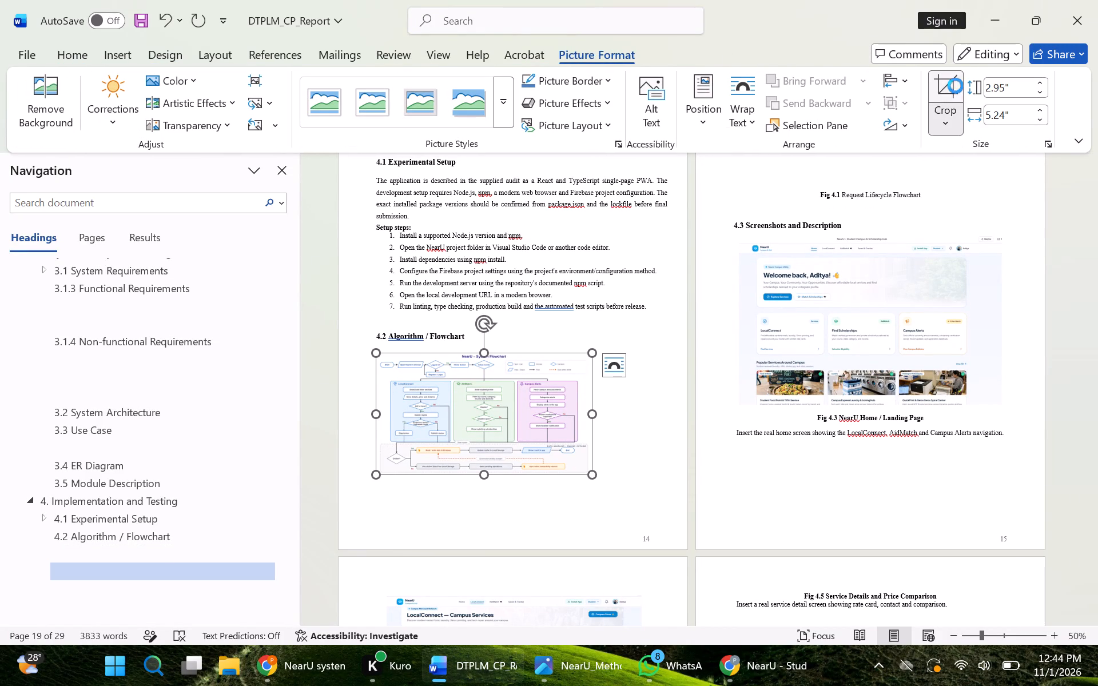
pyautogui.moveTo(480, 354); pyautogui.dragTo(480, 360)
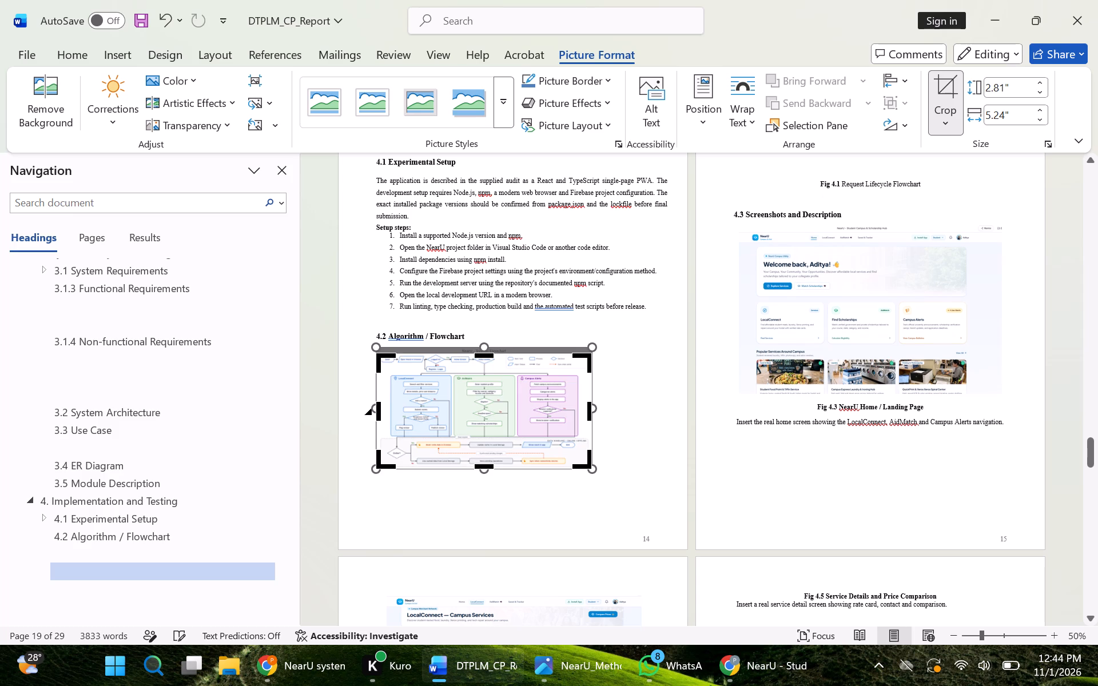
pyautogui.click(640, 353)
# Enlarge the cropped flowchart proportionally to nearly the full width of the text area.
pyautogui.click(475, 408)
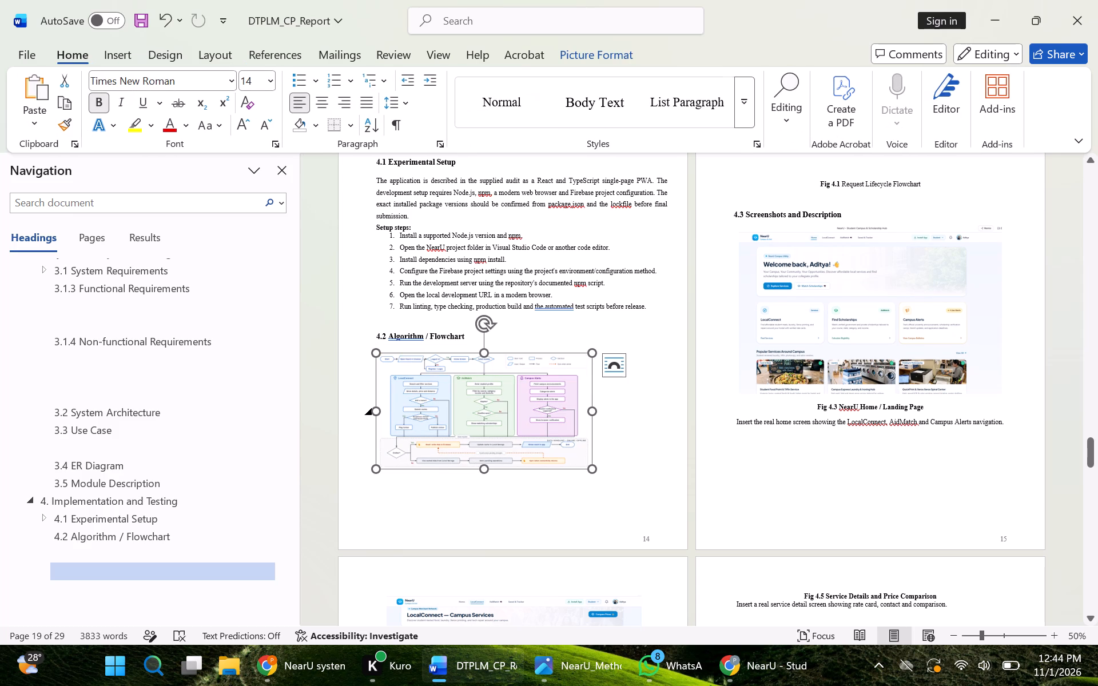
pyautogui.moveTo(594, 473); pyautogui.dragTo(658, 503)
pyautogui.moveTo(484, 435); pyautogui.dragTo(494, 422)
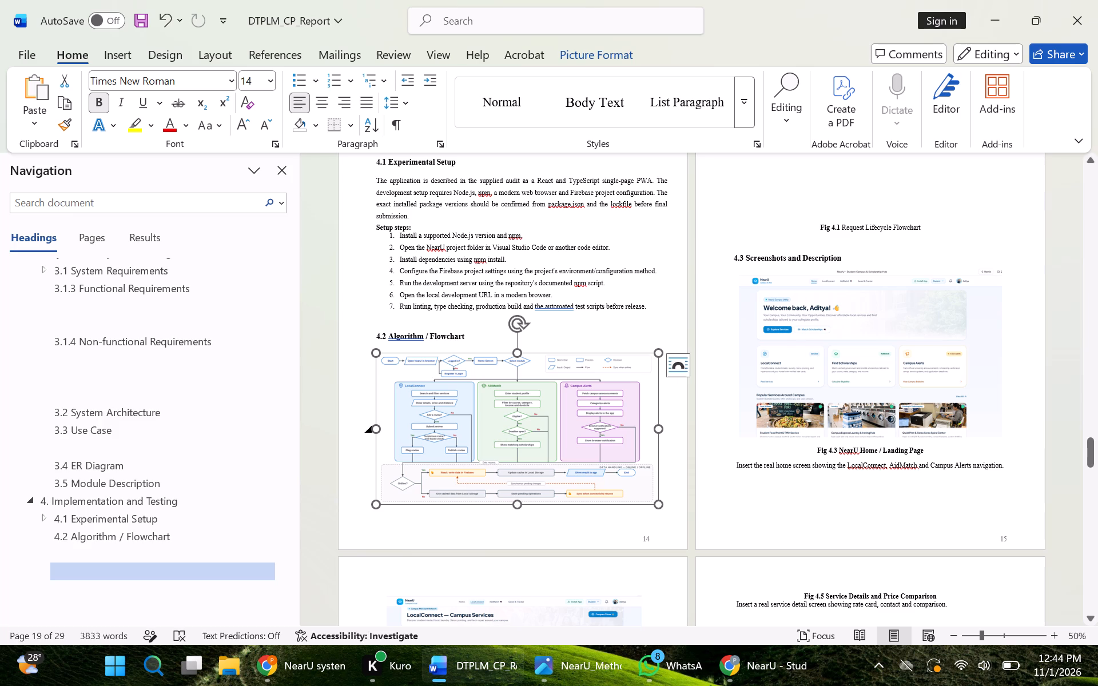
# Remove the blank line between the setup steps list and the 4.2 Algorithm / Flowchart heading.
pyautogui.click(494, 422)
pyautogui.click(411, 322)
pyautogui.press('BackSpace')
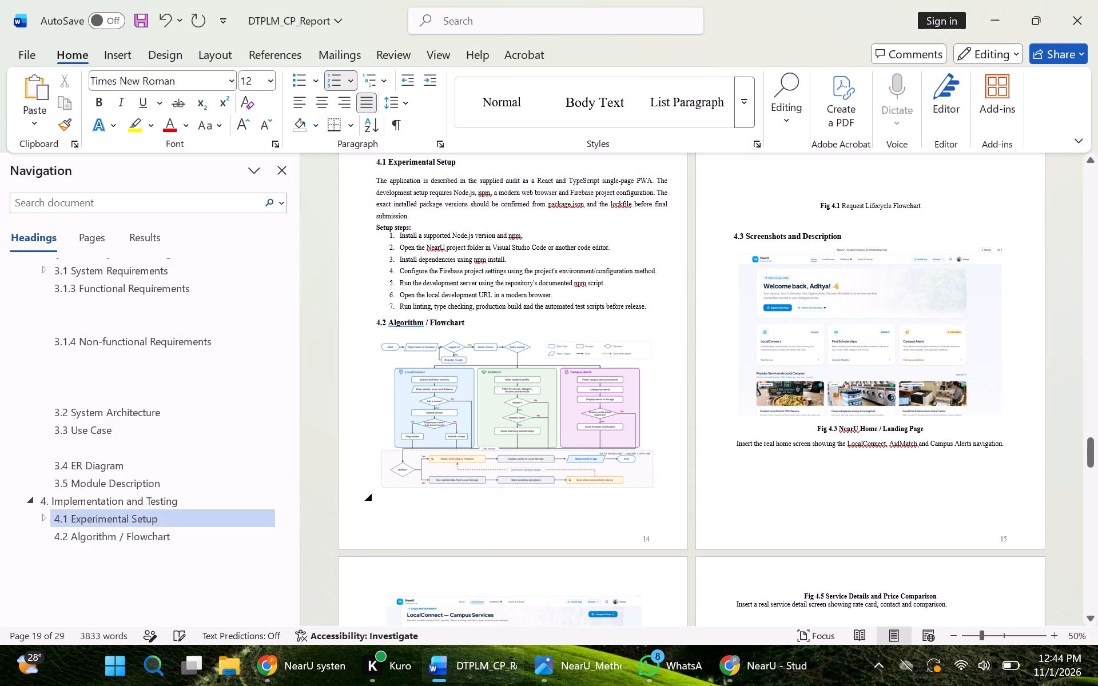
# Delete the blank lines between the flowchart and the Fig 4.1 caption so the caption sits directly under the picture on page 14.
pyautogui.click(540, 498)
pyautogui.press('BackSpace')
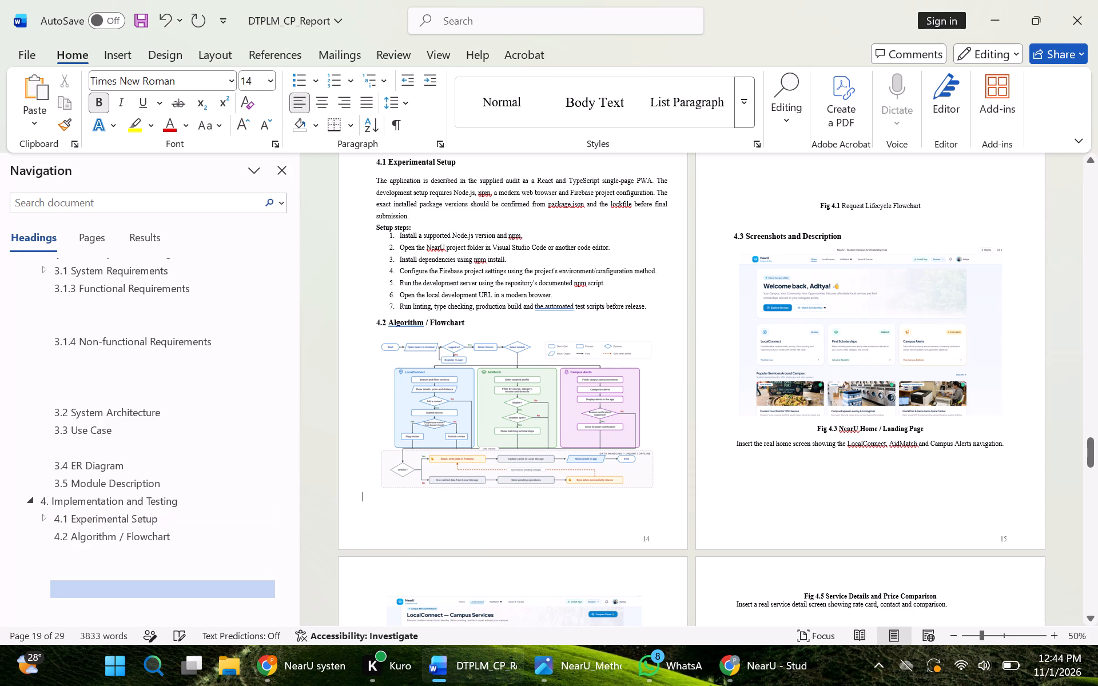
pyautogui.press('BackSpace')
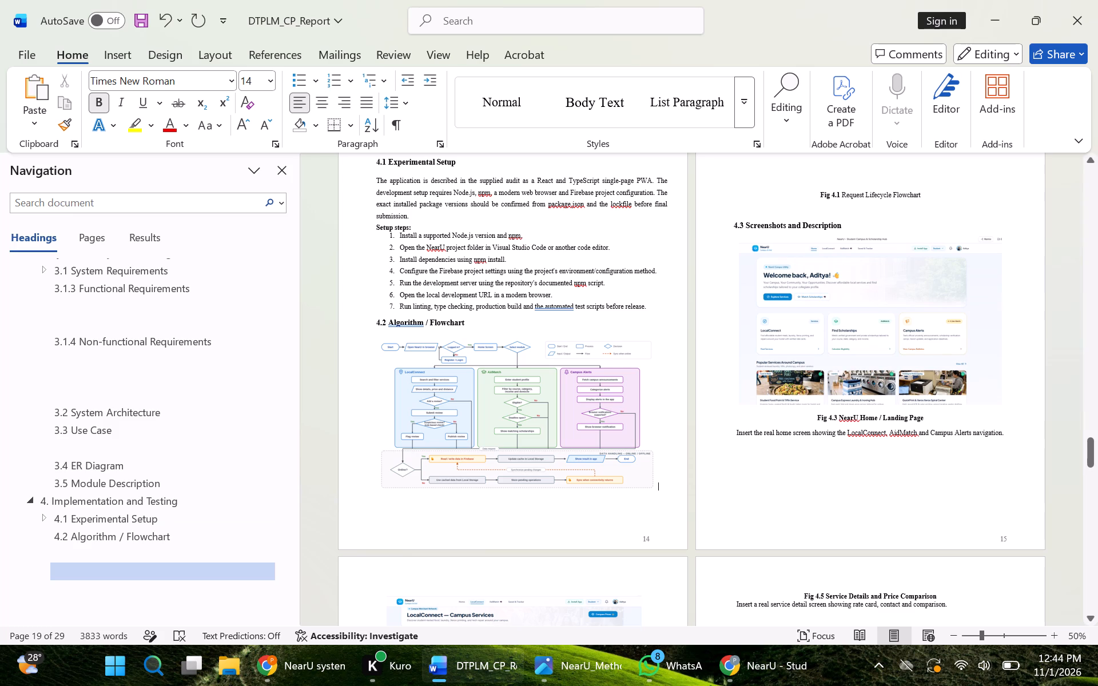
pyautogui.click(813, 175)
pyautogui.press('BackSpace')
pyautogui.press('BackSpace')
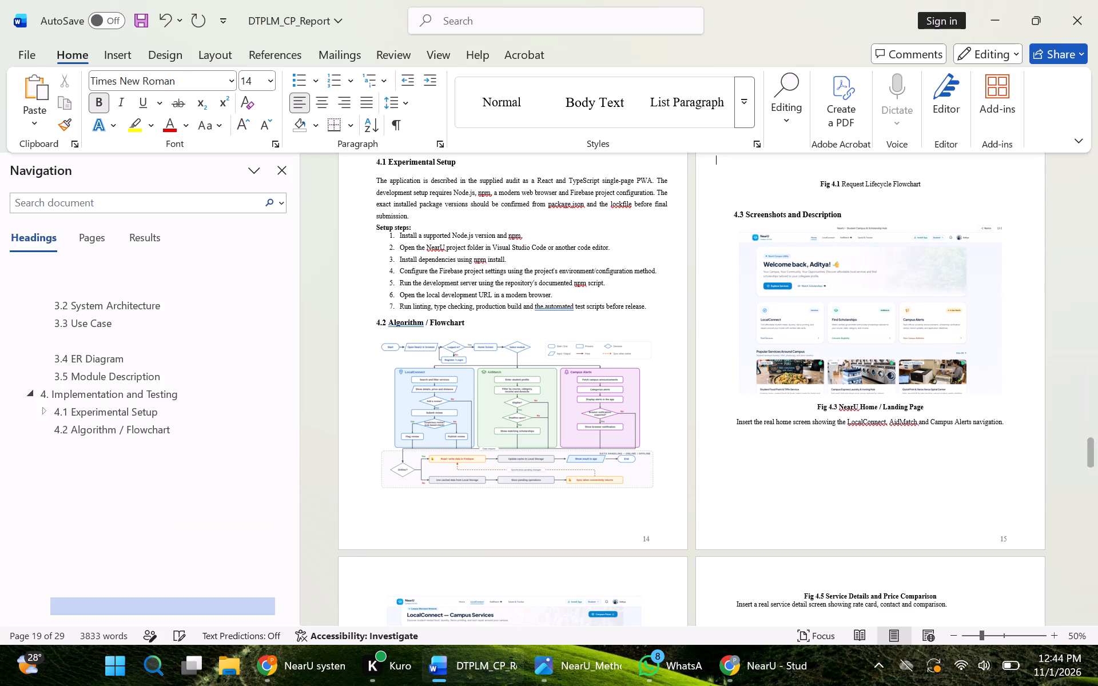
pyautogui.press('BackSpace')
pyautogui.press('BackSpace')
pyautogui.press('BackSpace')
pyautogui.press('BackSpace')
pyautogui.press('BackSpace')
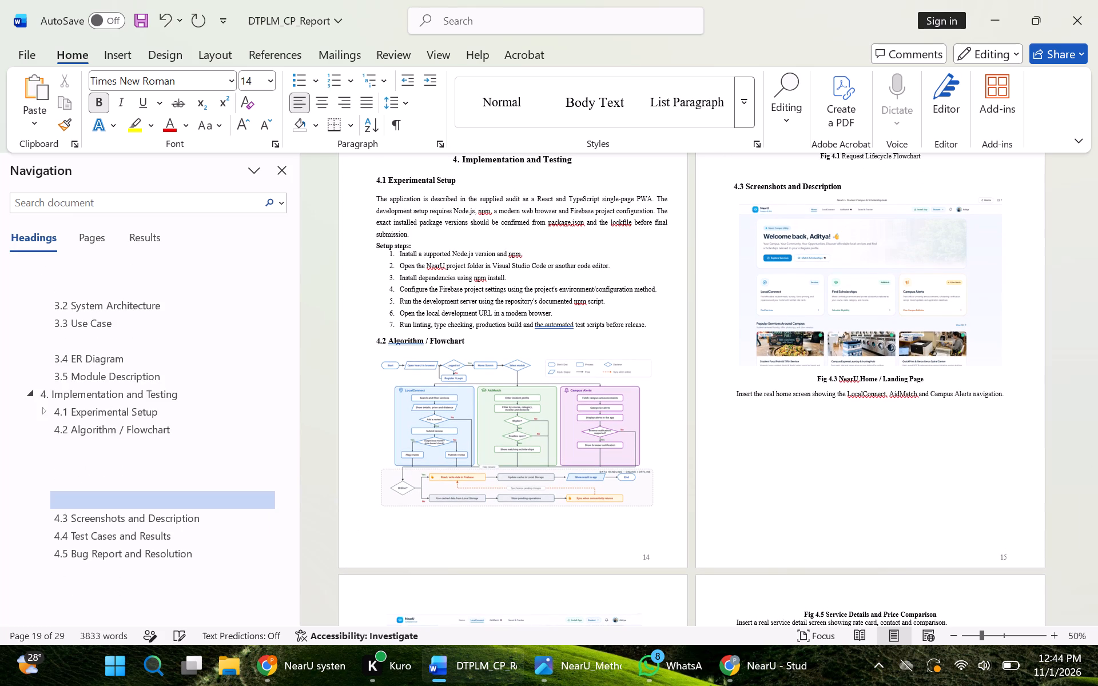
pyautogui.press('BackSpace')
pyautogui.press('BackSpace')
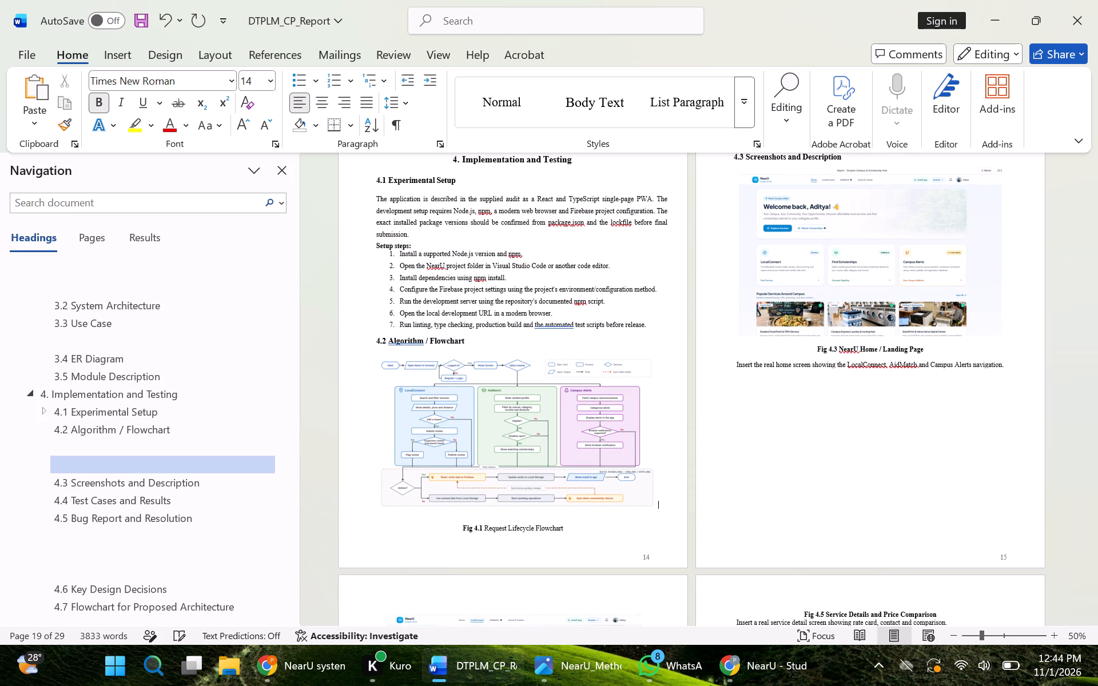
# Stretch the 4.2 flowchart slightly taller, keeping its width and leaving the Fig 4.1 caption on the same page.
pyautogui.click(558, 451)
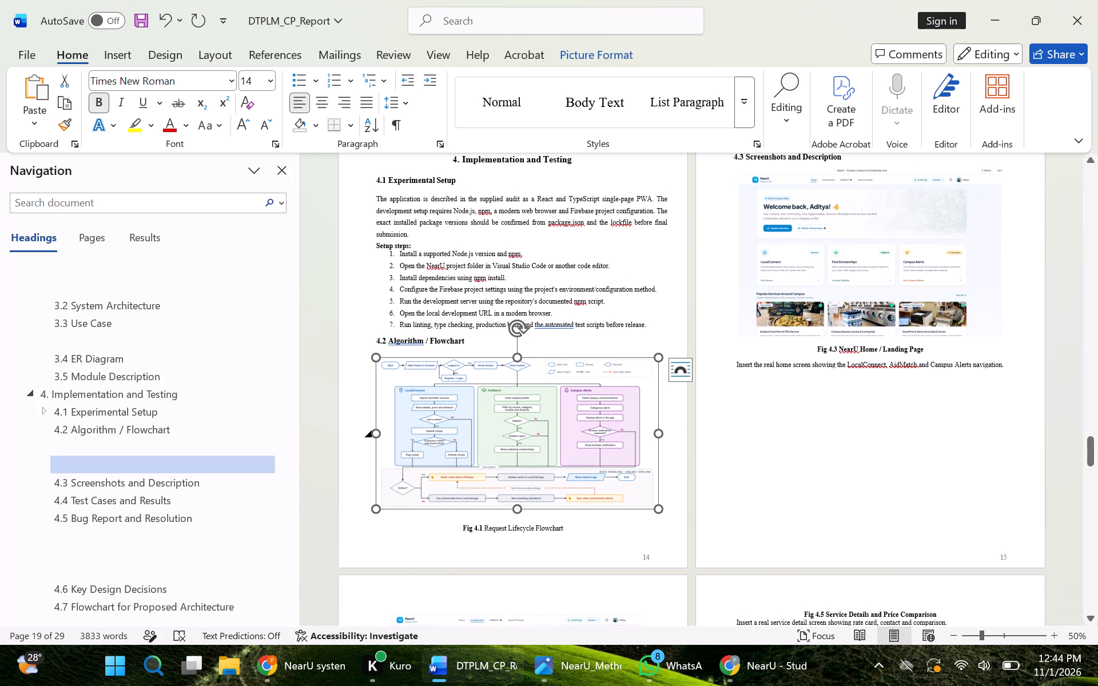
pyautogui.moveTo(515, 512); pyautogui.dragTo(517, 521)
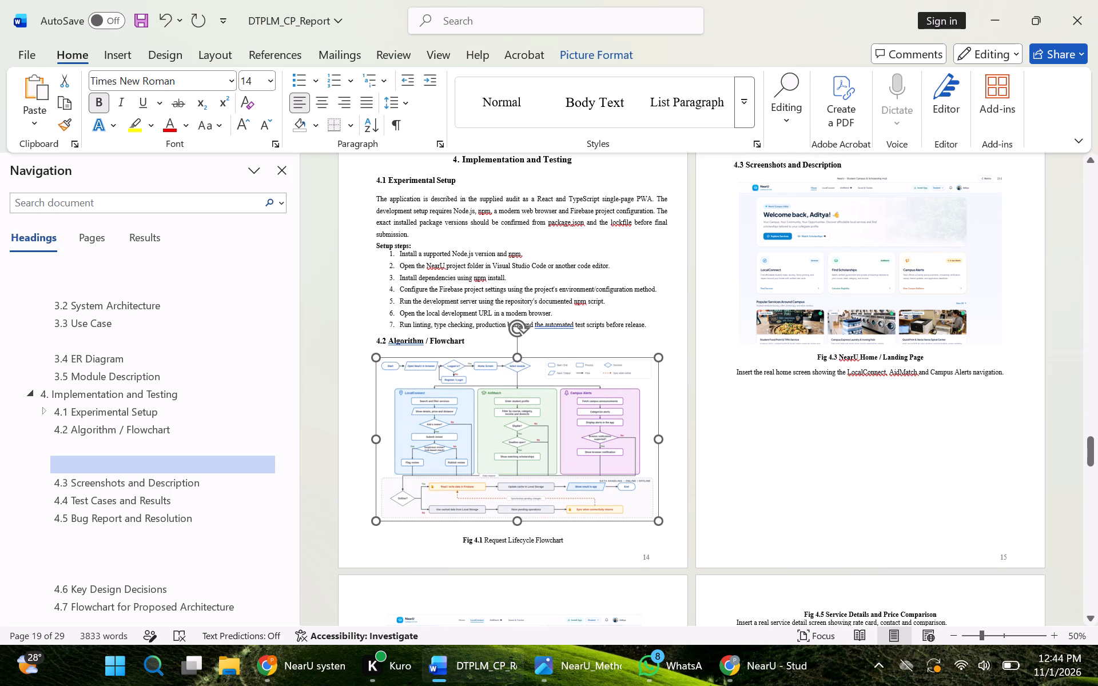
pyautogui.moveTo(517, 521); pyautogui.dragTo(516, 521)
pyautogui.click(538, 481)
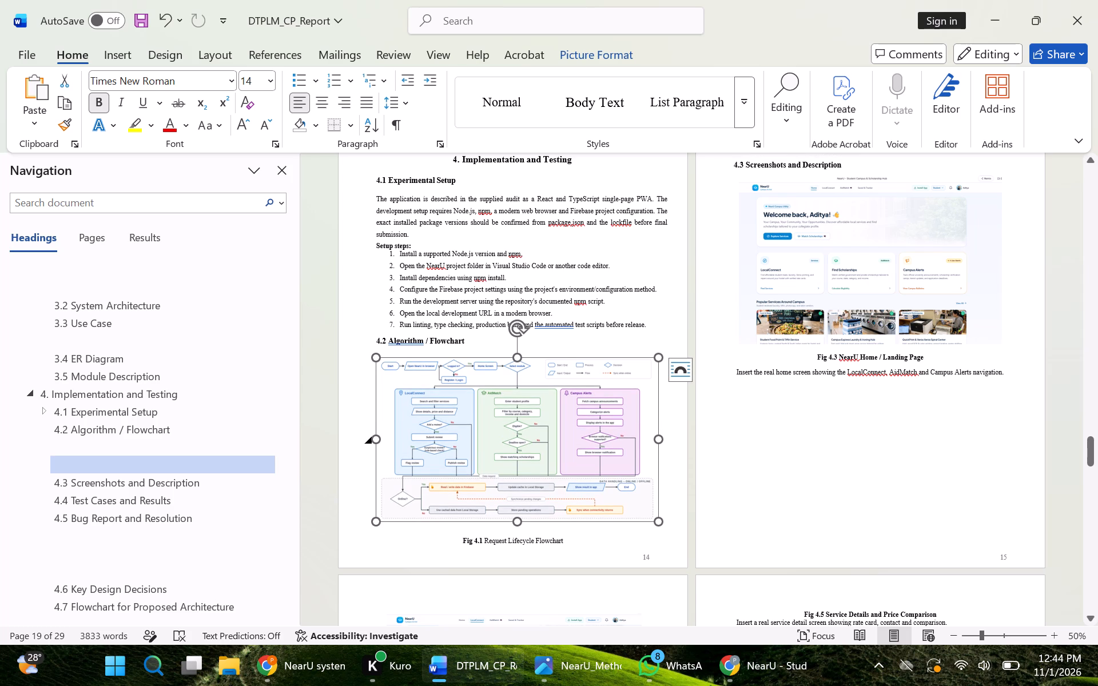
pyautogui.click(799, 412)
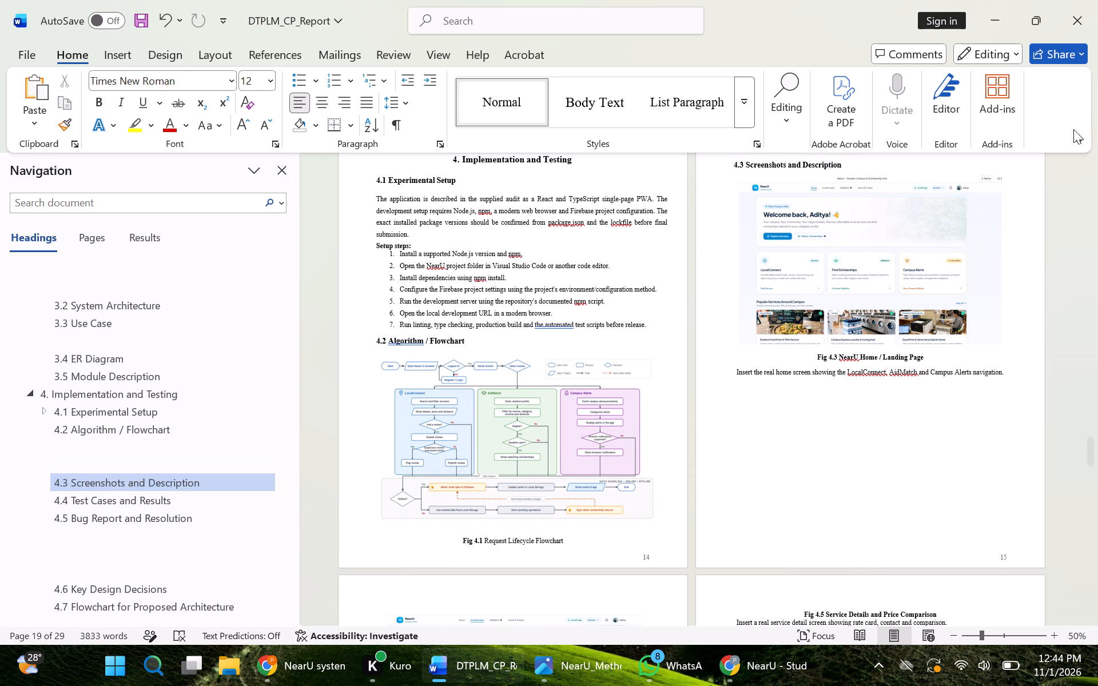
# Remove the surplus blank lines between the Fig 4.1 caption and the 4.3 heading, keeping the caption's wording "Request Lifecycle Flowchart".
pyautogui.tripleClick(1097, 155)
pyautogui.tripleClick(1097, 155)
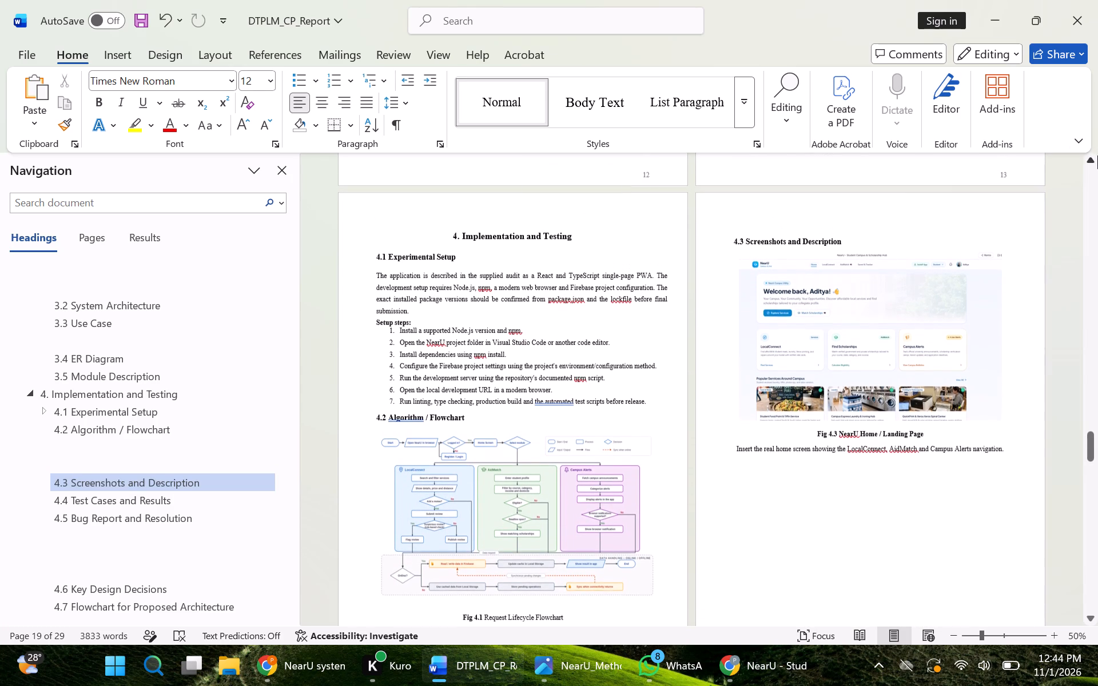
pyautogui.click(750, 227)
pyautogui.press('BackSpace')
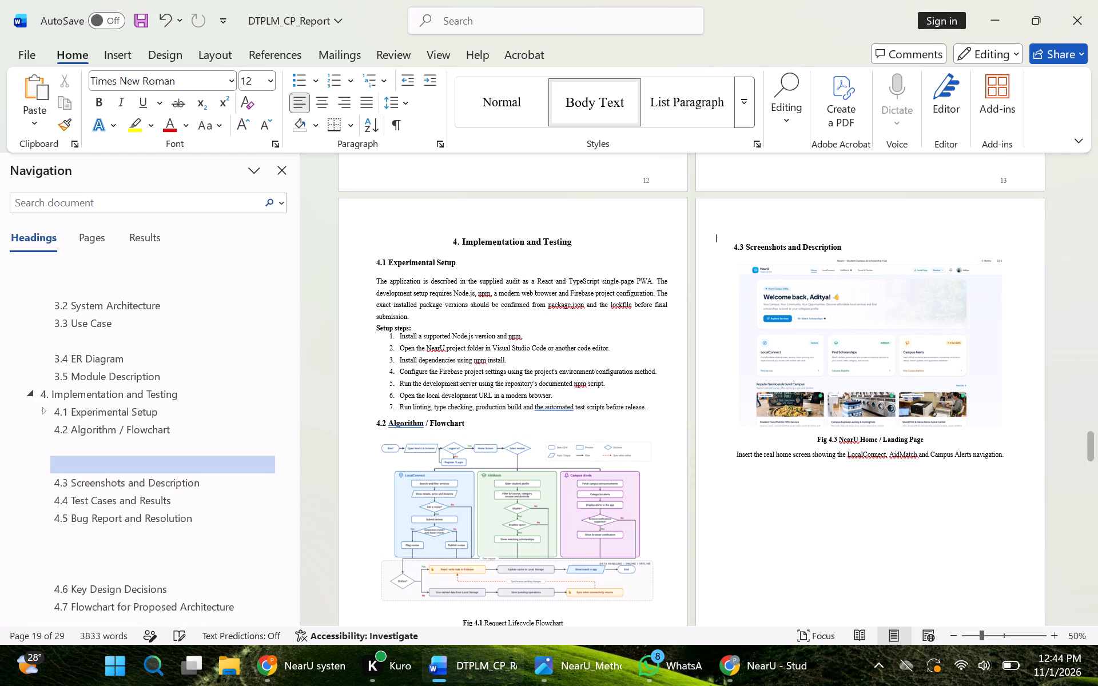
pyautogui.press('BackSpace')
pyautogui.press('BackSpace')
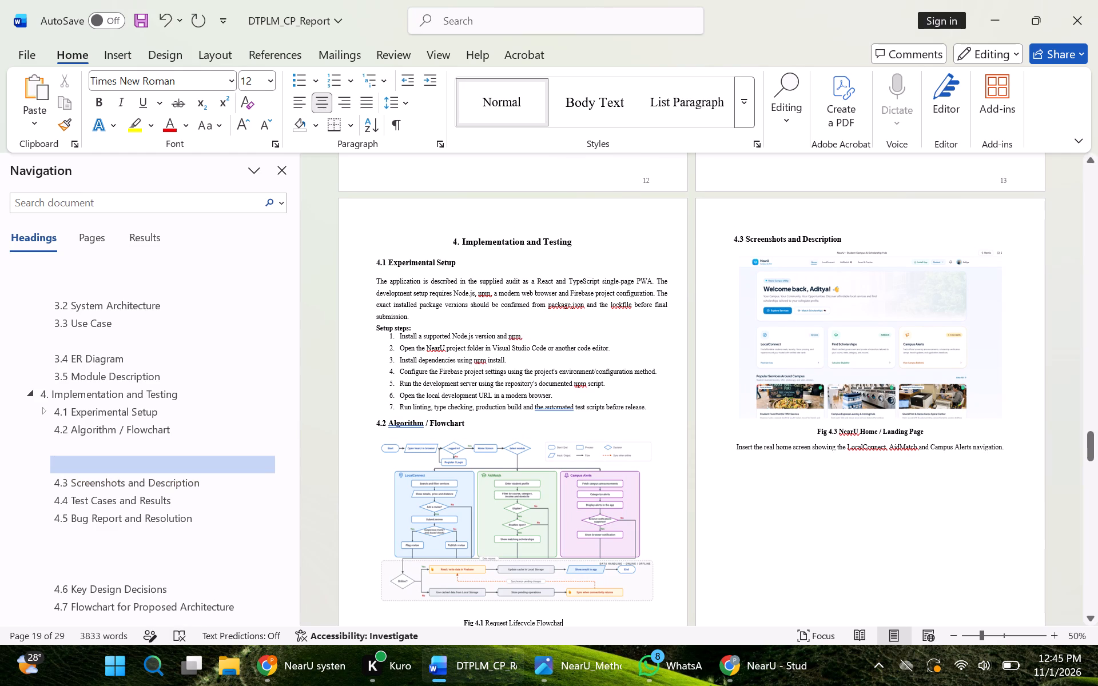
pyautogui.press('t')
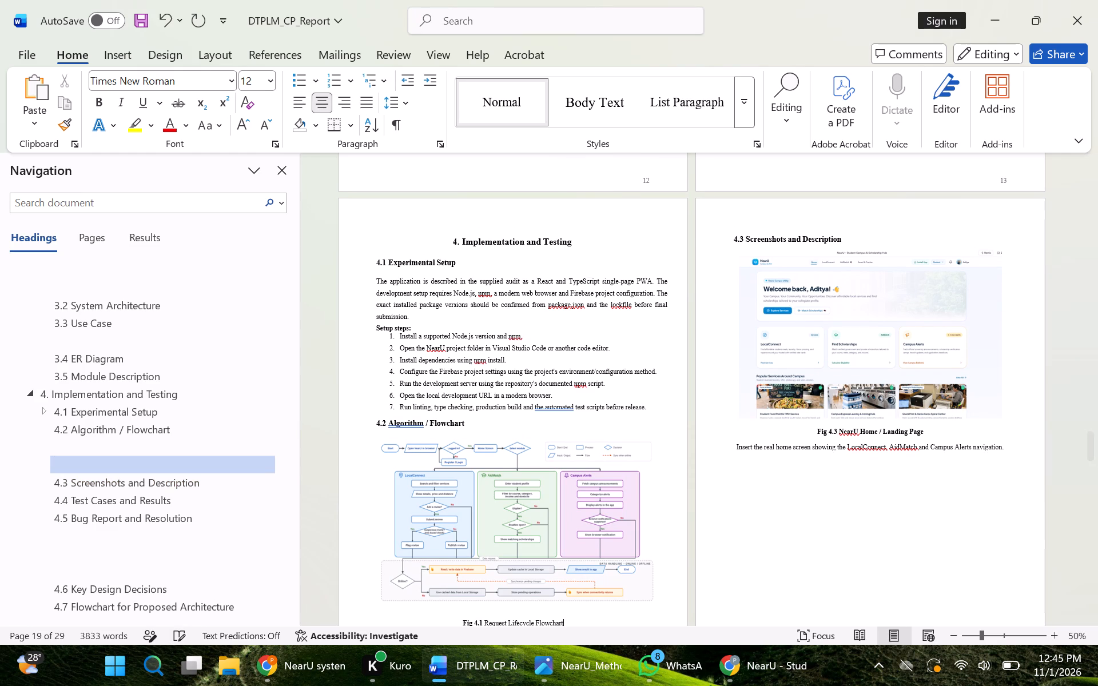
# Shrink the NearU home page screenshot above the Fig 4.3 caption in both height and width.
pyautogui.moveTo(1085, 450); pyautogui.dragTo(1089, 456)
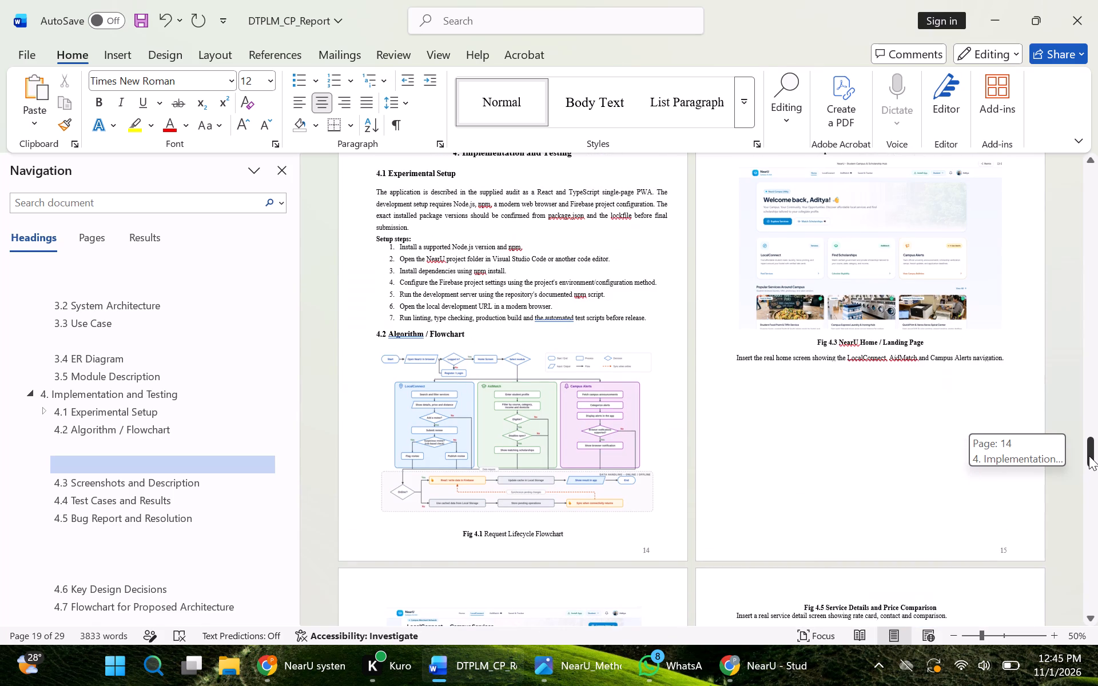
pyautogui.moveTo(1089, 456); pyautogui.dragTo(1088, 456)
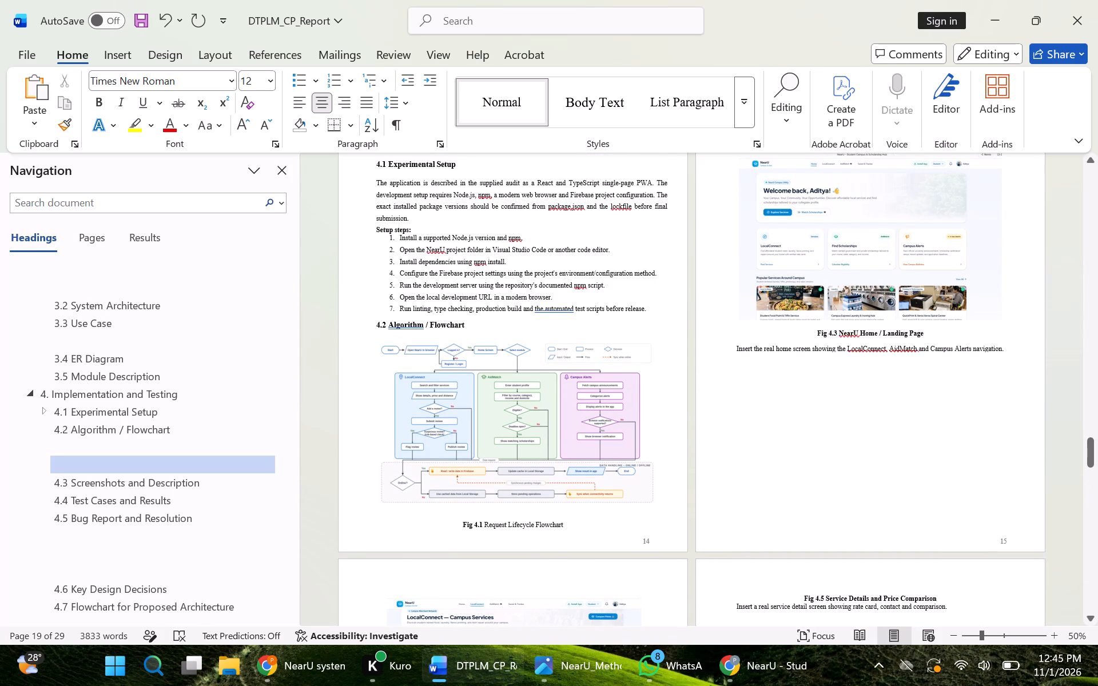
pyautogui.click(924, 252)
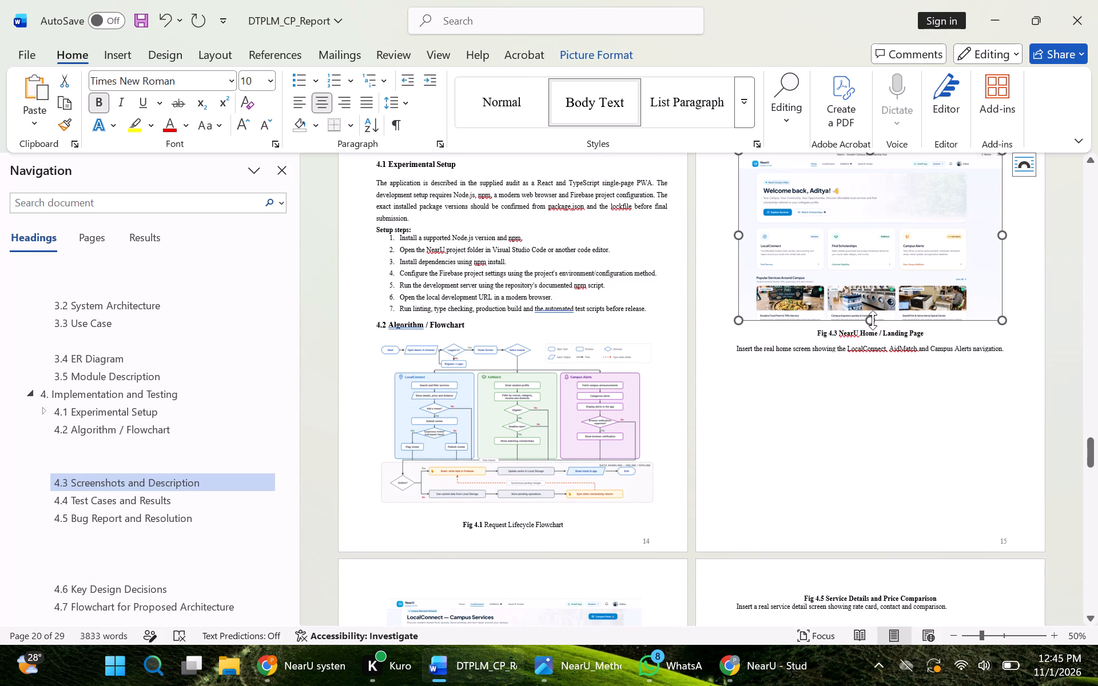
pyautogui.moveTo(873, 320); pyautogui.dragTo(870, 304)
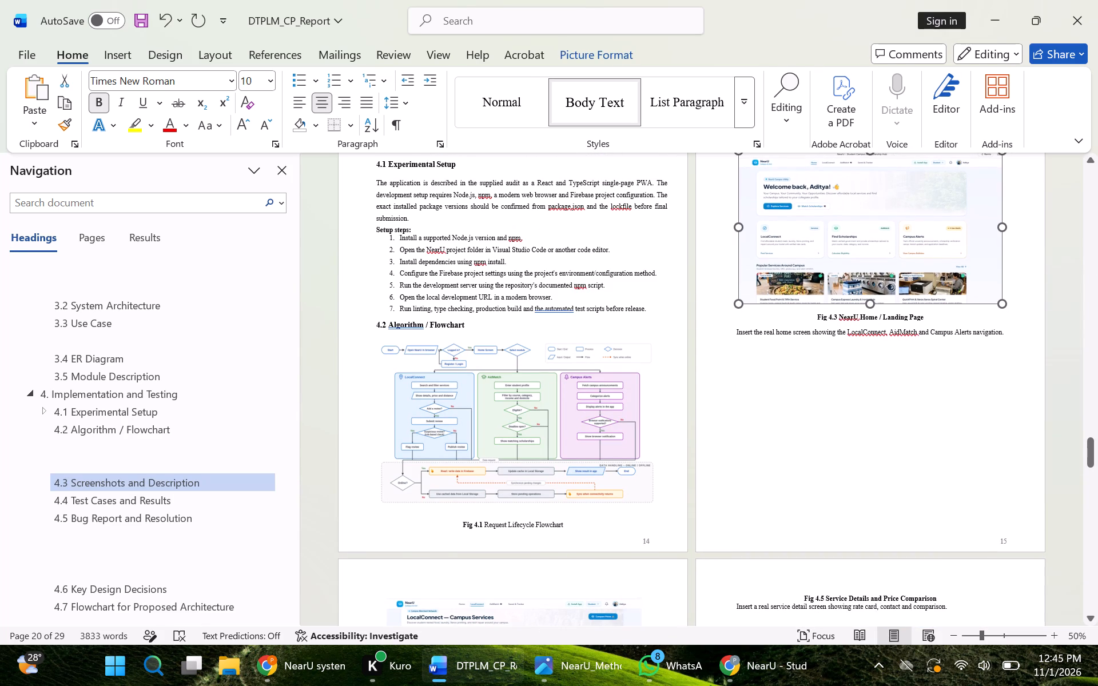
pyautogui.moveTo(870, 304); pyautogui.dragTo(878, 313)
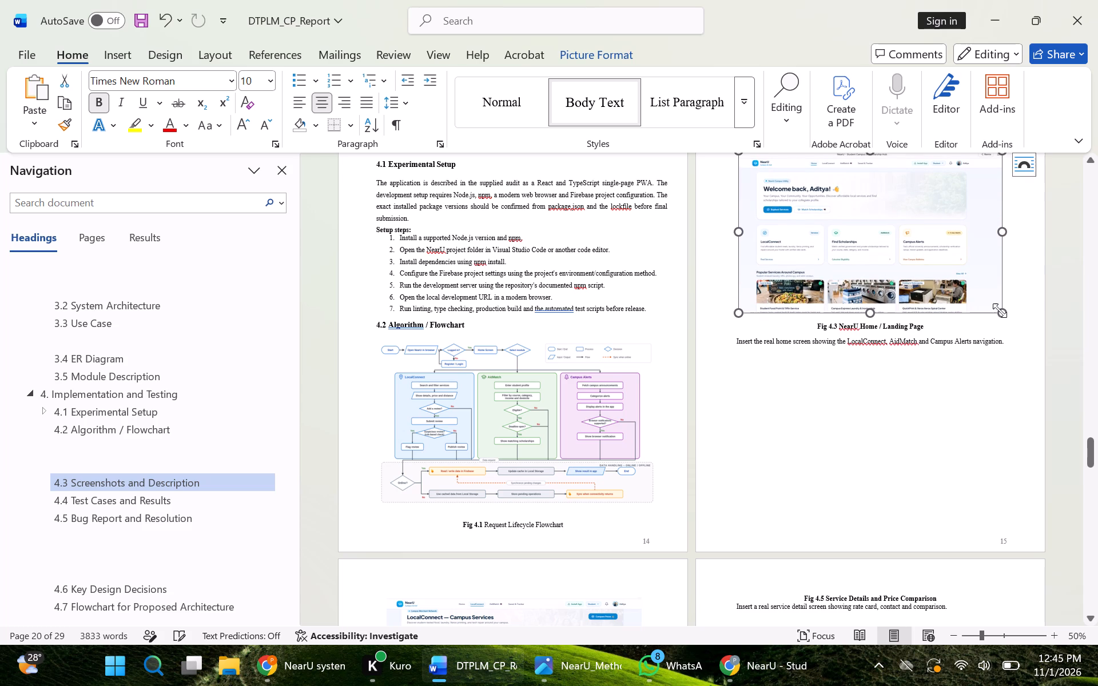
pyautogui.moveTo(1001, 310); pyautogui.dragTo(966, 291)
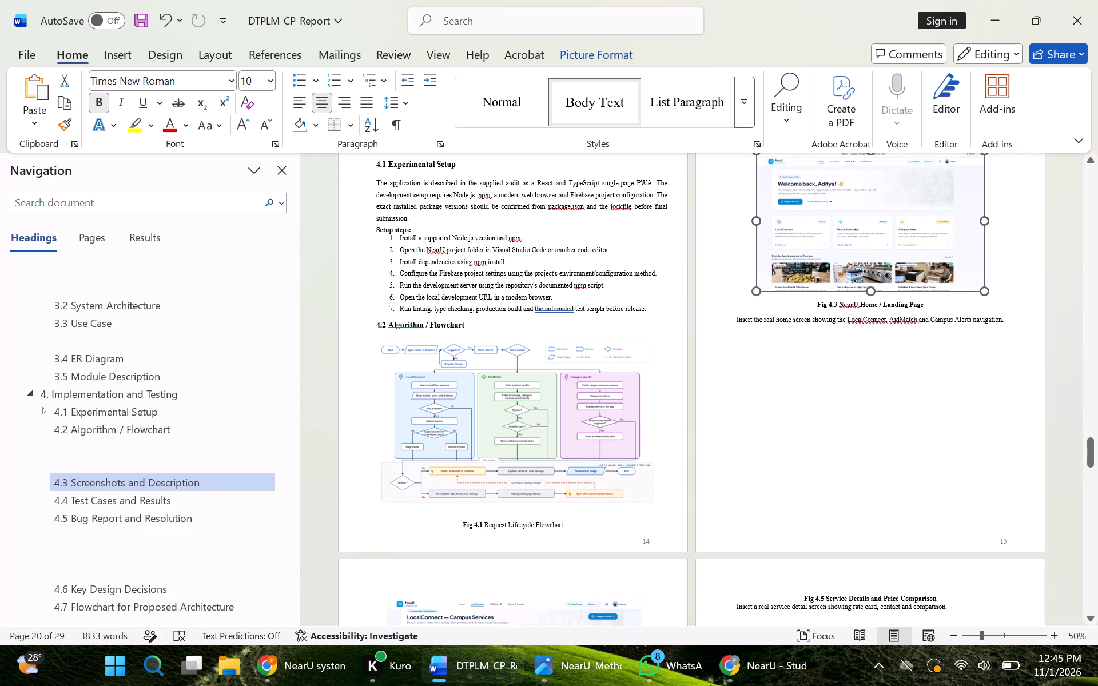
pyautogui.moveTo(966, 291); pyautogui.dragTo(974, 290)
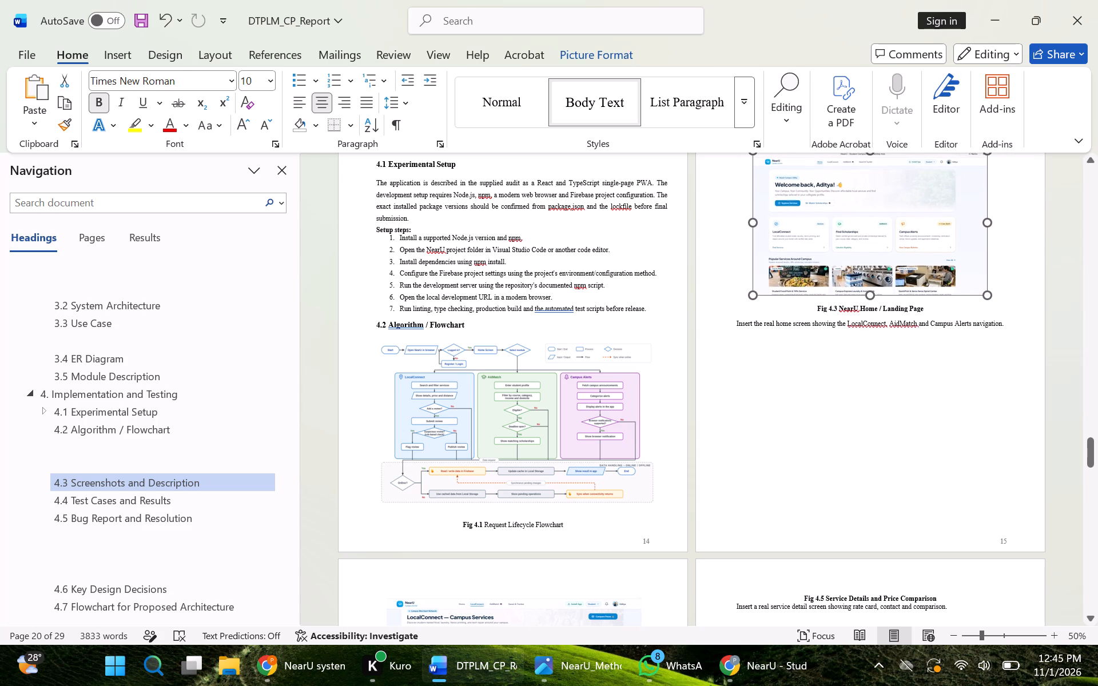
pyautogui.moveTo(974, 290); pyautogui.dragTo(976, 292)
# Clear the gap after the Fig 4.3 description so the LocalConnect screenshot and its Fig 4.4 caption follow on the same page.
pyautogui.click(789, 346)
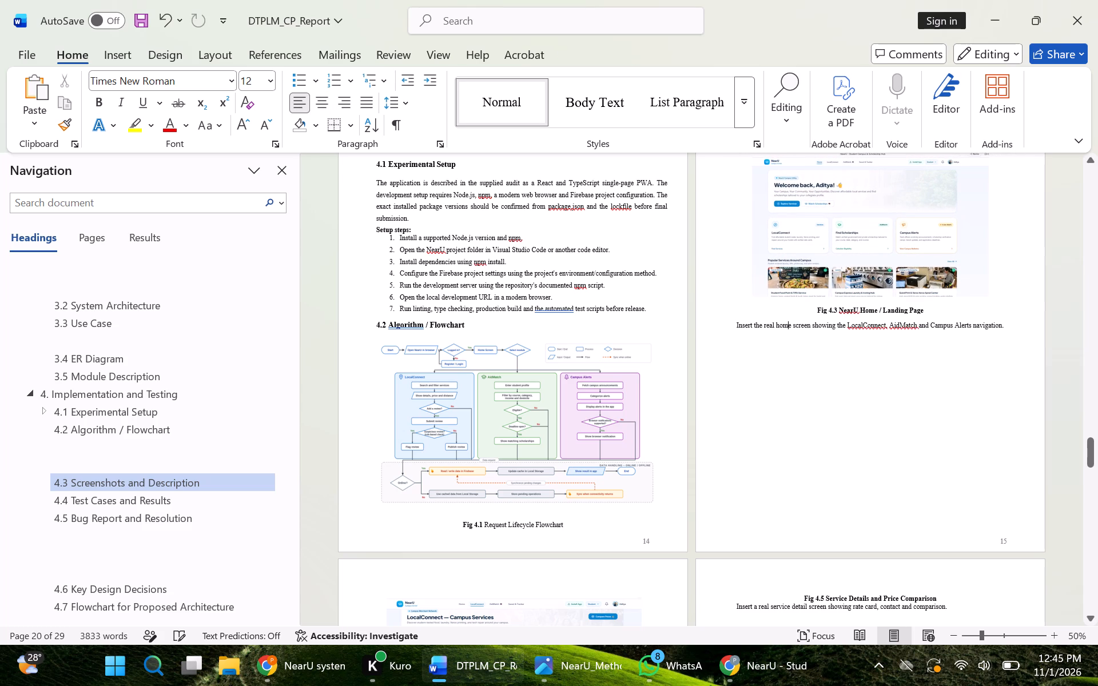
pyautogui.click(750, 342)
pyautogui.doubleClick(750, 342)
pyautogui.moveTo(750, 342); pyautogui.dragTo(953, 521)
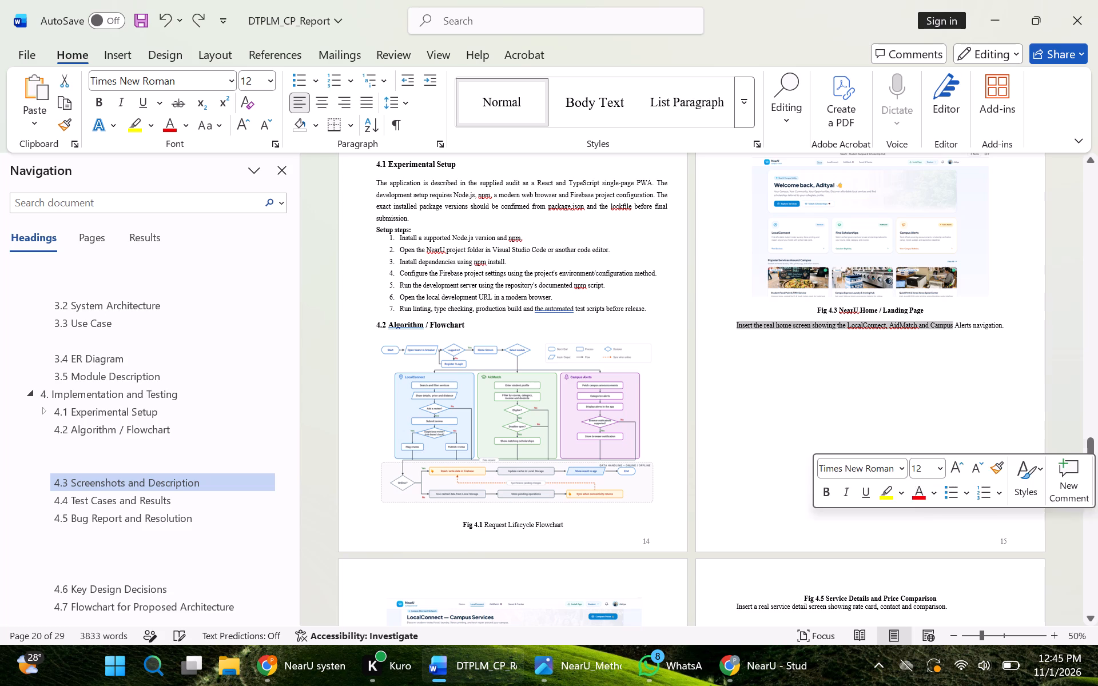
pyautogui.click(829, 422)
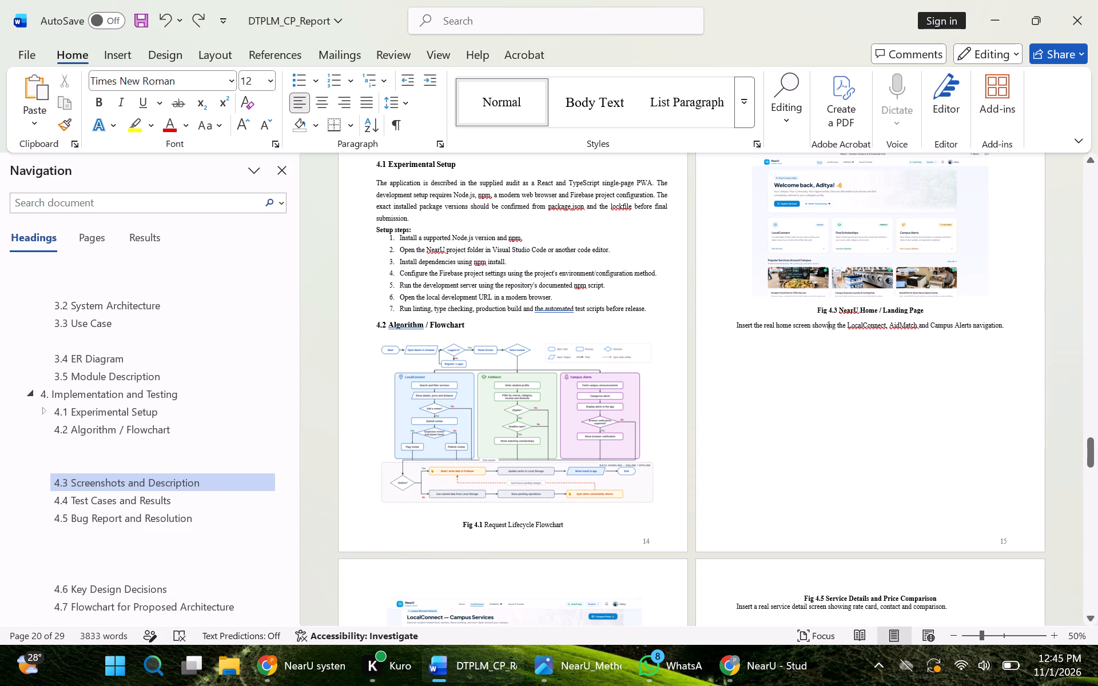
pyautogui.click(1003, 329)
pyautogui.press('Return')
pyautogui.press('Return')
pyautogui.press('Return')
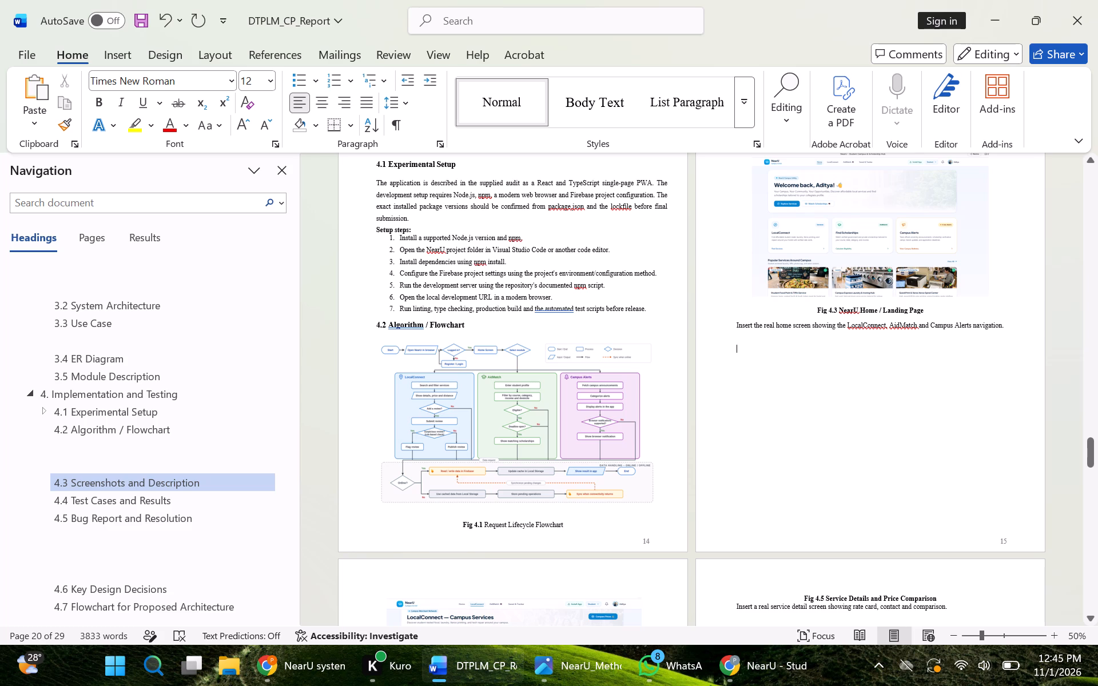
pyautogui.moveTo(736, 345); pyautogui.dragTo(942, 508)
pyautogui.press('Delete')
pyautogui.press('Delete')
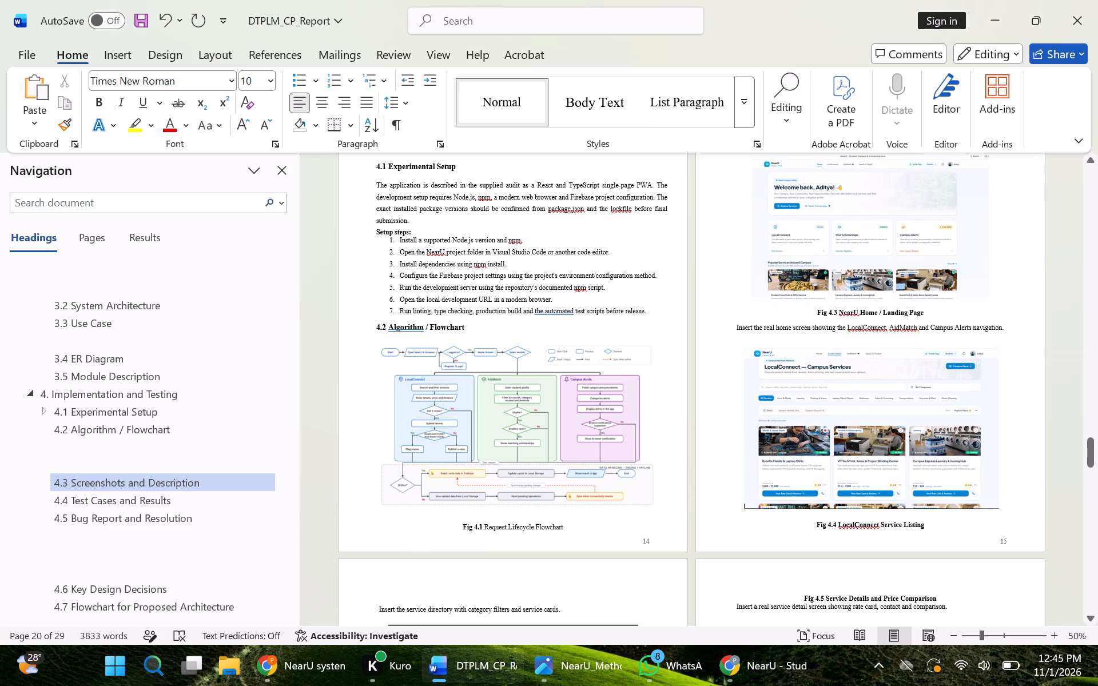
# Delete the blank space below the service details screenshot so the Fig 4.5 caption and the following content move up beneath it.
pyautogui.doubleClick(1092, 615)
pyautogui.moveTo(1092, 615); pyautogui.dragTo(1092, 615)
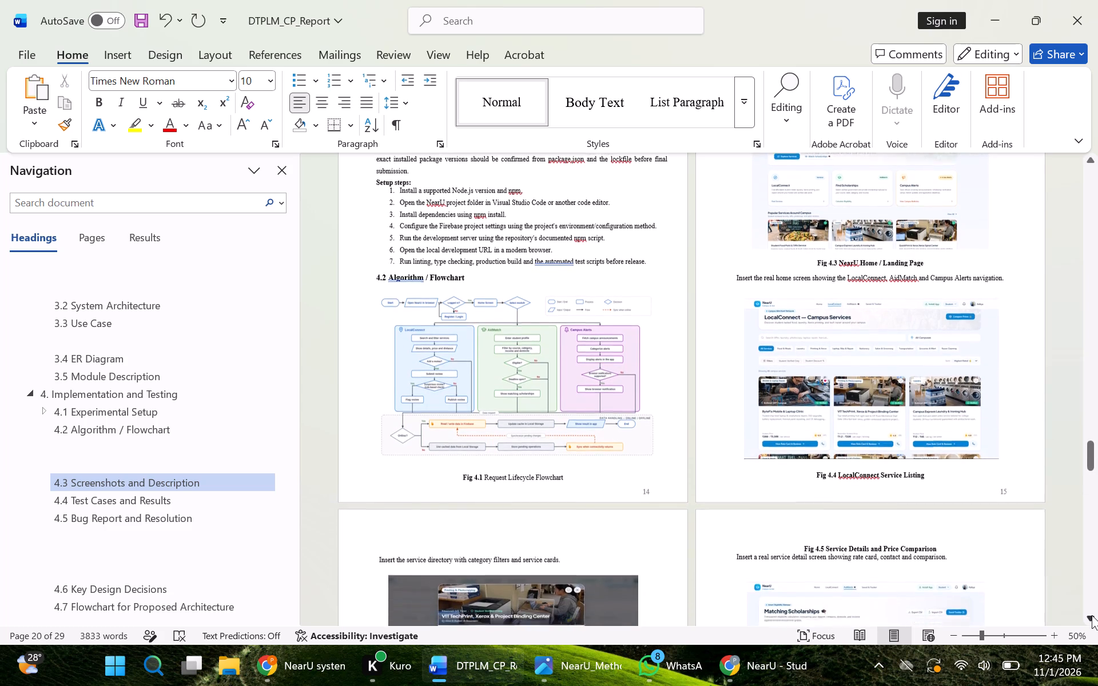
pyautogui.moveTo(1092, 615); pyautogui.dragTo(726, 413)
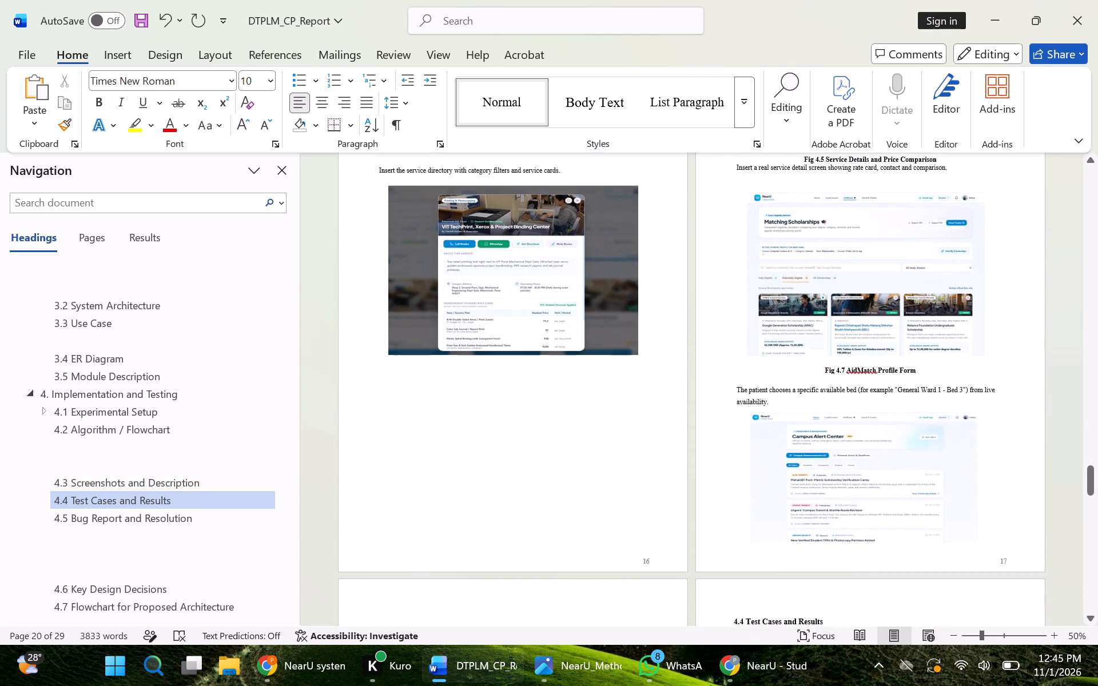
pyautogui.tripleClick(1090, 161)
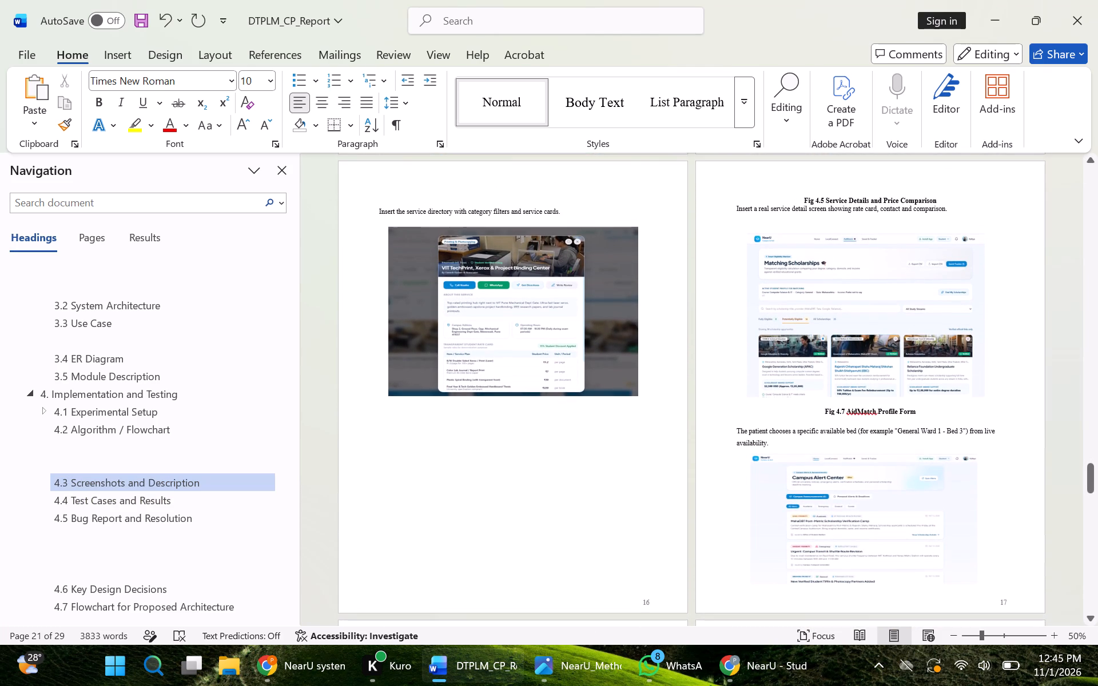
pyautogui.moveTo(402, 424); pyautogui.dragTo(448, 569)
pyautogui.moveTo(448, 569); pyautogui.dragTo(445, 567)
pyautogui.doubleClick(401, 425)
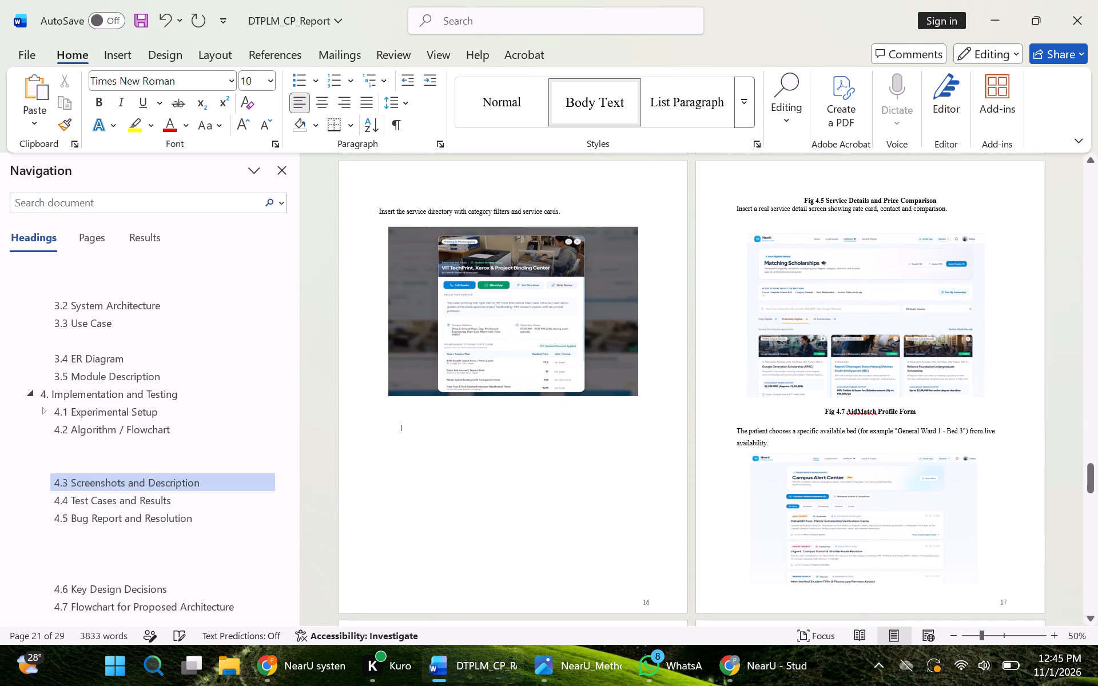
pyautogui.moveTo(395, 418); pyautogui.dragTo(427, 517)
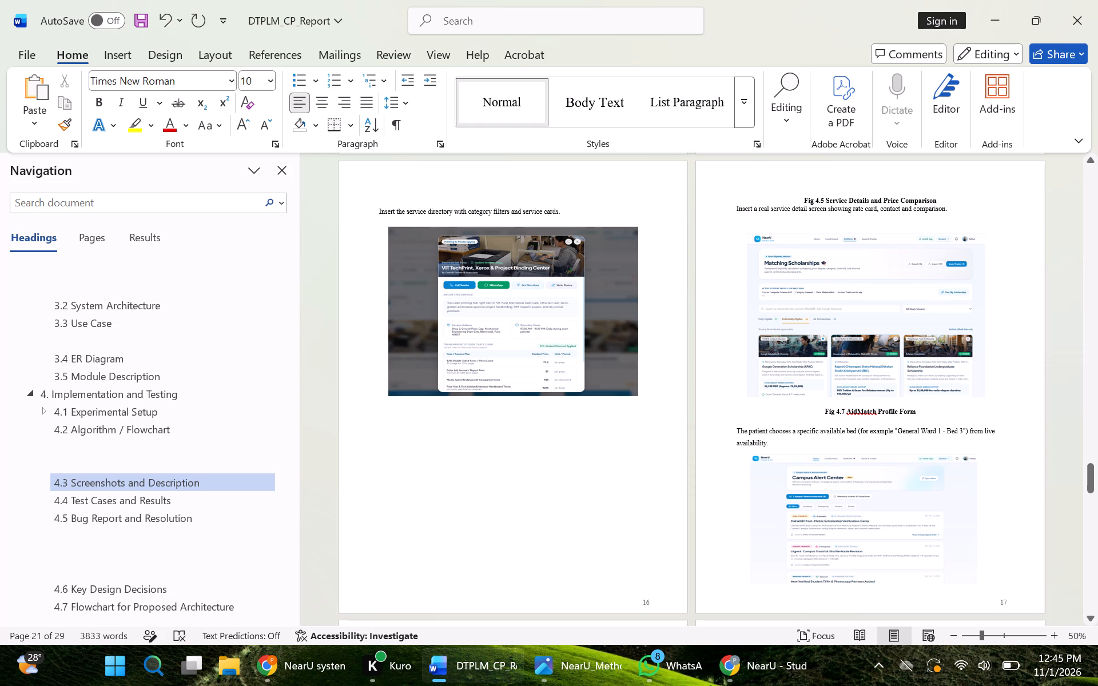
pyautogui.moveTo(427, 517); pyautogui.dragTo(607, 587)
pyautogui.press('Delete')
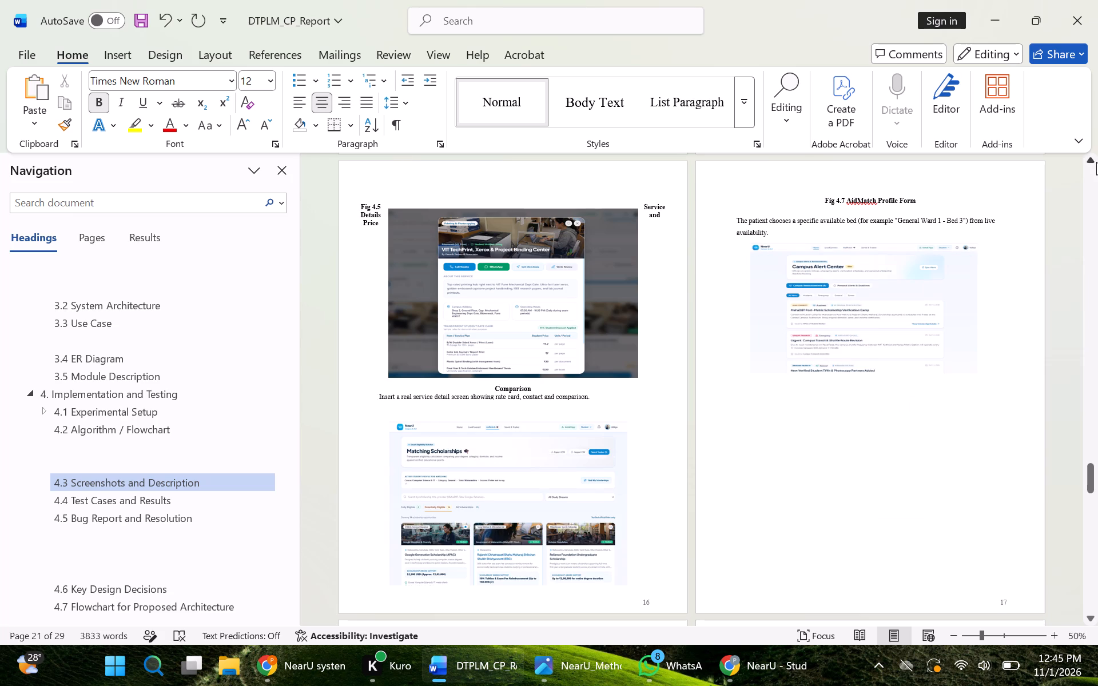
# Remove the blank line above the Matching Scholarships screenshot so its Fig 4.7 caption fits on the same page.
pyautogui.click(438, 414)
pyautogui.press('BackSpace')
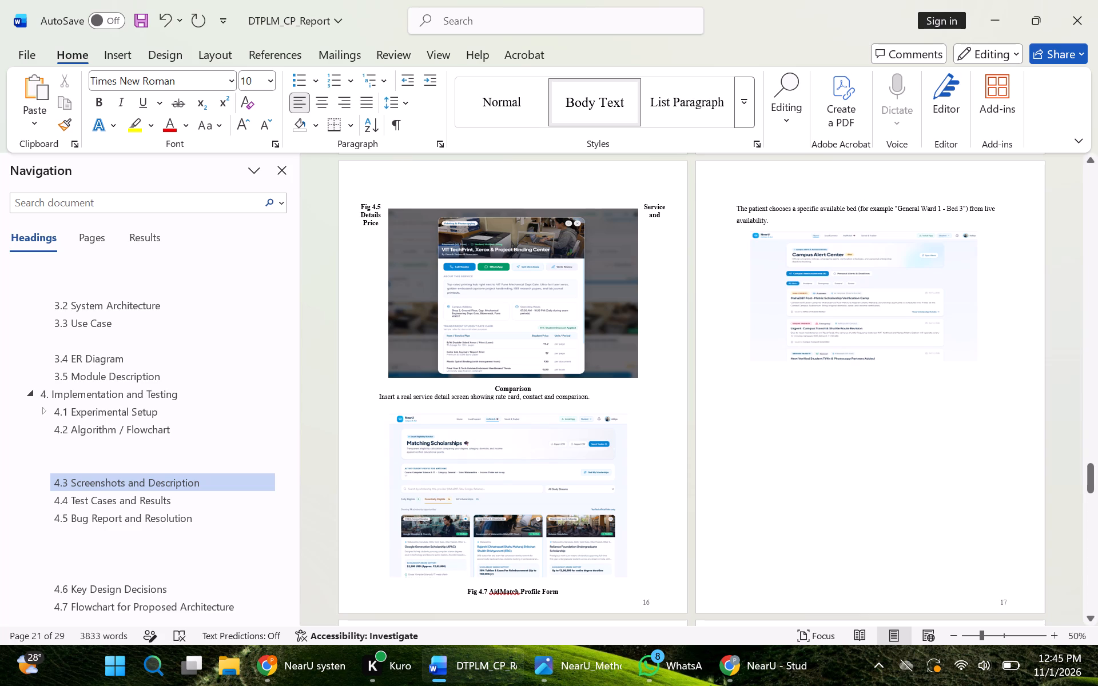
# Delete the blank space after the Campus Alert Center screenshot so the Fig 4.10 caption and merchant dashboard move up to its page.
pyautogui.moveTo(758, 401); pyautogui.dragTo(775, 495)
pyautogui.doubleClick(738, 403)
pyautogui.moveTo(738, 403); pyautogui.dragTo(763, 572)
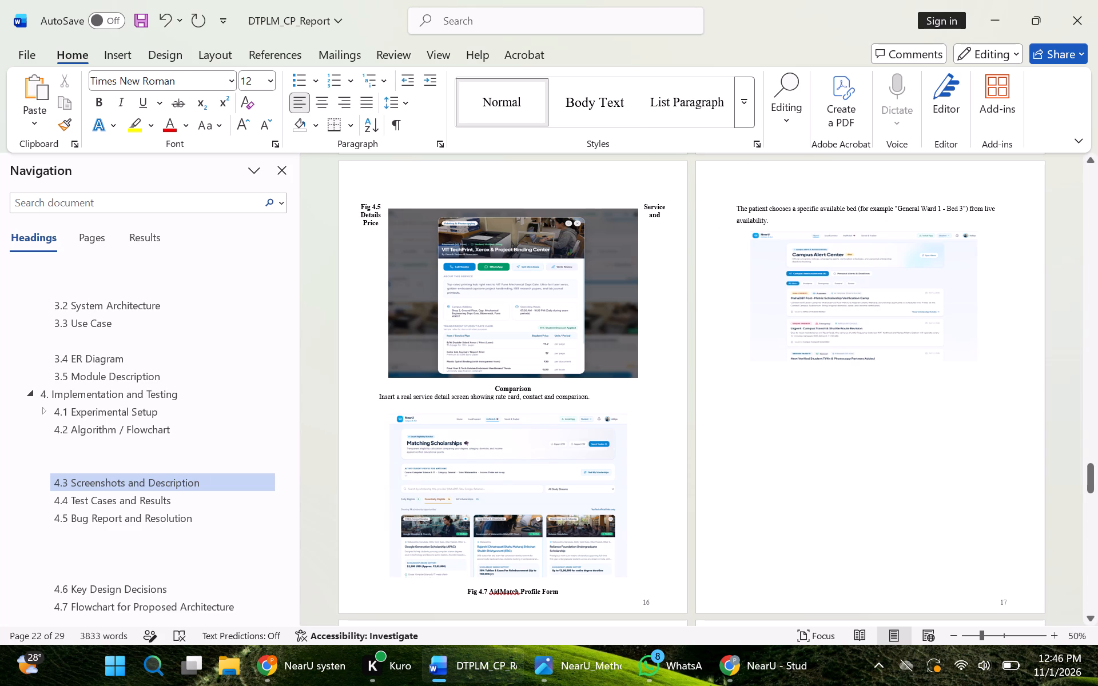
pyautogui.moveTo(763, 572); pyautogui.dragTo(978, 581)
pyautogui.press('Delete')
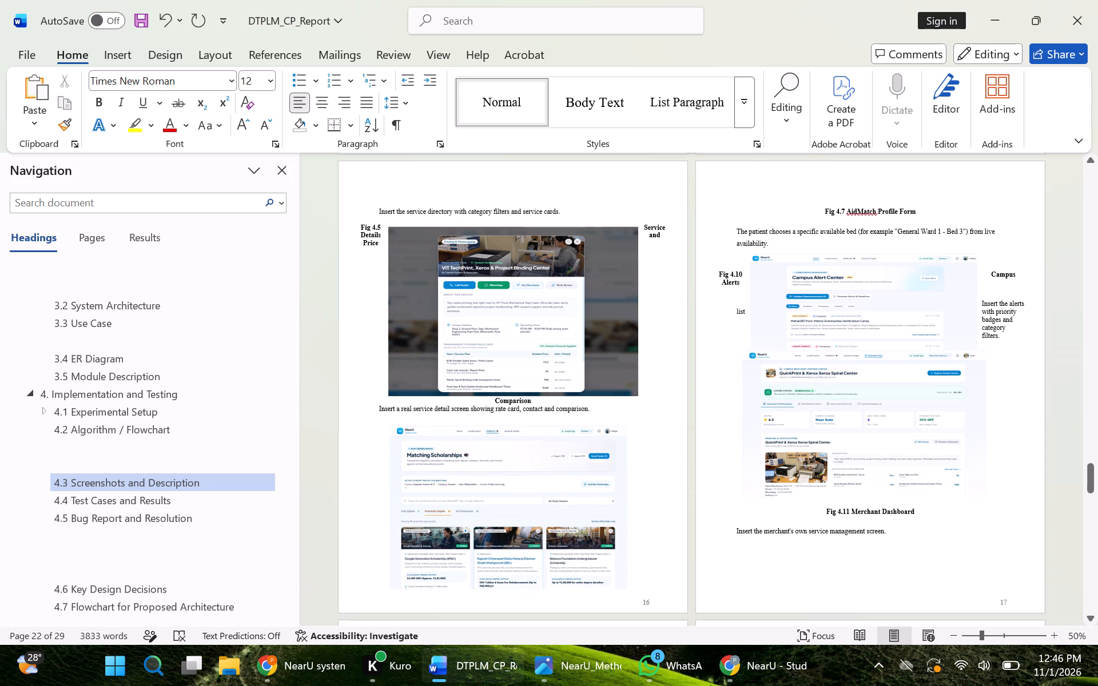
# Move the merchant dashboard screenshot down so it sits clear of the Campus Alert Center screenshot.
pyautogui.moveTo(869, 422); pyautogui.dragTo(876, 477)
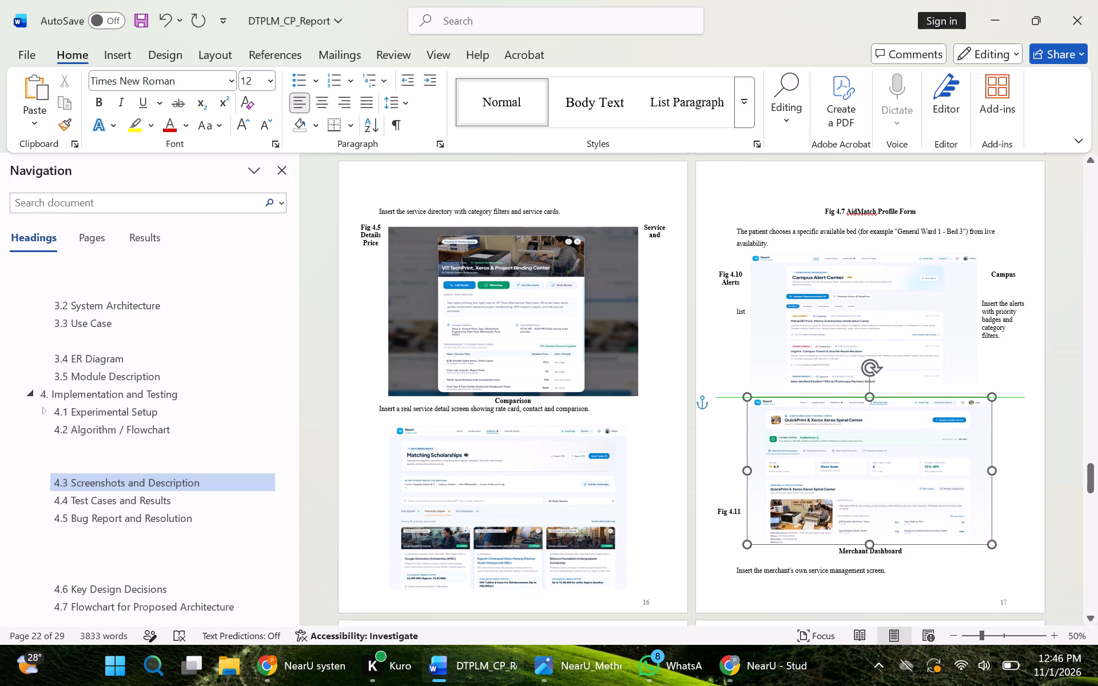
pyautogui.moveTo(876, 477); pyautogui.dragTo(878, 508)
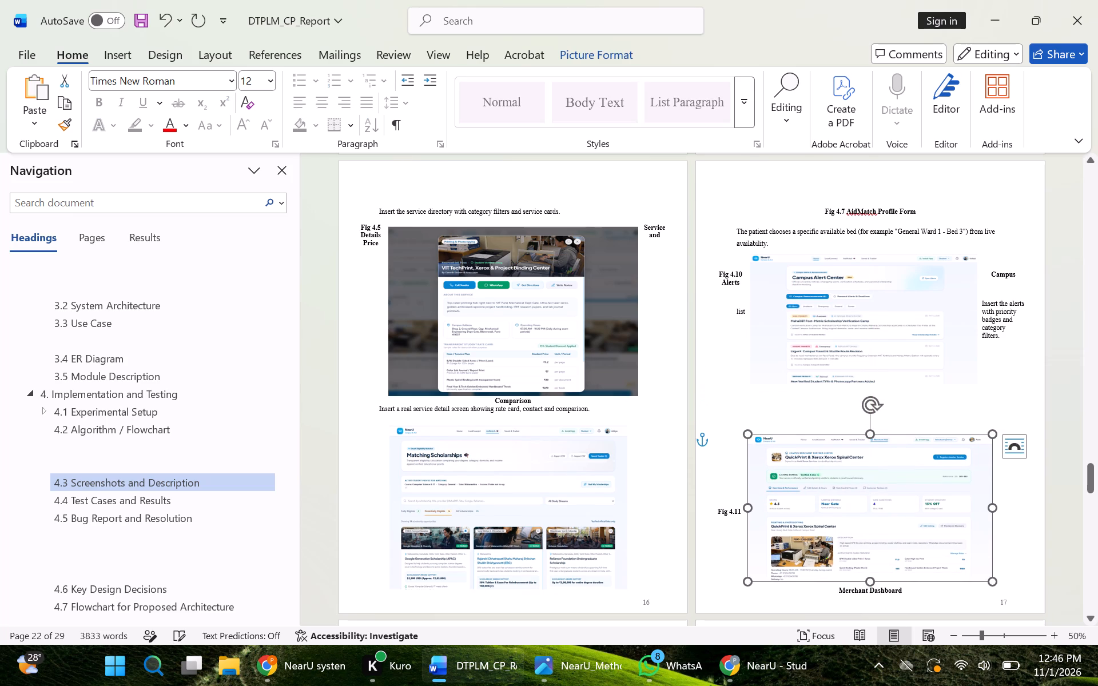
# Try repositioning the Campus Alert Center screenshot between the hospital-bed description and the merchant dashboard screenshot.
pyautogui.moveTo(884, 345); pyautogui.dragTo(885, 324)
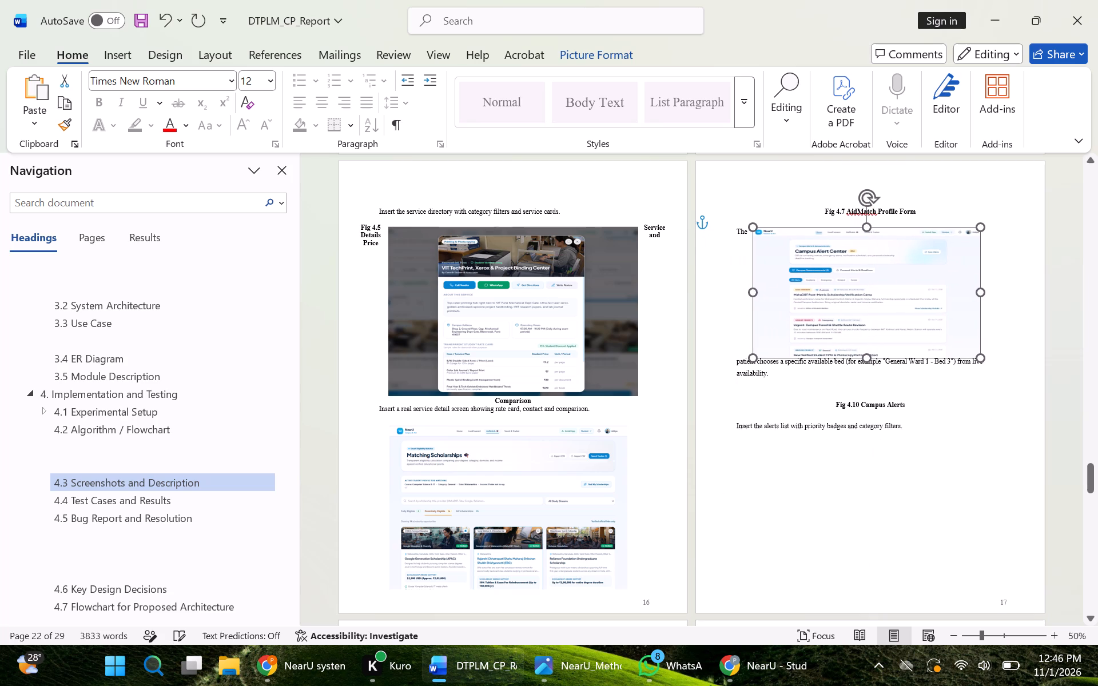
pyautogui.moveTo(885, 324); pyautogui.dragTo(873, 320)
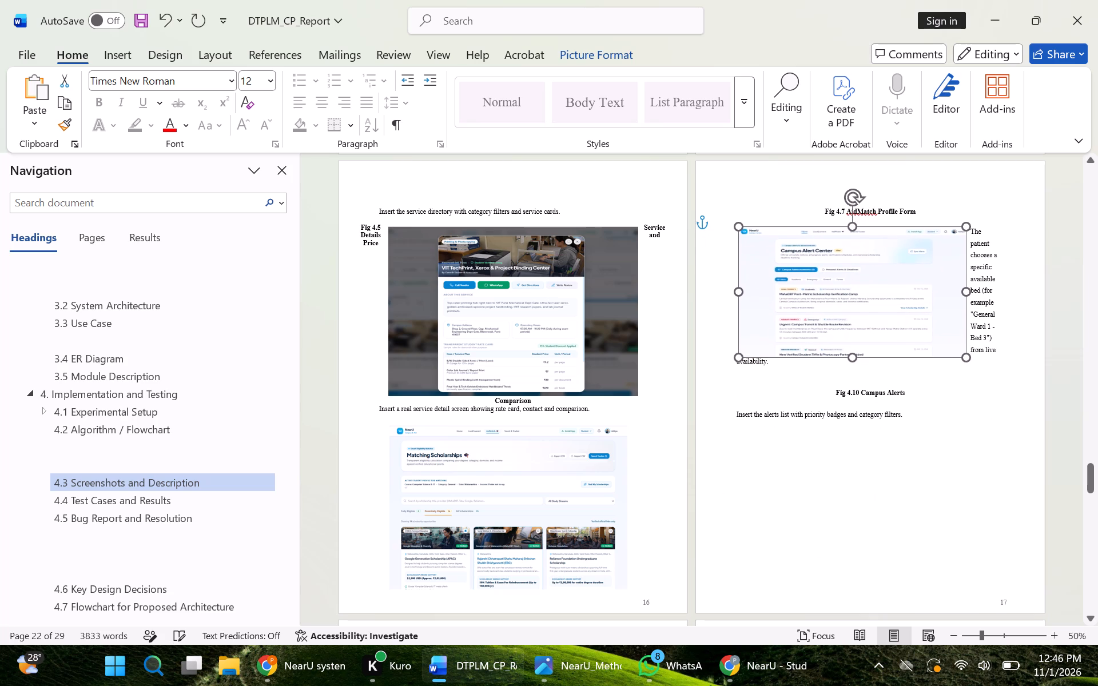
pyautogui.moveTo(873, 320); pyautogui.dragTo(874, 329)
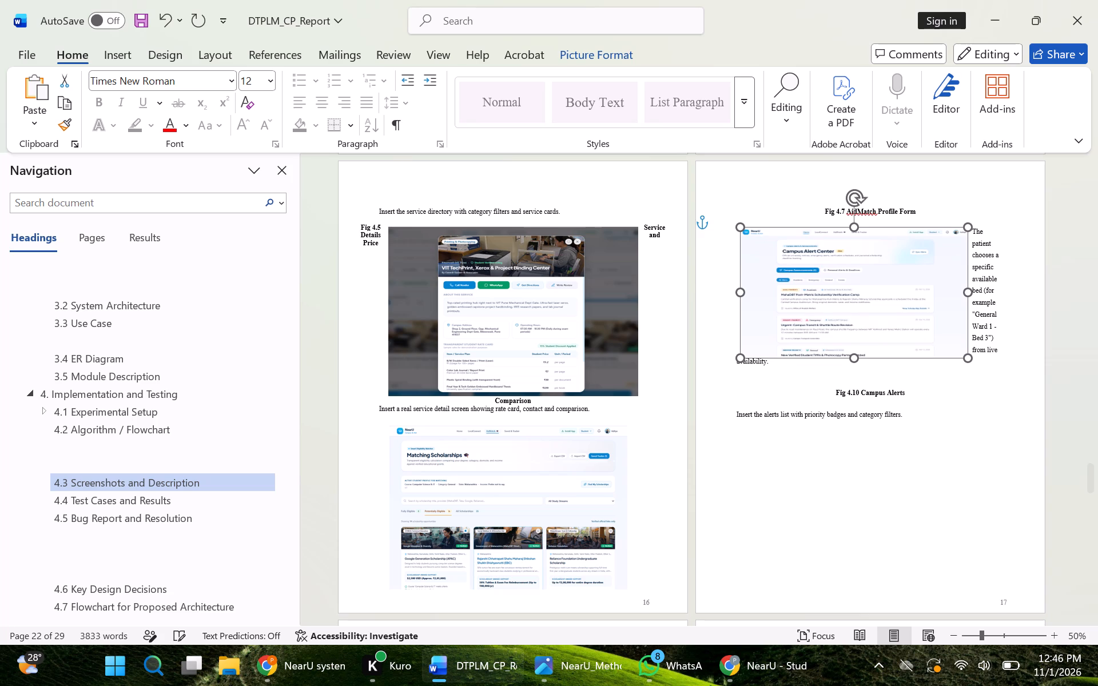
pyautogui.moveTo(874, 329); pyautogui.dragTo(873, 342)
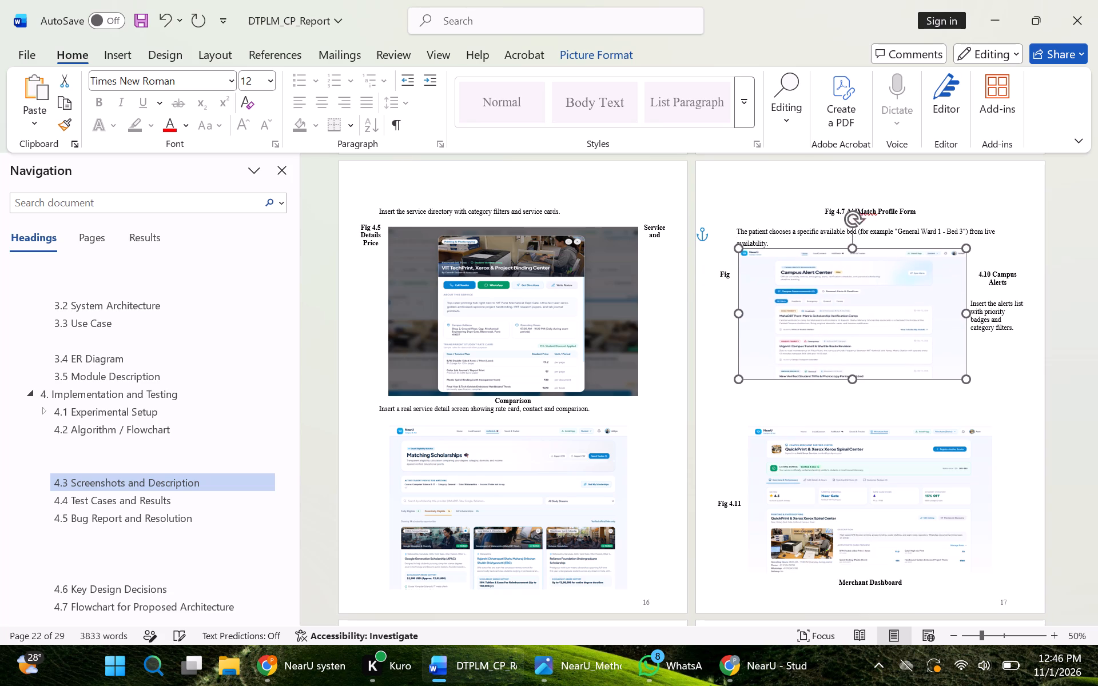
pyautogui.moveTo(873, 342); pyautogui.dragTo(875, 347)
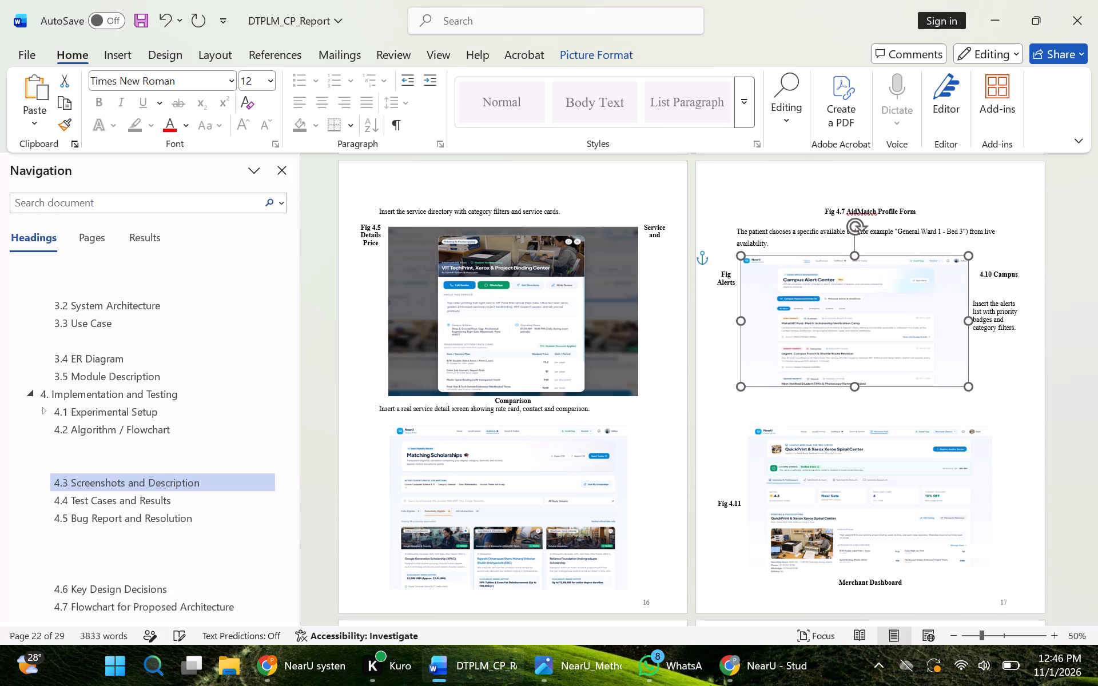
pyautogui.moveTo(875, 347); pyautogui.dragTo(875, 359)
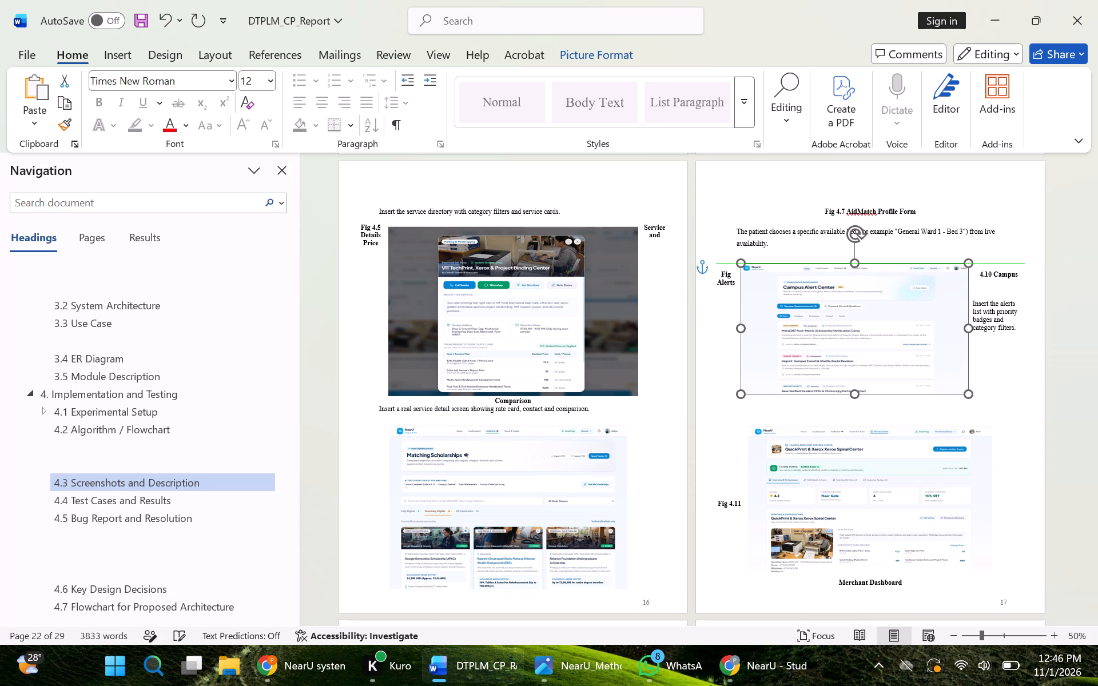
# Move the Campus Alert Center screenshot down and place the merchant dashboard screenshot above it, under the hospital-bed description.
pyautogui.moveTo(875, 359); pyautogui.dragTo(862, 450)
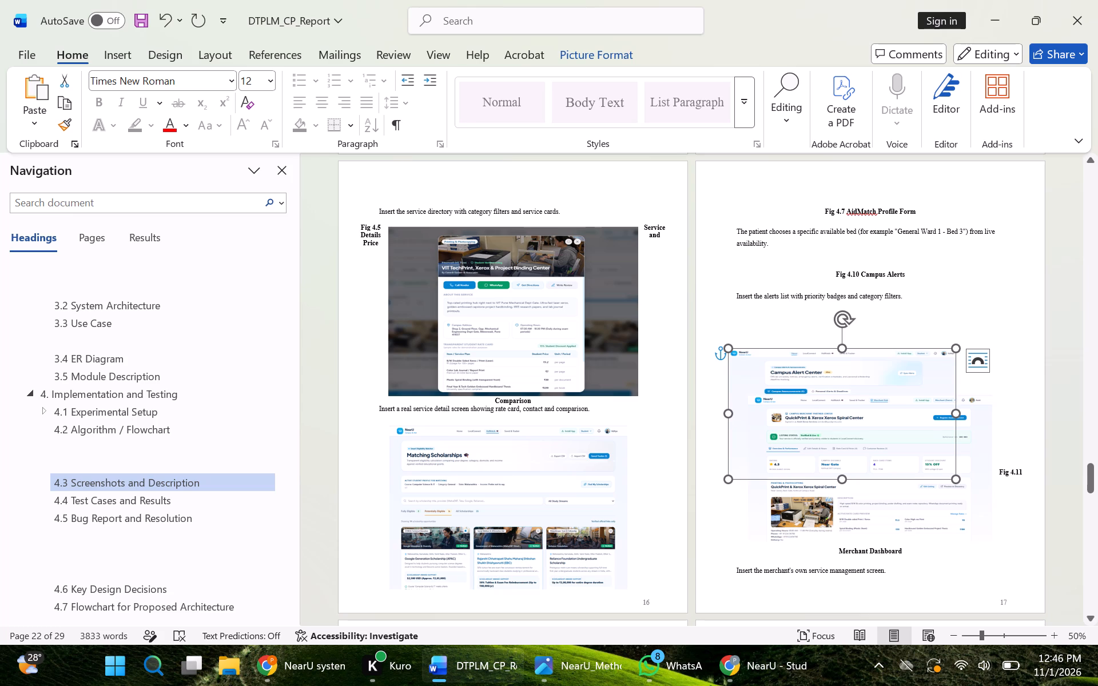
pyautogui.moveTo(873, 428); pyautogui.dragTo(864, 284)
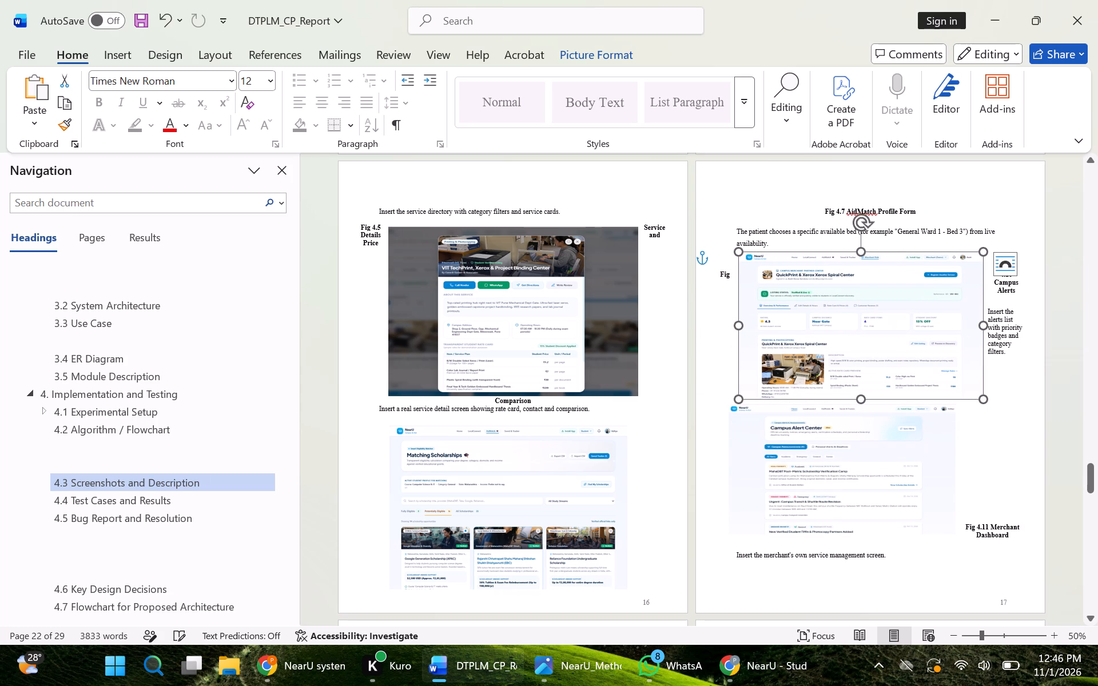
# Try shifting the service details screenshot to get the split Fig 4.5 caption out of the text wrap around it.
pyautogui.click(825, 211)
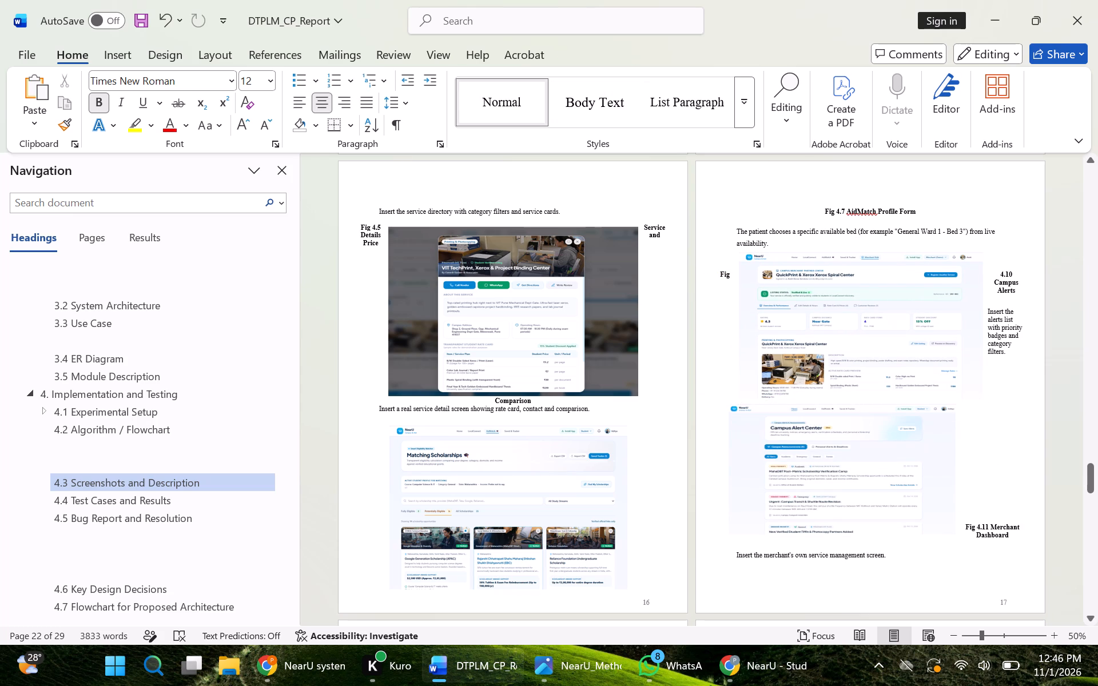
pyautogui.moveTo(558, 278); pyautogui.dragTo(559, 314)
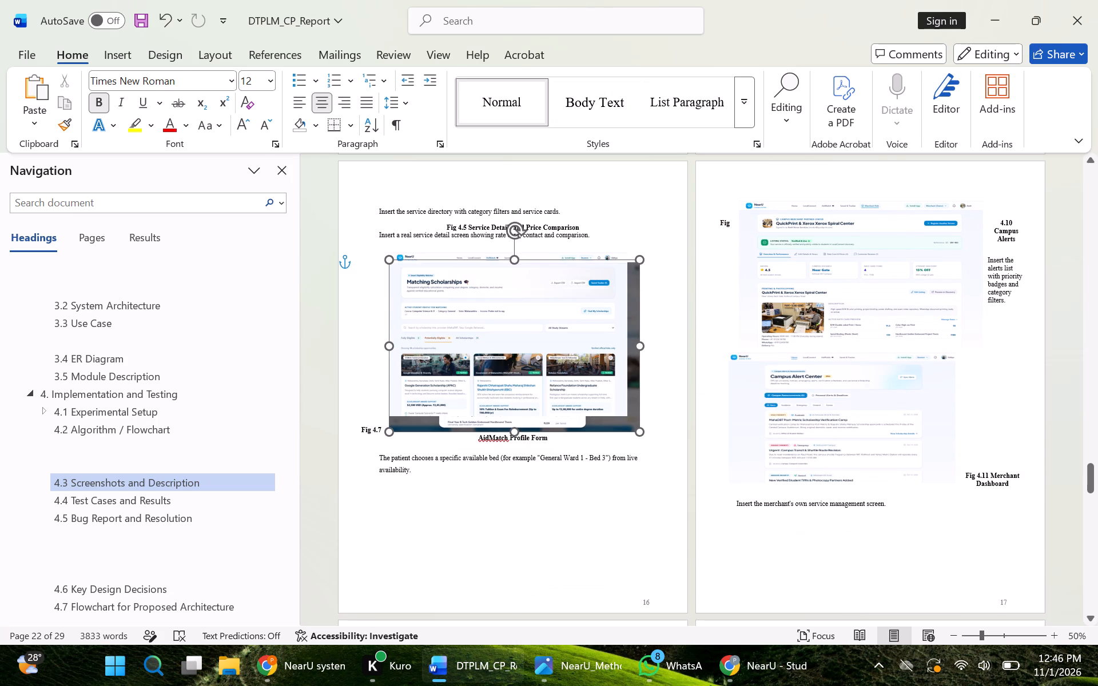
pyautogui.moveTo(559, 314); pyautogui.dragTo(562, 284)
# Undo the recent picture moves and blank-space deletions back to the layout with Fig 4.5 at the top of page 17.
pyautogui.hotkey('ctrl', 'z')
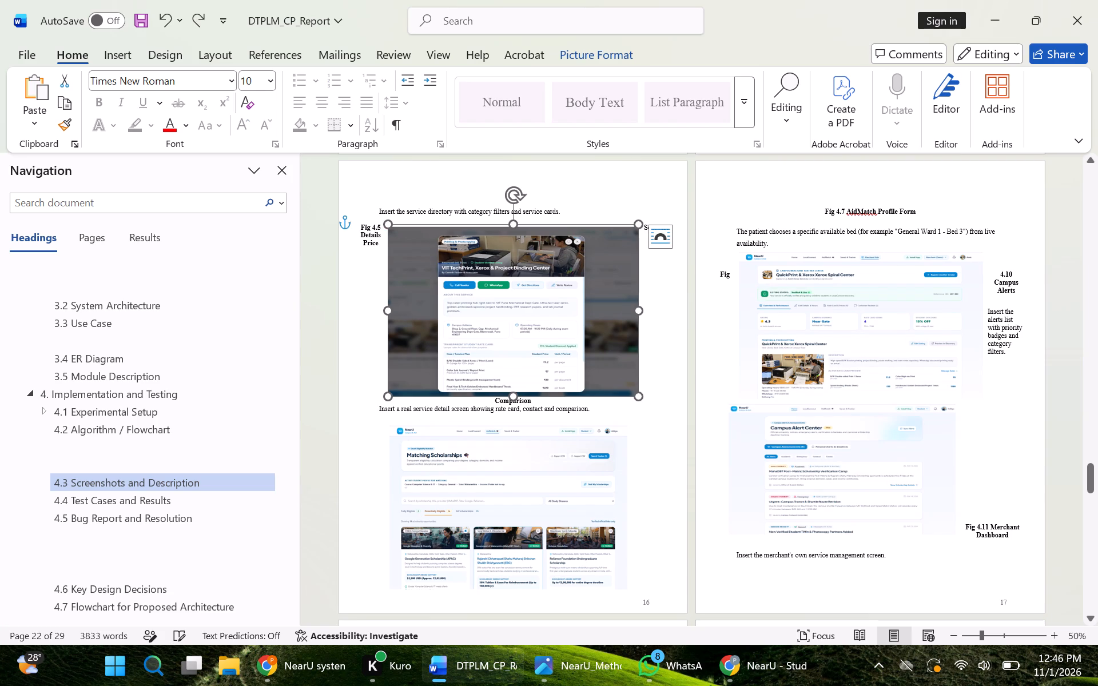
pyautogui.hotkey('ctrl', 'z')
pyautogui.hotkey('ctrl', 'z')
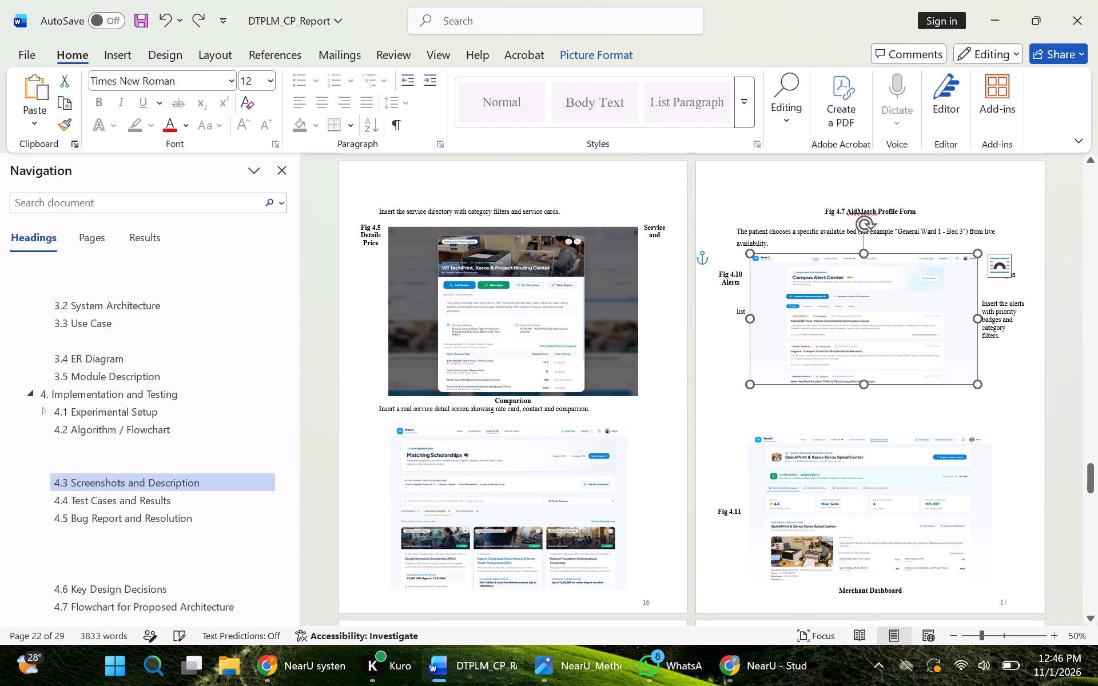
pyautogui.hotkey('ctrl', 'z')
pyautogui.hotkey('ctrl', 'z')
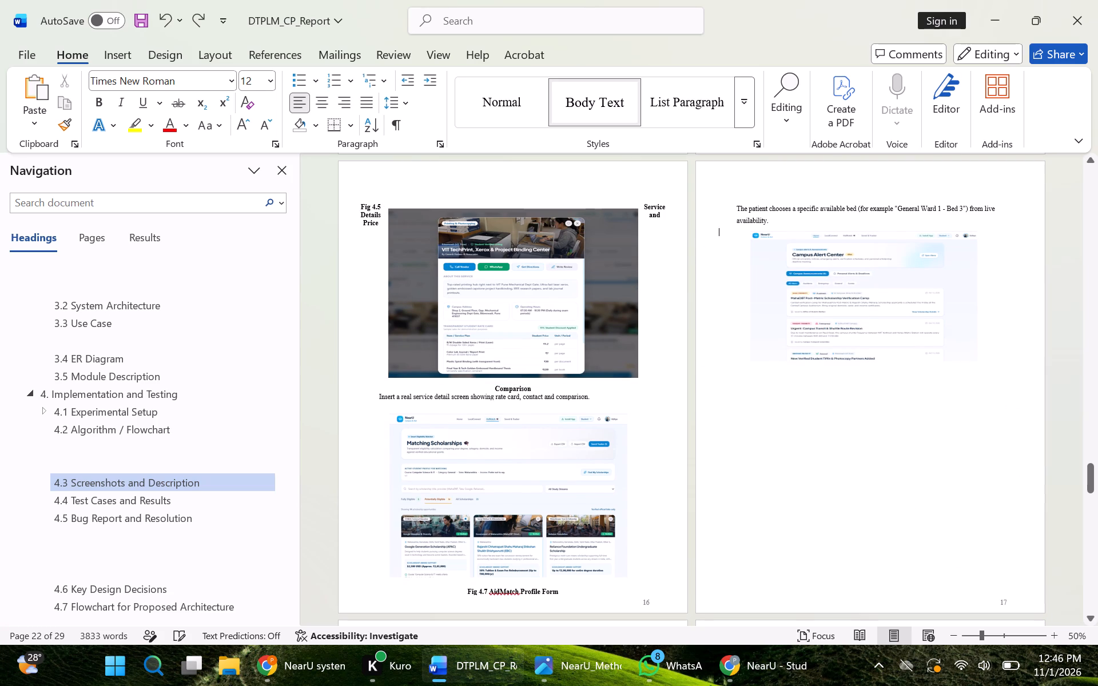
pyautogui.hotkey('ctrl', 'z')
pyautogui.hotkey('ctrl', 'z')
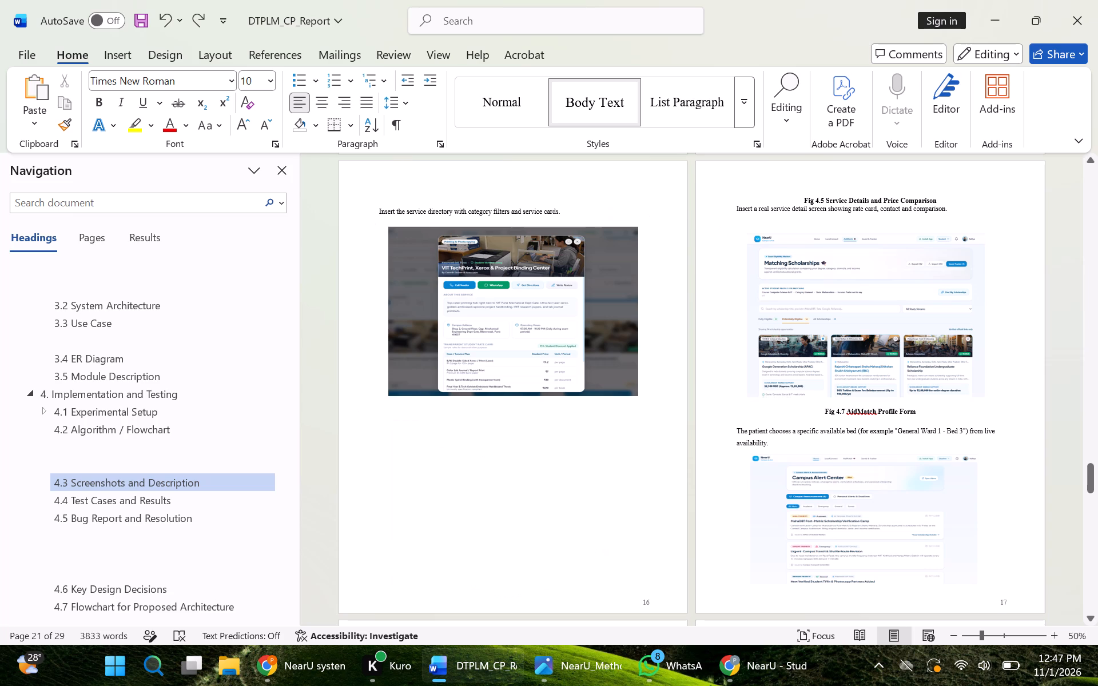
# Delete backwards from the start of the Fig 4.5 caption to close the gap before it, through the full stop after "service cards".
pyautogui.click(805, 200)
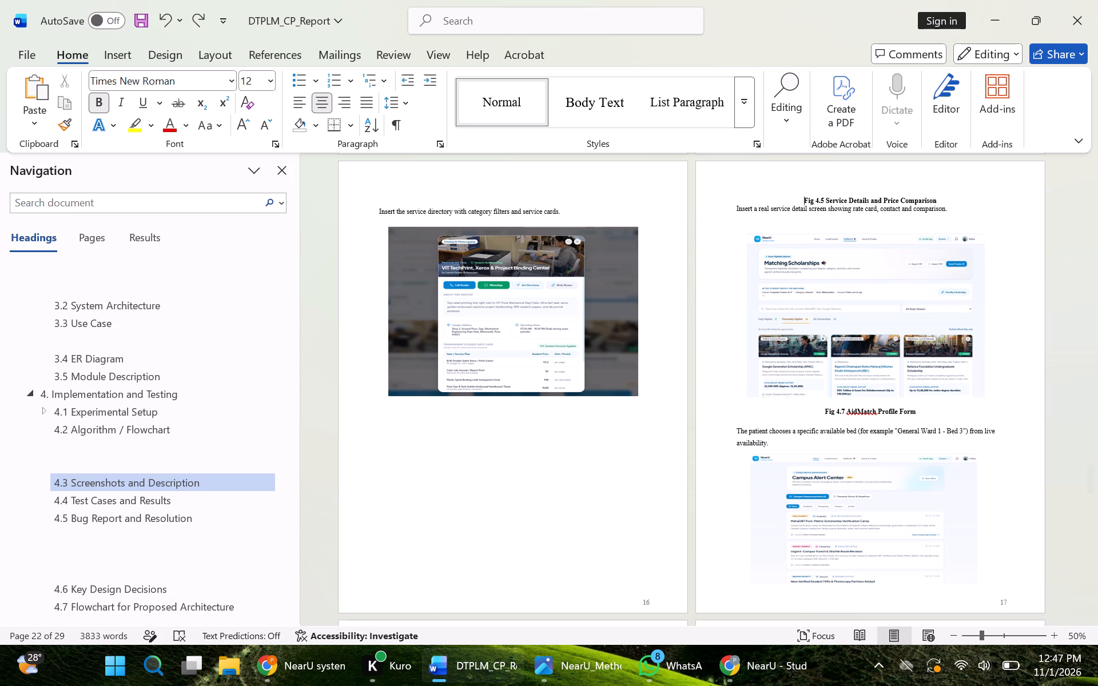
pyautogui.click(805, 200)
pyautogui.press('BackSpace')
pyautogui.press('BackSpace')
pyautogui.press('BackSpace')
pyautogui.press('BackSpace')
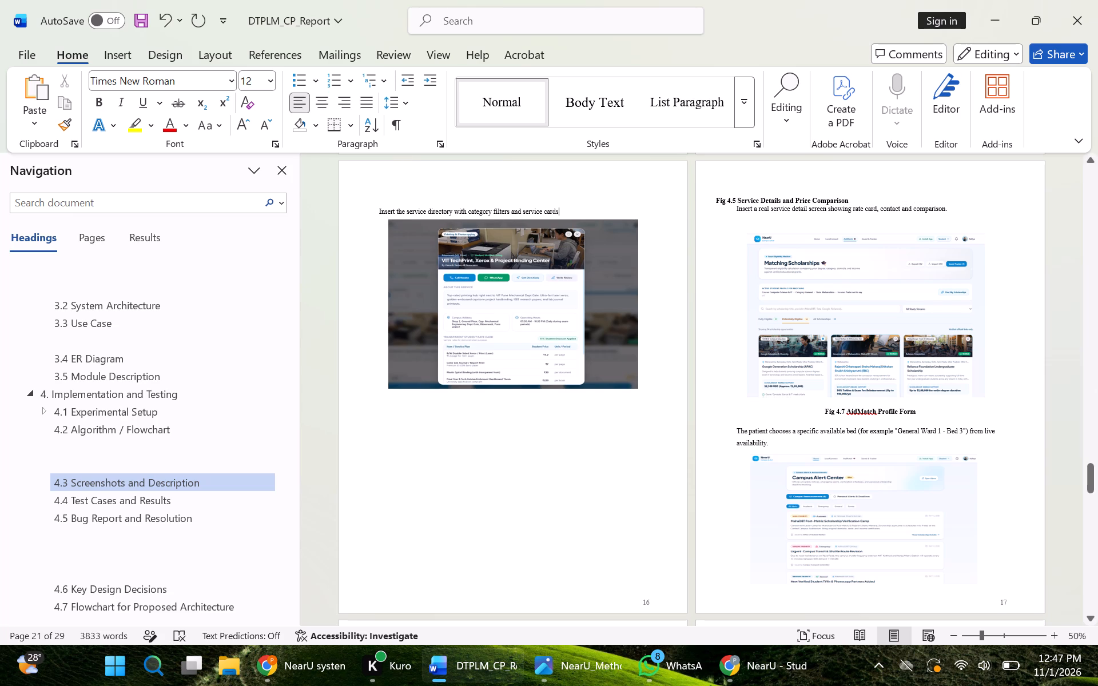
# Delete the "Insert the real home screen..." description and its leftover blank line below the Fig 4.3 caption.
pyautogui.moveTo(1092, 480); pyautogui.dragTo(1092, 453)
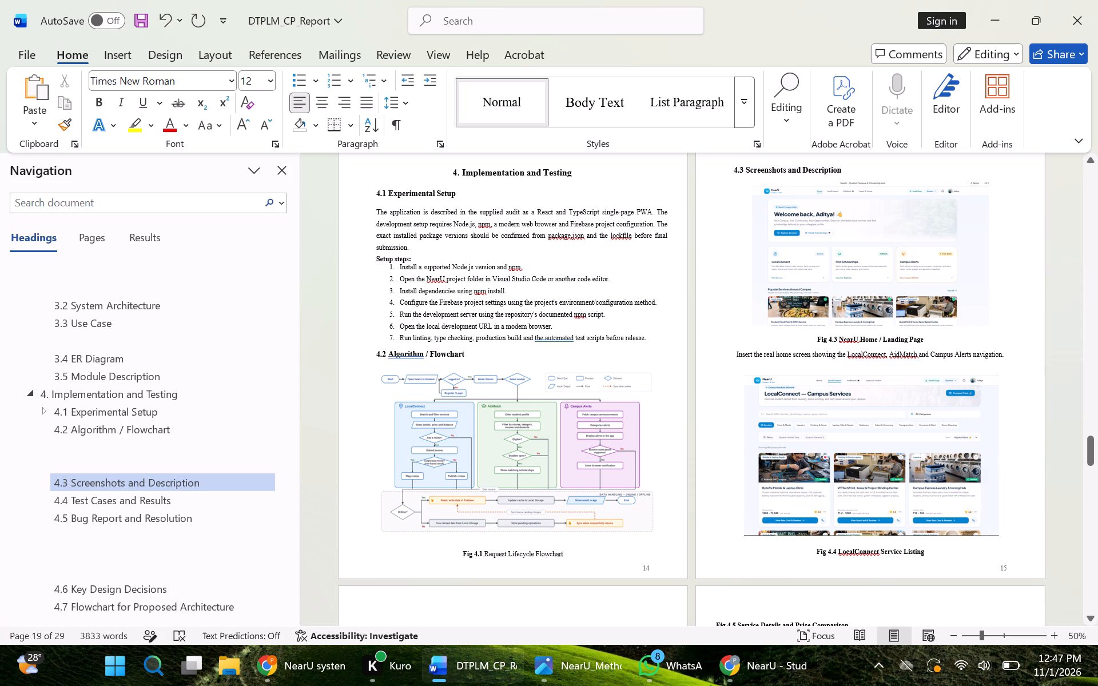
pyautogui.moveTo(1013, 356); pyautogui.dragTo(734, 354)
pyautogui.press('BackSpace')
pyautogui.press('BackSpace')
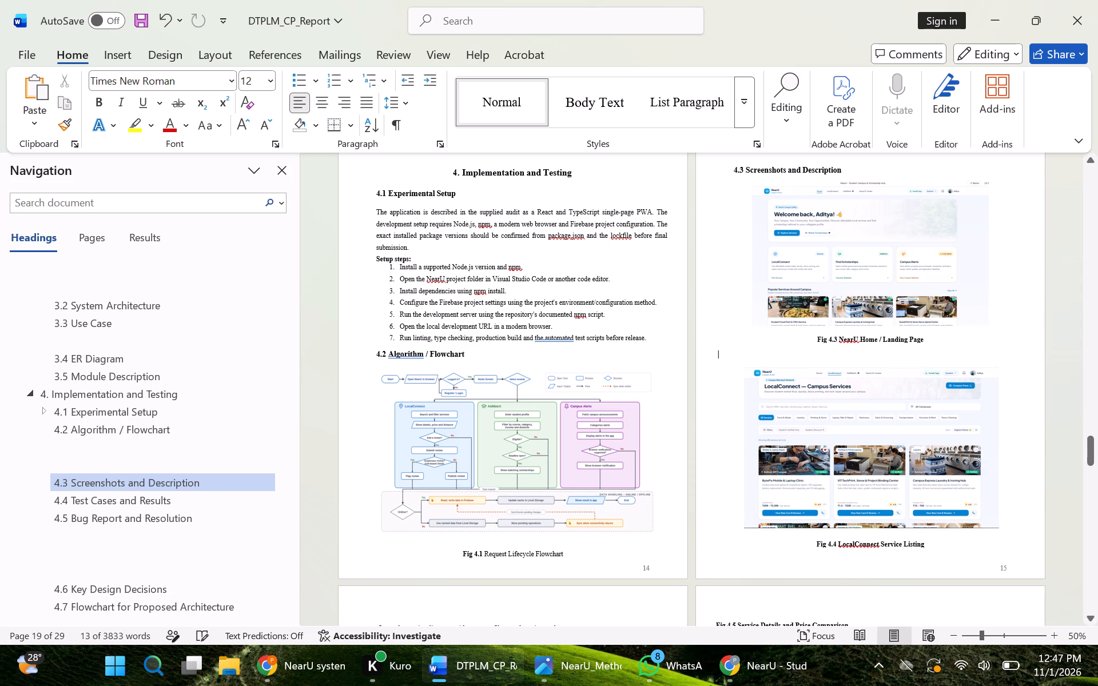
pyautogui.press('BackSpace')
# Delete the "Insert the service directory with category filters and service cards" description above the service details screenshot on page 16.
pyautogui.moveTo(1097, 442); pyautogui.dragTo(1097, 465)
pyautogui.moveTo(563, 261); pyautogui.dragTo(545, 261)
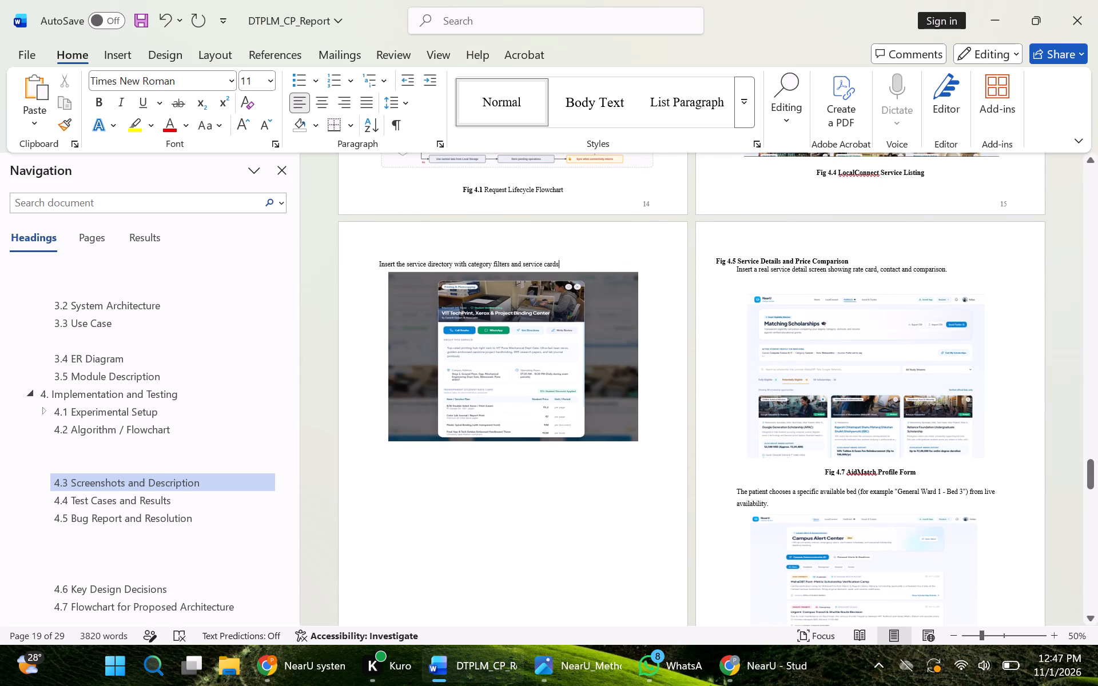
pyautogui.moveTo(545, 261); pyautogui.dragTo(388, 265)
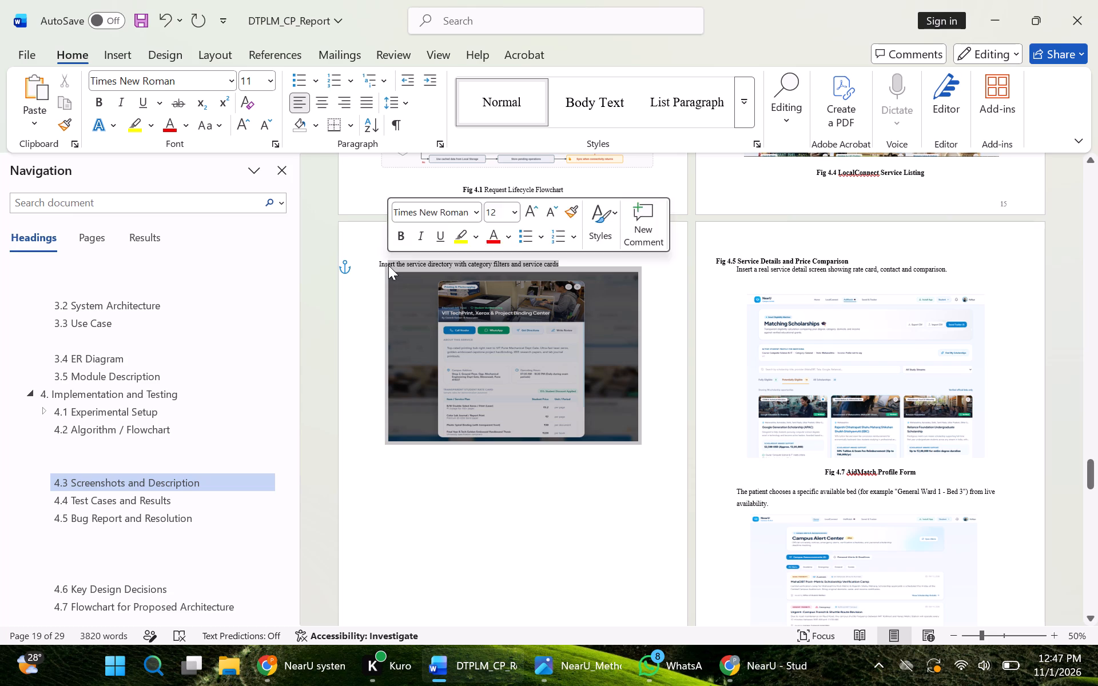
pyautogui.click(388, 265)
pyautogui.moveTo(563, 262); pyautogui.dragTo(385, 260)
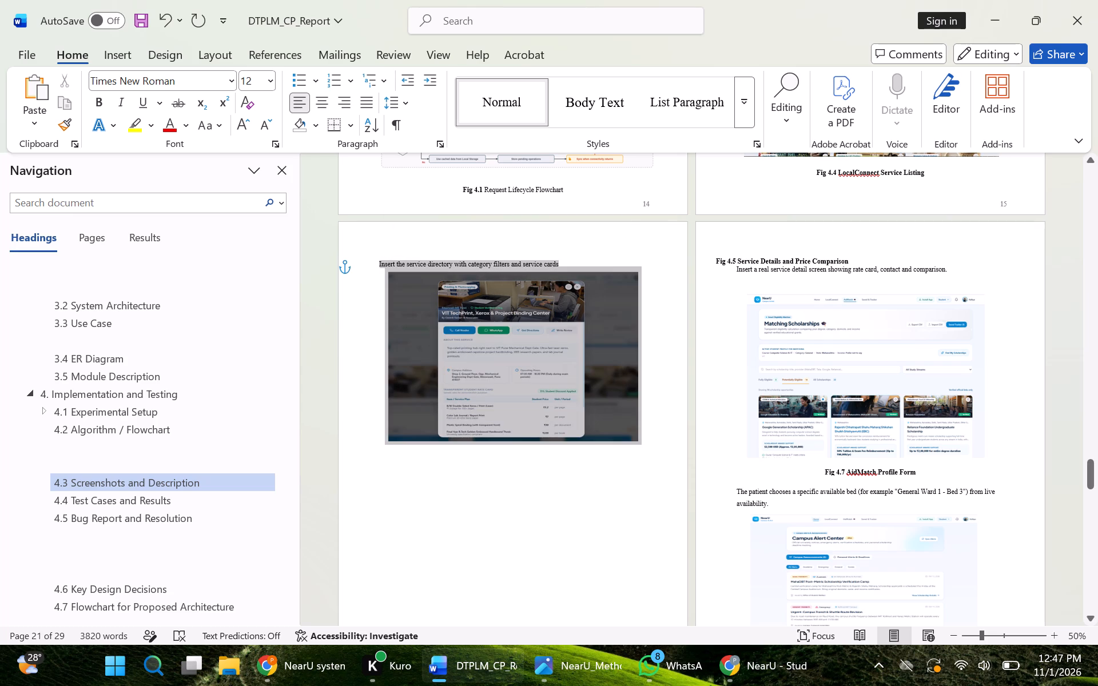
pyautogui.moveTo(385, 260); pyautogui.dragTo(384, 260)
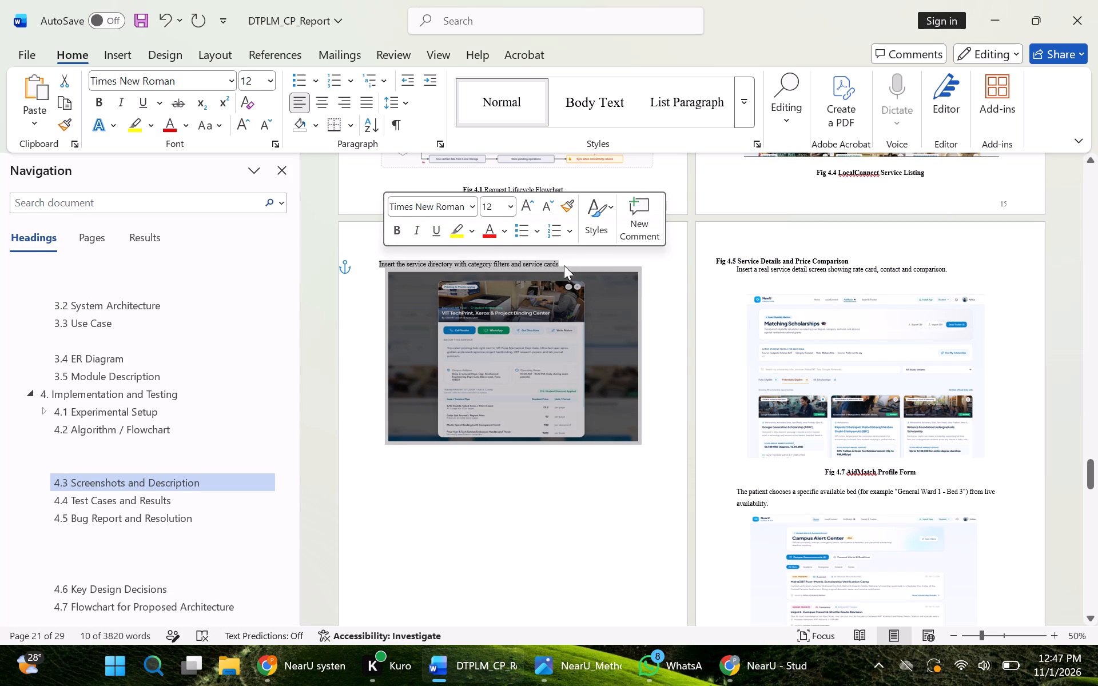
pyautogui.click(564, 266)
pyautogui.press('BackSpace')
pyautogui.press('BackSpace')
pyautogui.press('BackSpace')
pyautogui.press('BackSpace')
pyautogui.press('BackSpace')
pyautogui.press('BackSpace')
pyautogui.press('BackSpace')
pyautogui.press('BackSpace')
pyautogui.press('BackSpace')
pyautogui.press('BackSpace')
pyautogui.press('BackSpace')
pyautogui.press('BackSpace')
pyautogui.press('BackSpace')
pyautogui.press('BackSpace')
pyautogui.press('BackSpace')
pyautogui.press('BackSpace')
pyautogui.press('BackSpace')
pyautogui.press('BackSpace')
pyautogui.press('BackSpace')
pyautogui.press('BackSpace')
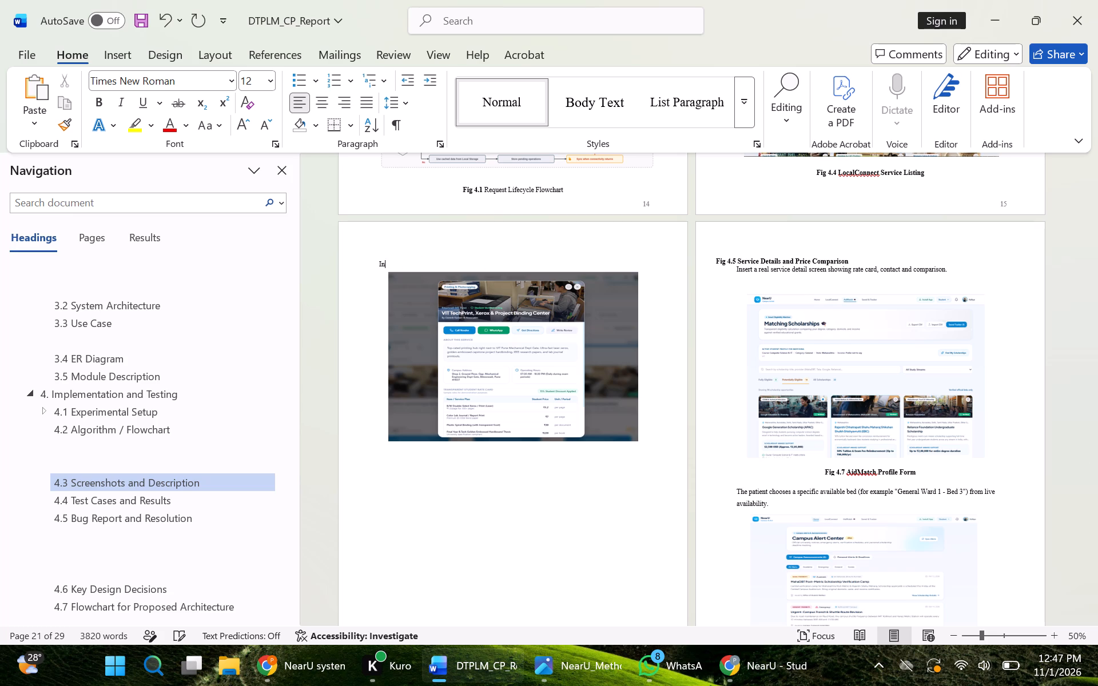
pyautogui.press('BackSpace')
pyautogui.press('BackSpace')
pyautogui.press('BackSpace')
pyautogui.press('BackSpace')
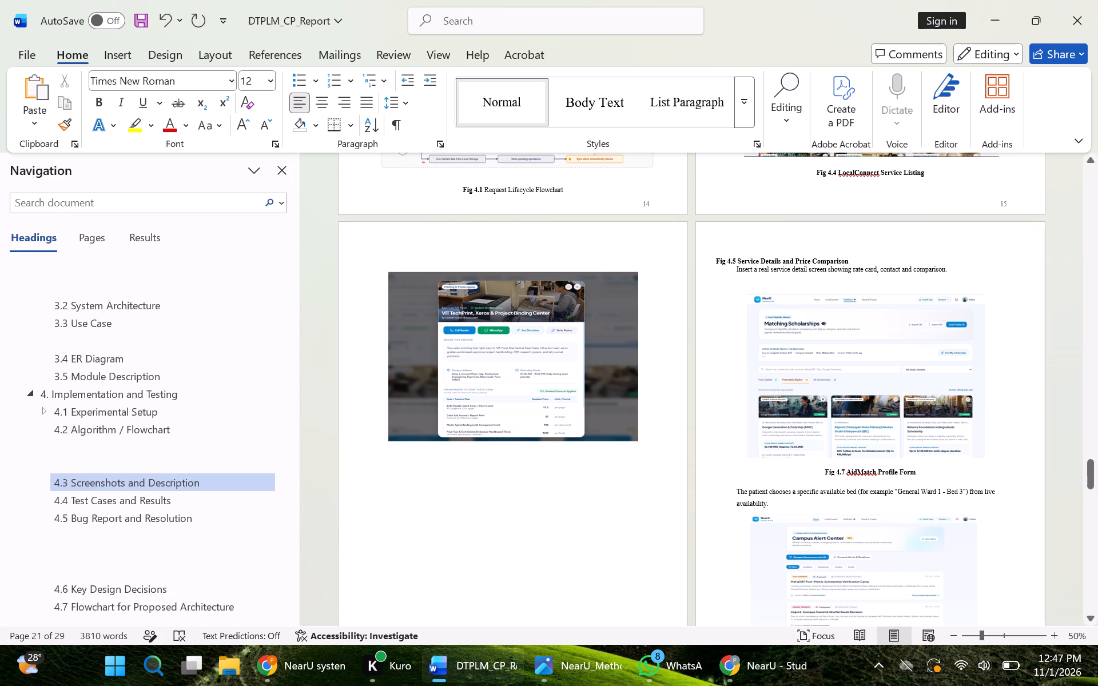
# Shrink the service details screenshot slightly and shift it back towards the centre of page 16.
pyautogui.click(511, 341)
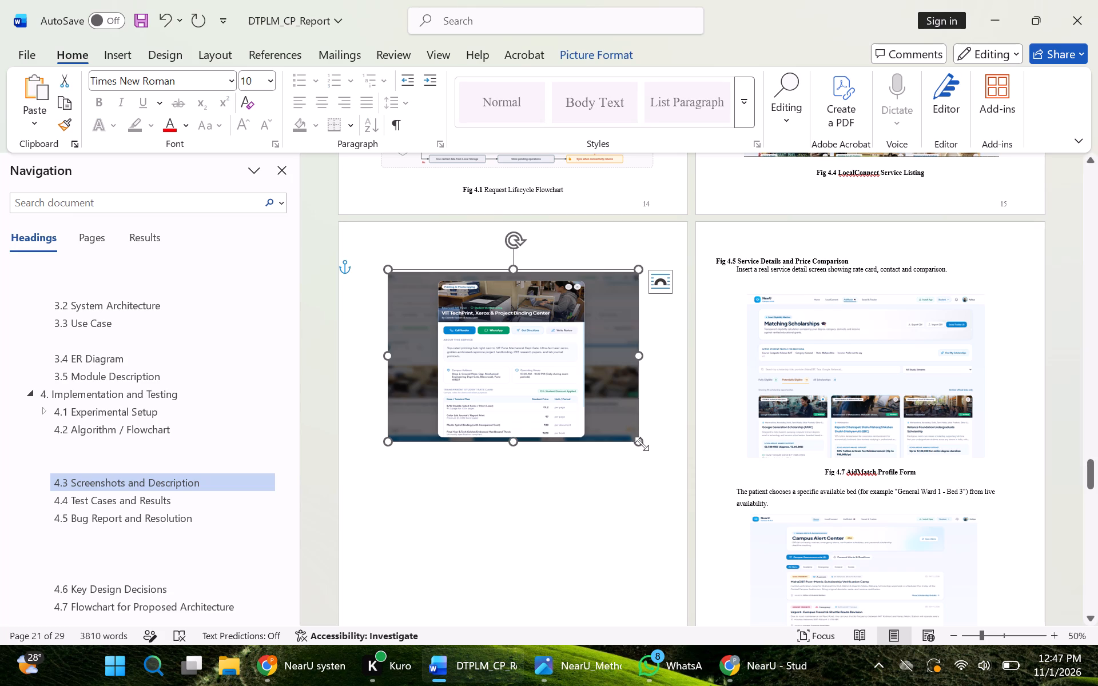
pyautogui.moveTo(641, 442); pyautogui.dragTo(620, 429)
pyautogui.moveTo(569, 362); pyautogui.dragTo(585, 362)
# Move the "Fig 4.5 Service Details and Price Comparison" caption from page 17 to directly below the service details screenshot and centre it.
pyautogui.moveTo(716, 261); pyautogui.dragTo(856, 260)
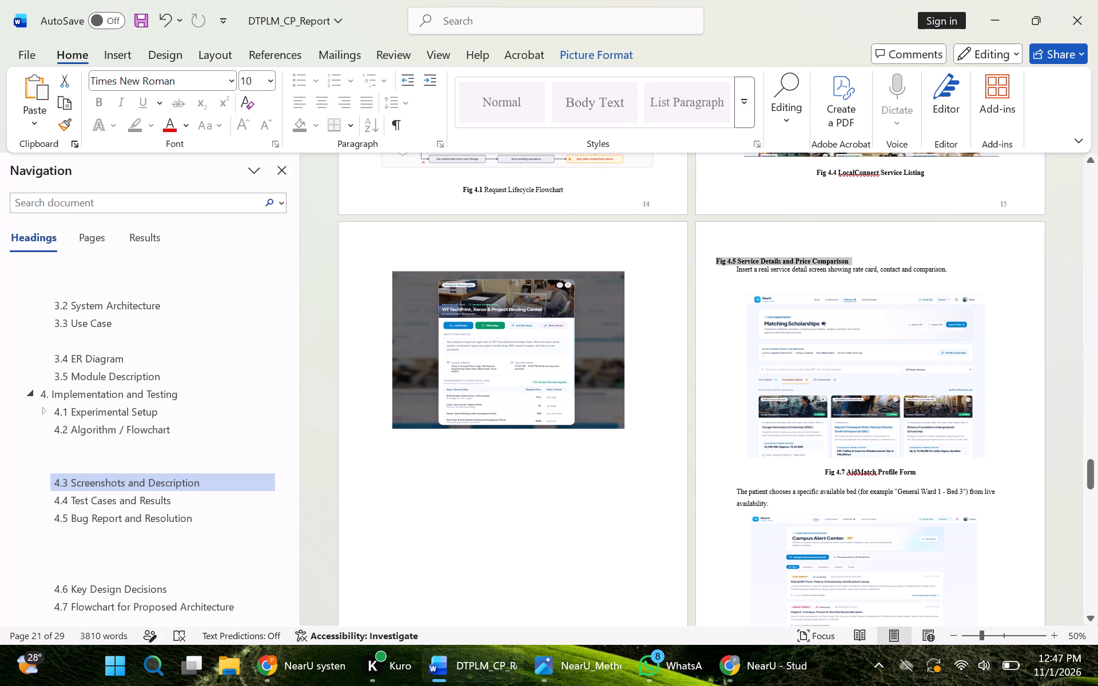
pyautogui.moveTo(856, 260); pyautogui.dragTo(858, 260)
pyautogui.hotkey('ctrl', 'x')
pyautogui.click(445, 439)
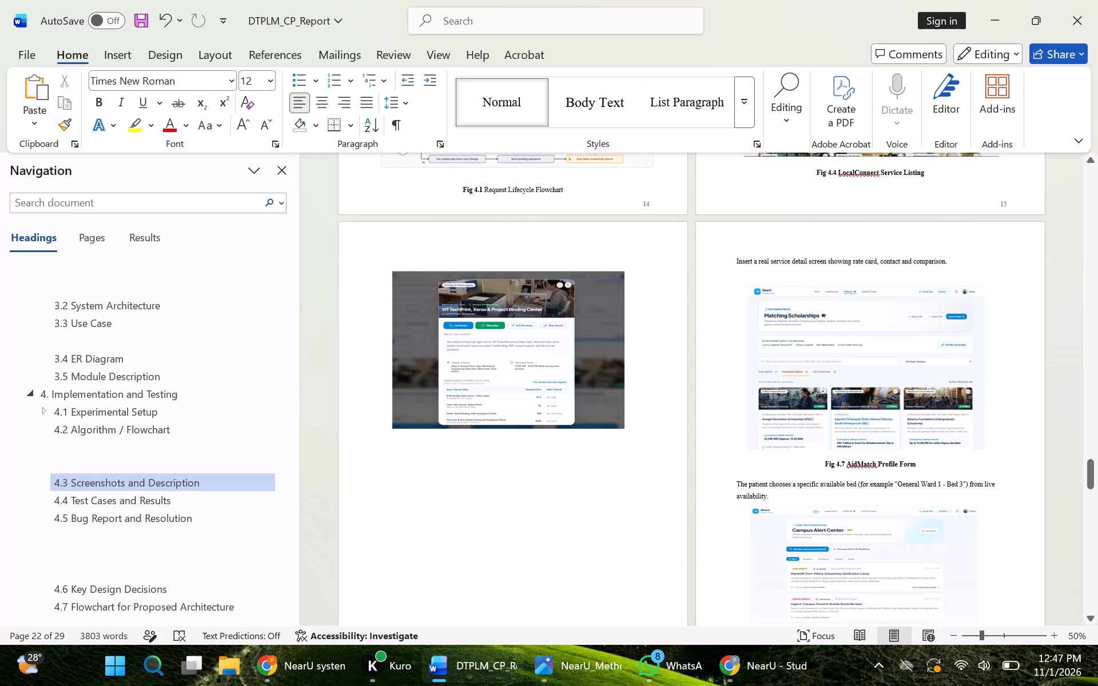
pyautogui.doubleClick(445, 439)
pyautogui.hotkey('ctrl', 'v')
pyautogui.moveTo(531, 437); pyautogui.dragTo(364, 437)
pyautogui.click(325, 102)
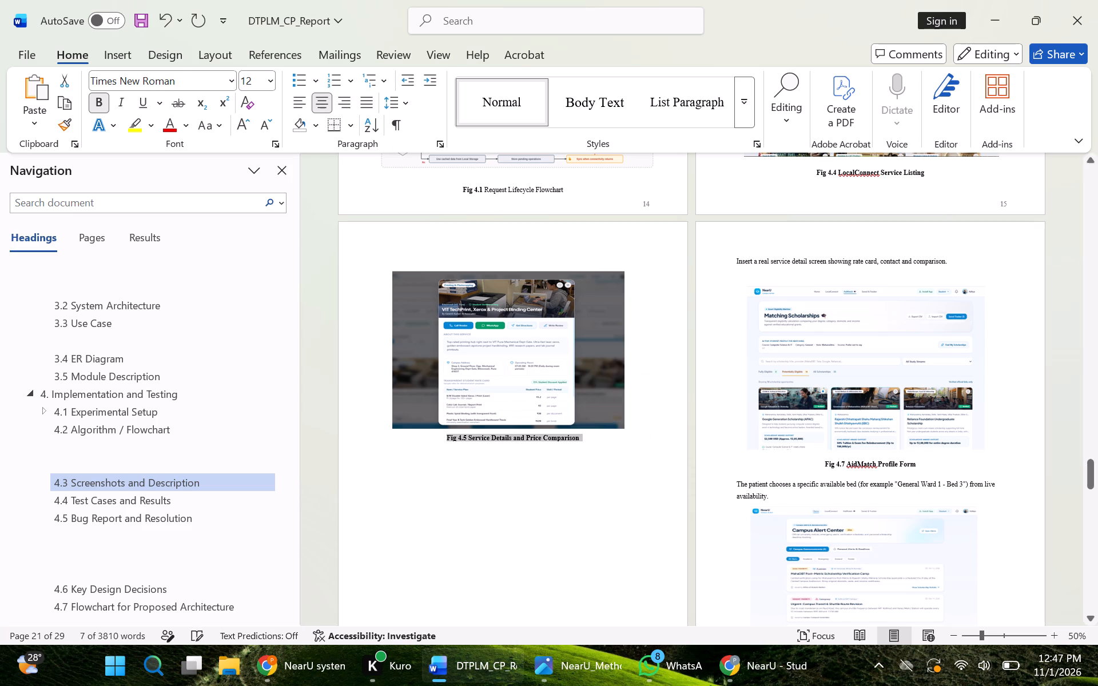
# Delete the "Insert a real service detail screen showing rate card, contact and comparison." description on page 17.
pyautogui.moveTo(731, 261); pyautogui.dragTo(950, 272)
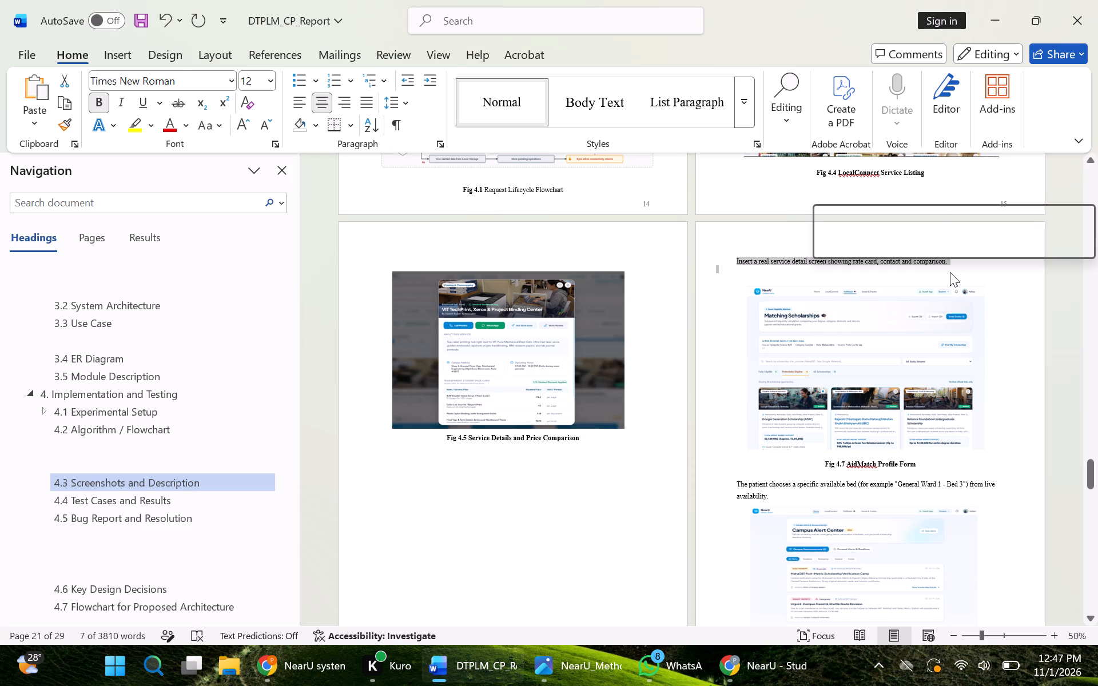
pyautogui.press('BackSpace')
# Move the Matching Scholarships screenshot from page 17 to page 16, centred below the Fig 4.5 caption.
pyautogui.moveTo(945, 286); pyautogui.dragTo(490, 522)
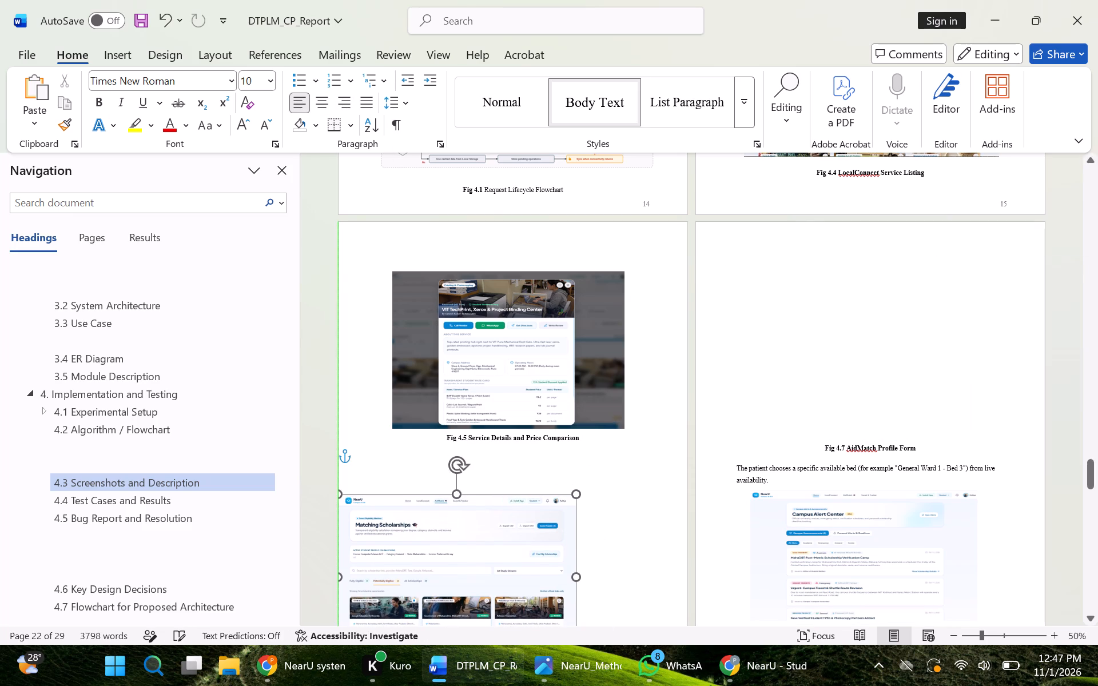
pyautogui.moveTo(490, 522); pyautogui.dragTo(599, 474)
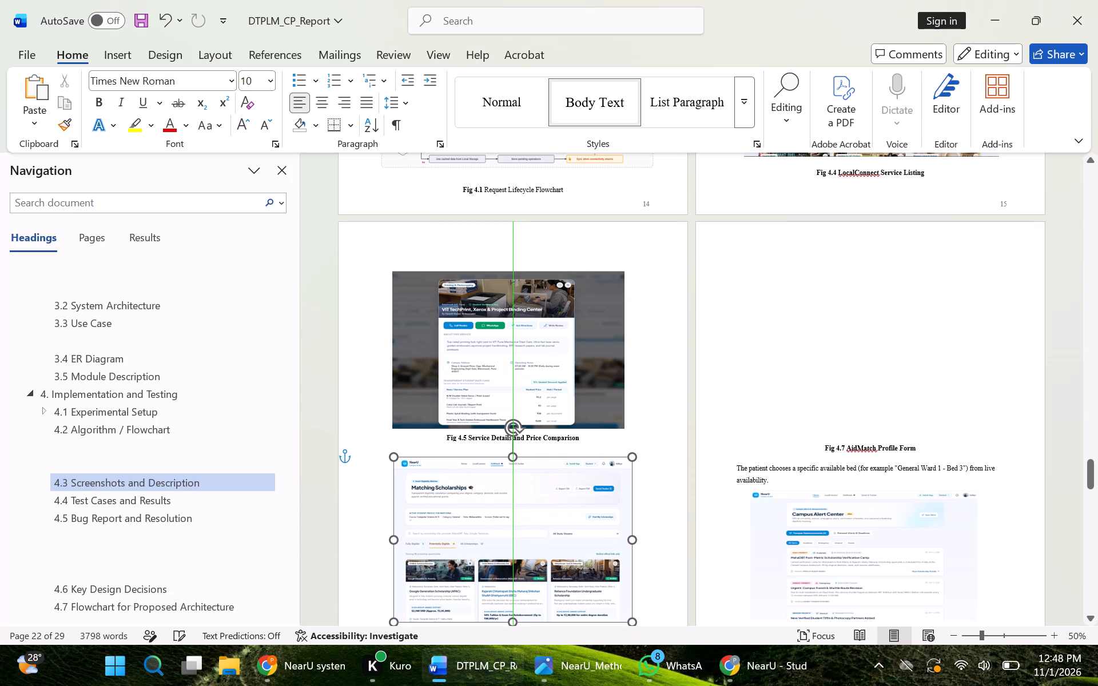
pyautogui.moveTo(599, 474); pyautogui.dragTo(599, 474)
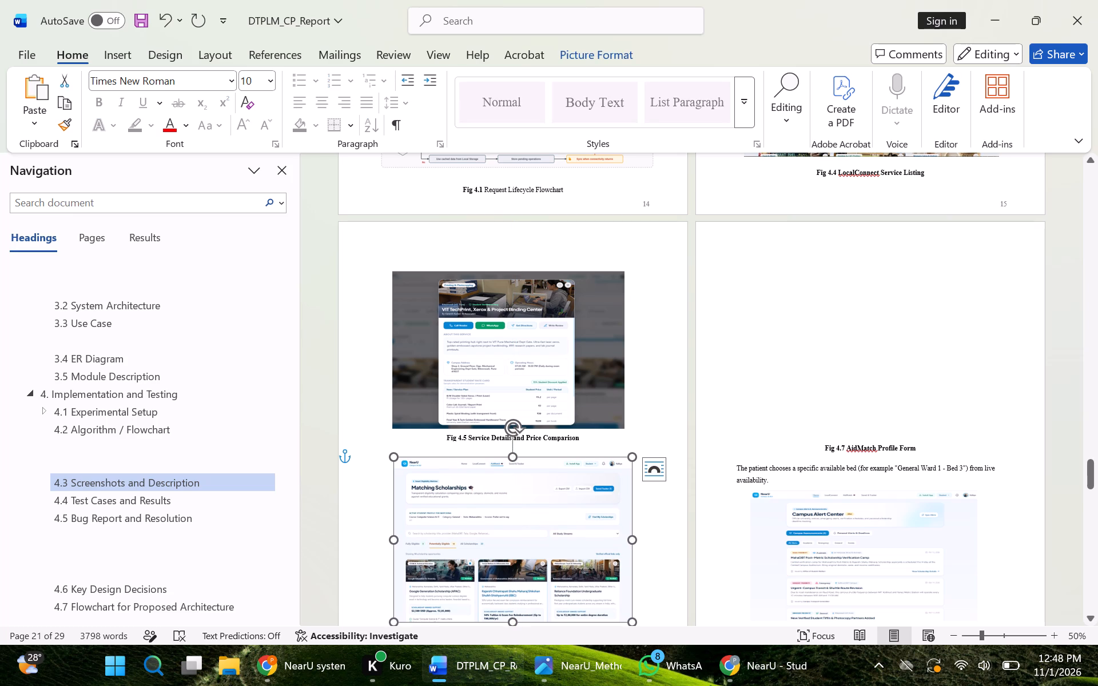
# Move the "Fig 4.7 AidMatch Profile Form" caption below the Matching Scholarships screenshot and nudge the picture up to clear it.
pyautogui.moveTo(1091, 480); pyautogui.dragTo(1091, 490)
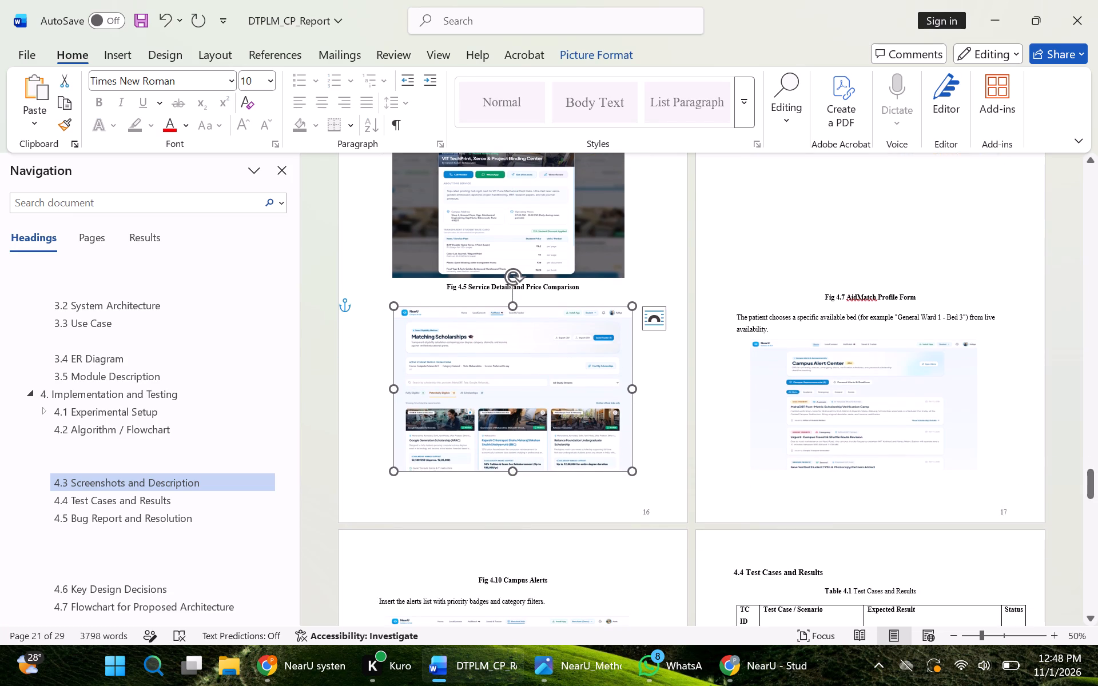
pyautogui.moveTo(939, 300); pyautogui.dragTo(825, 297)
pyautogui.hotkey('ctrl', 'x')
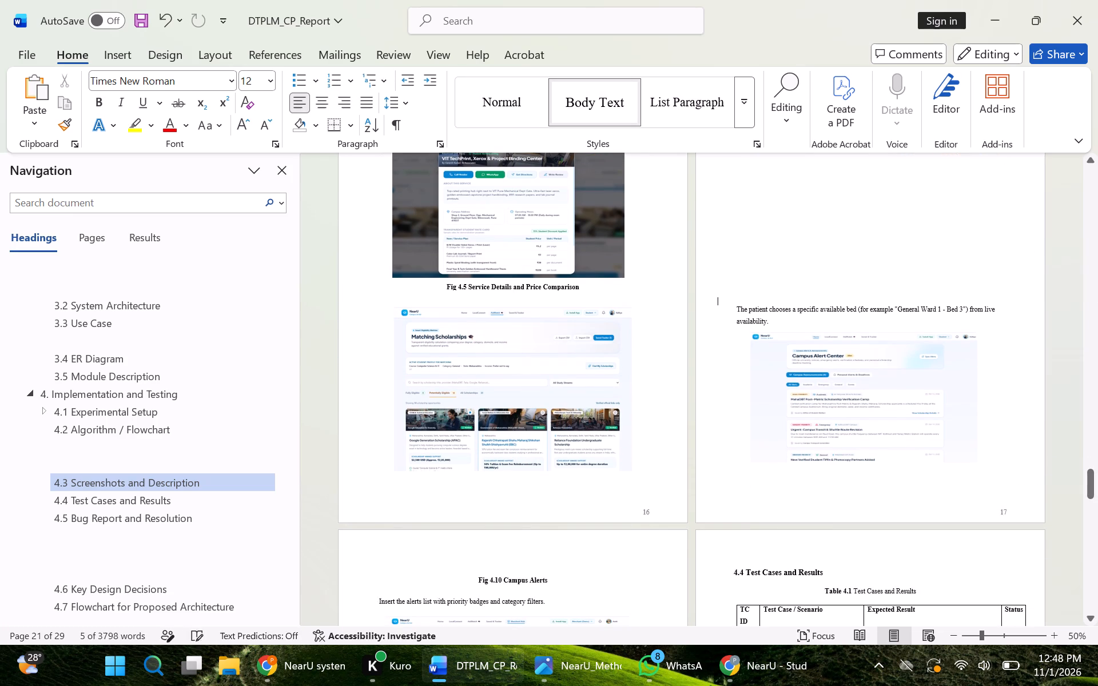
pyautogui.click(506, 479)
pyautogui.doubleClick(506, 479)
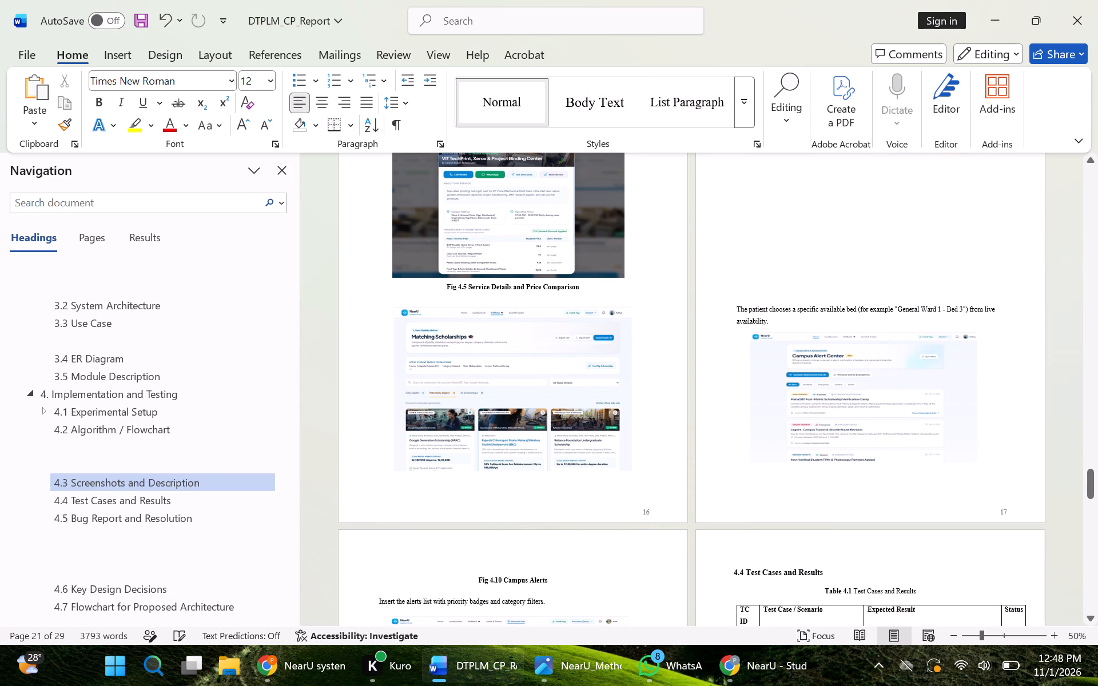
pyautogui.hotkey('ctrl', 'v')
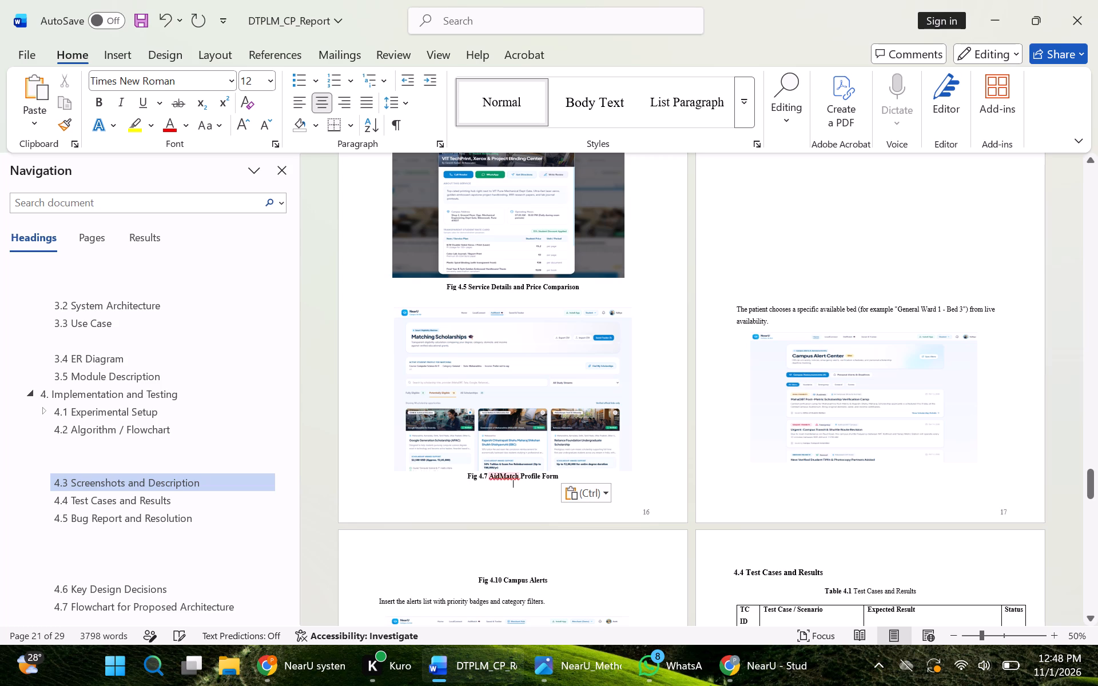
pyautogui.moveTo(555, 442); pyautogui.dragTo(553, 429)
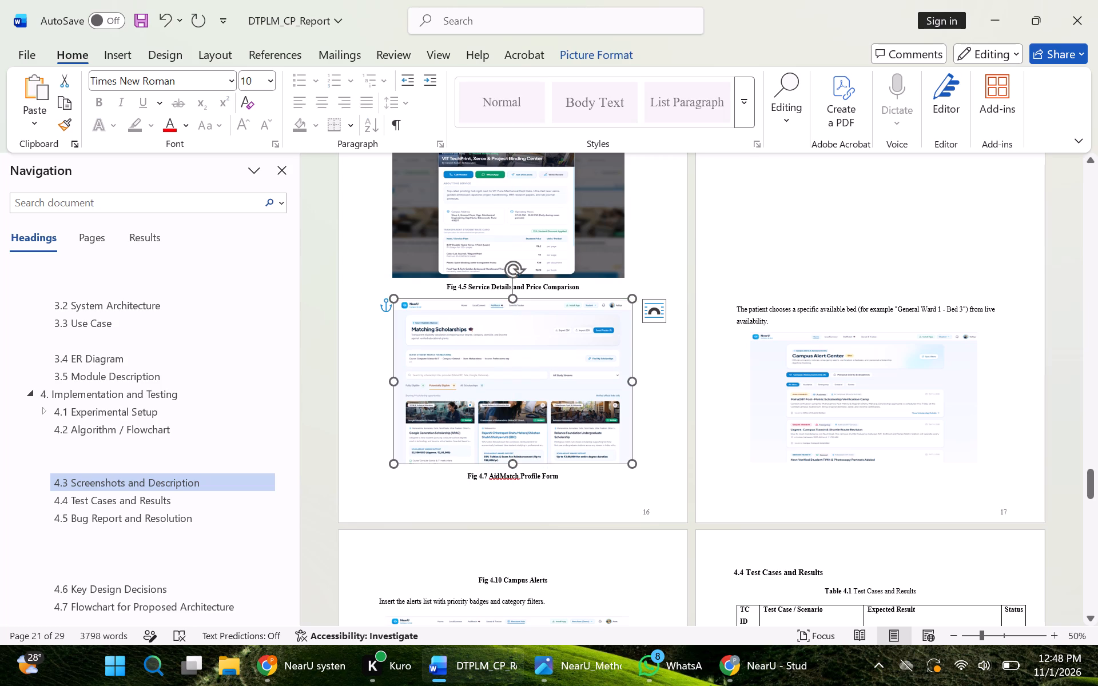
# Delete the "The patient chooses a specific available bed" description above the Campus Alert Center screenshot.
pyautogui.moveTo(781, 317); pyautogui.dragTo(742, 301)
pyautogui.press('BackSpace')
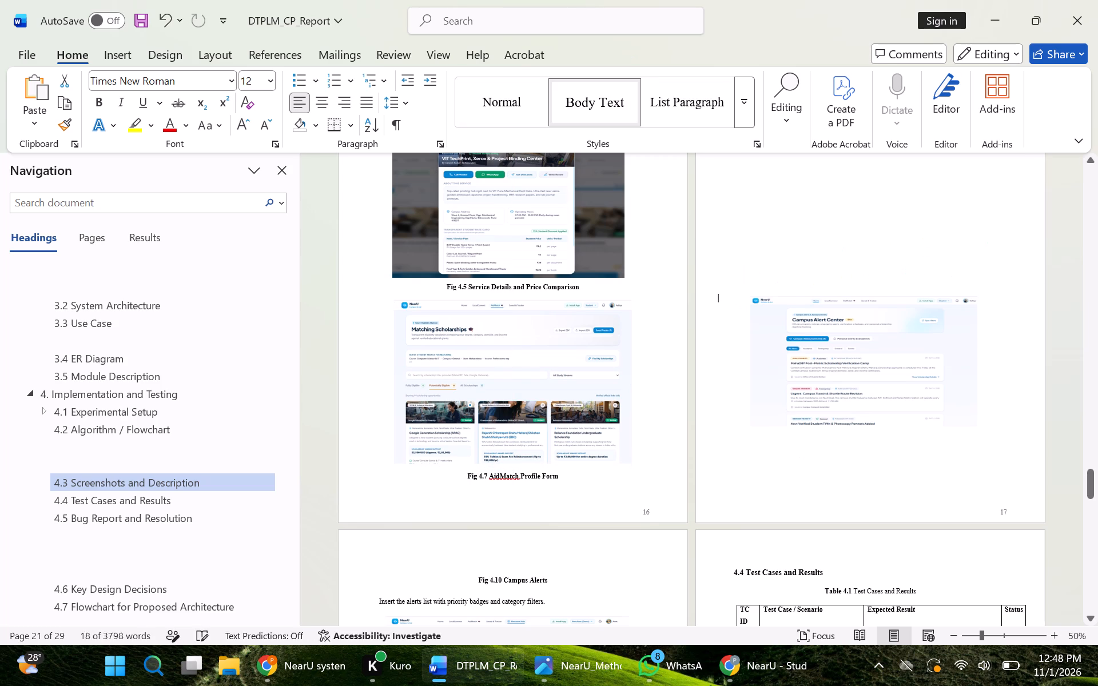
# Remove the blank lines above the Campus Alert Center screenshot so it sits at the top of page 17.
pyautogui.press('BackSpace')
pyautogui.press('BackSpace')
pyautogui.press('BackSpace')
pyautogui.press('BackSpace')
pyautogui.press('BackSpace')
pyautogui.press('BackSpace')
pyautogui.press('BackSpace')
pyautogui.press('BackSpace')
pyautogui.press('BackSpace')
pyautogui.press('BackSpace')
pyautogui.press('BackSpace')
pyautogui.press('BackSpace')
pyautogui.press('BackSpace')
pyautogui.press('BackSpace')
pyautogui.press('BackSpace')
pyautogui.press('BackSpace')
pyautogui.press('BackSpace')
pyautogui.press('BackSpace')
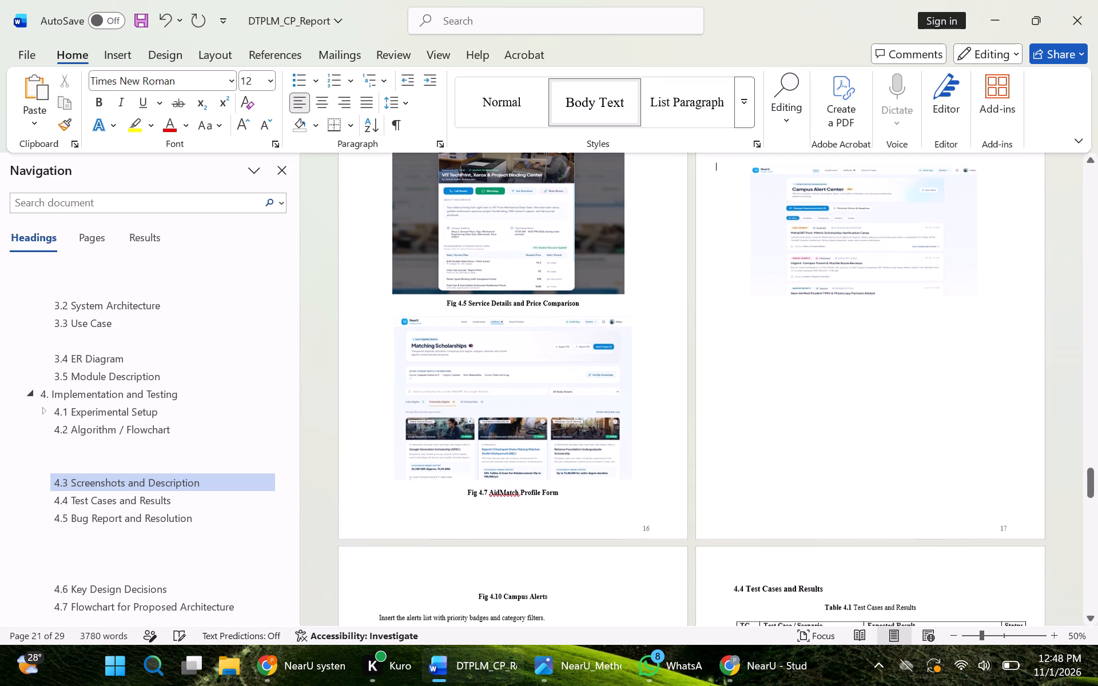
pyautogui.tripleClick(1087, 158)
pyautogui.click(1087, 158)
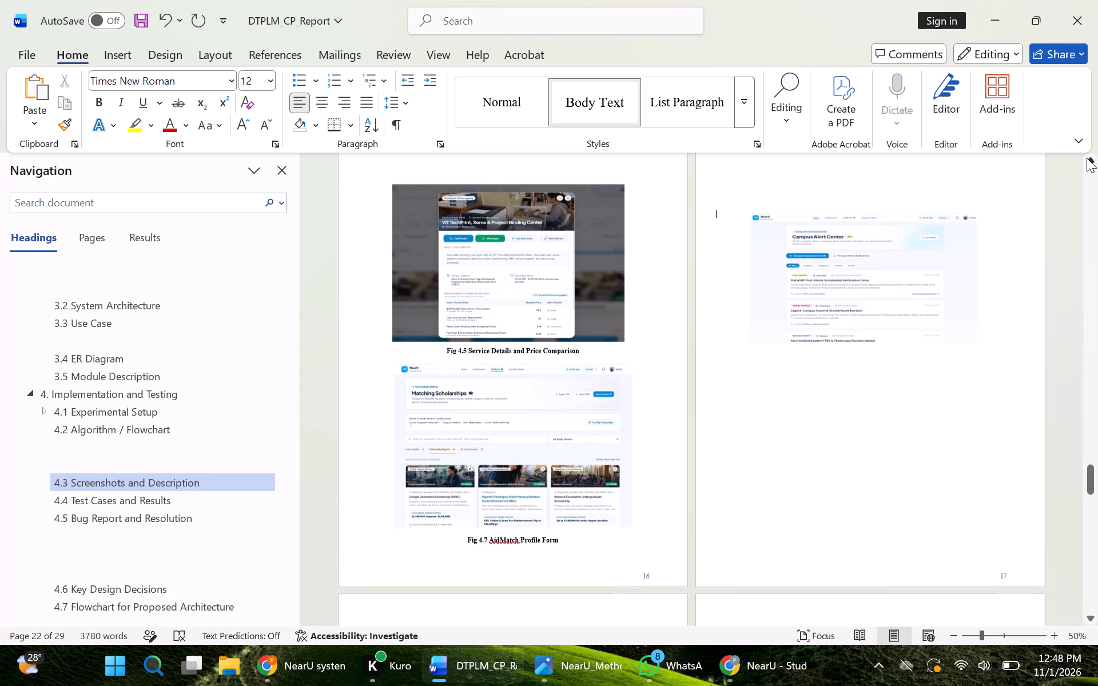
pyautogui.tripleClick(1087, 158)
pyautogui.click(1087, 158)
pyautogui.press('BackSpace')
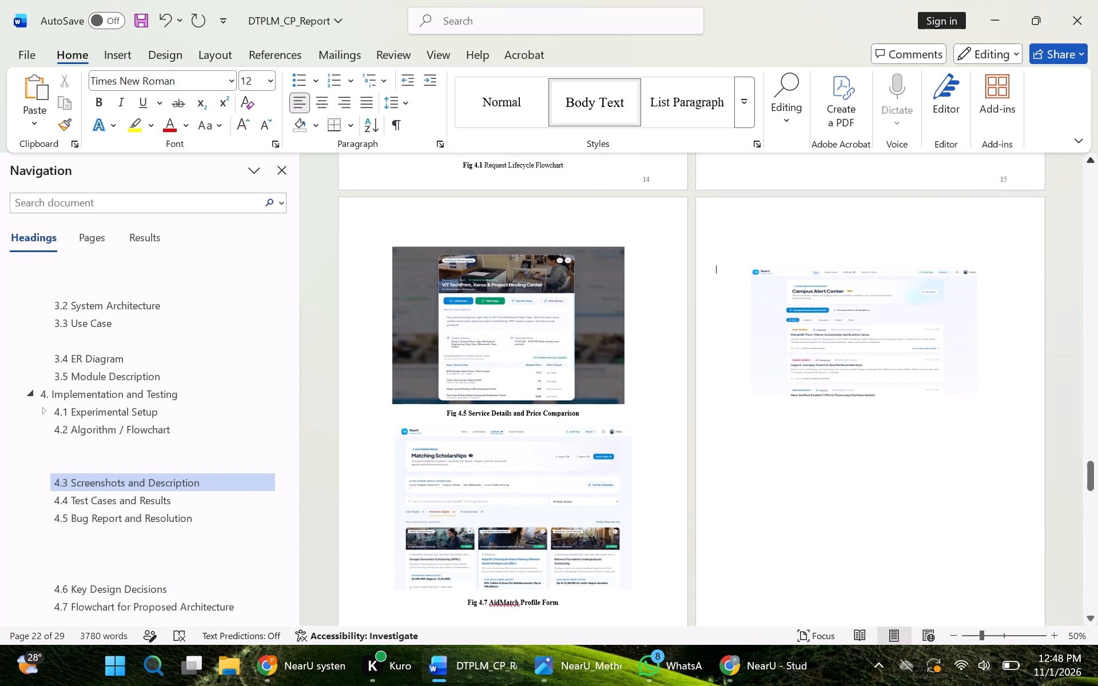
pyautogui.press('BackSpace')
pyautogui.press('BackSpace')
pyautogui.press('BackSpace')
pyautogui.press('BackSpace')
pyautogui.press('BackSpace')
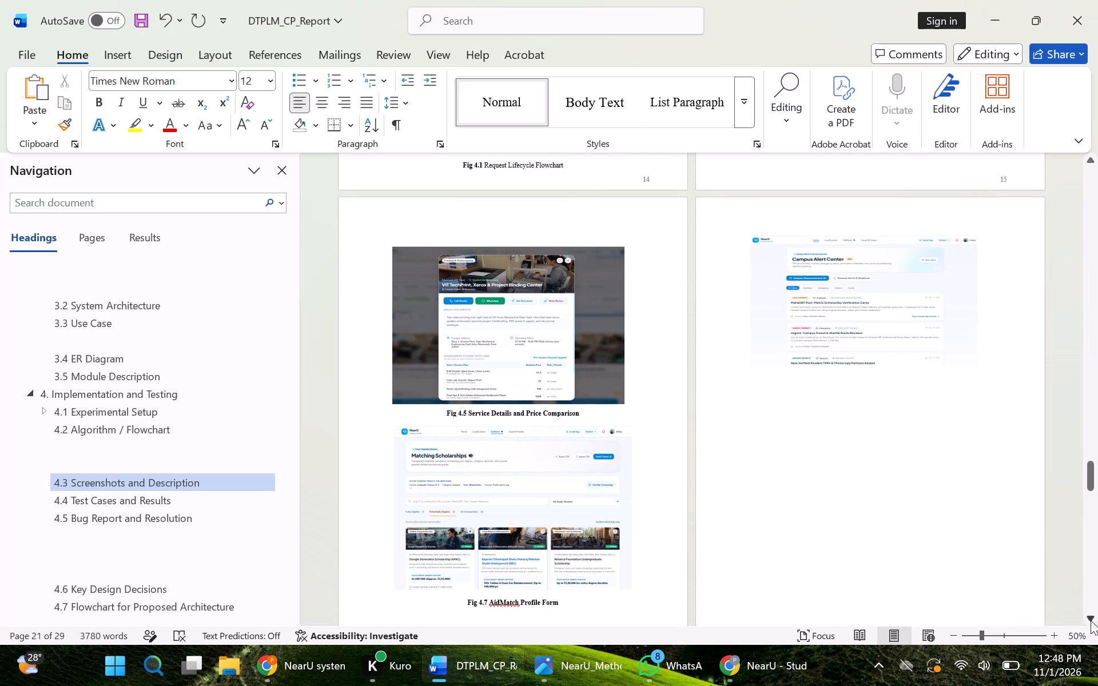
# Move the "Fig 4.10 Campus Alerts" caption from page 18 to below the Campus Alert Center screenshot and tighten the gap between them.
pyautogui.moveTo(1091, 620); pyautogui.dragTo(569, 494)
pyautogui.moveTo(569, 494); pyautogui.dragTo(560, 497)
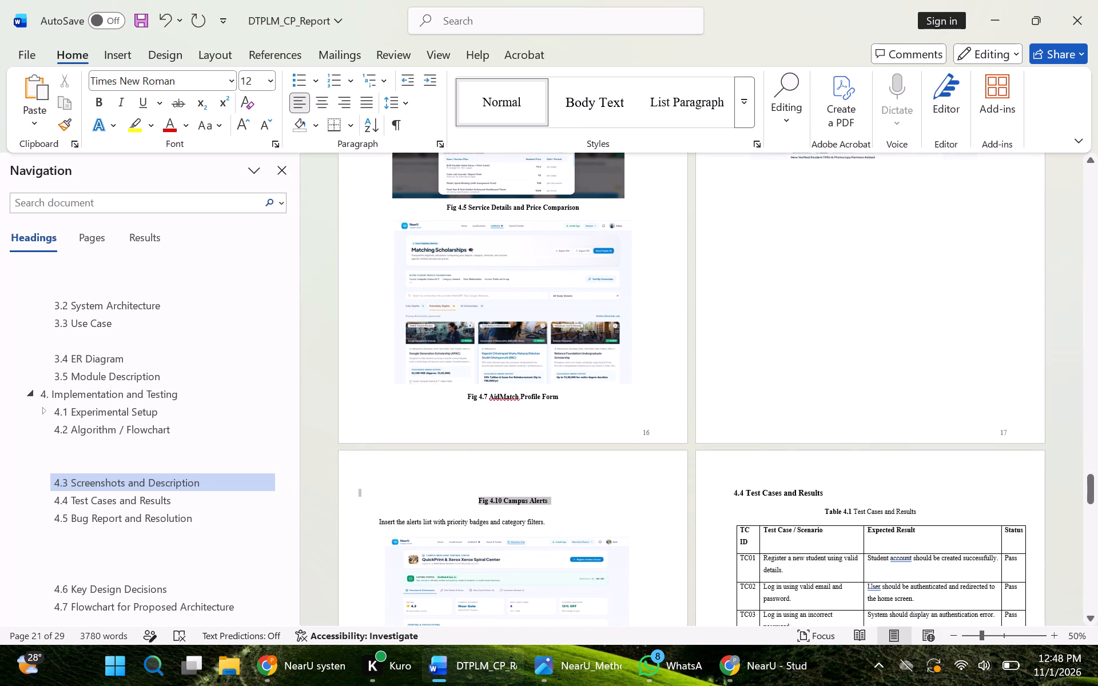
pyautogui.moveTo(560, 497); pyautogui.dragTo(563, 509)
pyautogui.hotkey('ctrl', 'x')
pyautogui.click(822, 288)
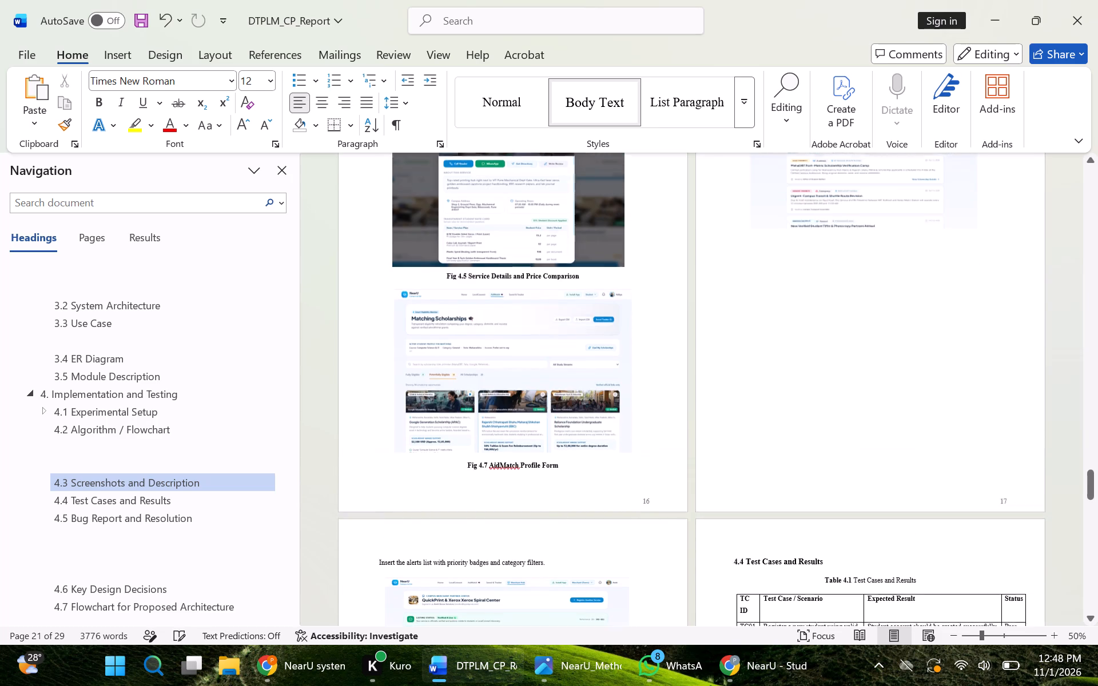
pyautogui.doubleClick(855, 323)
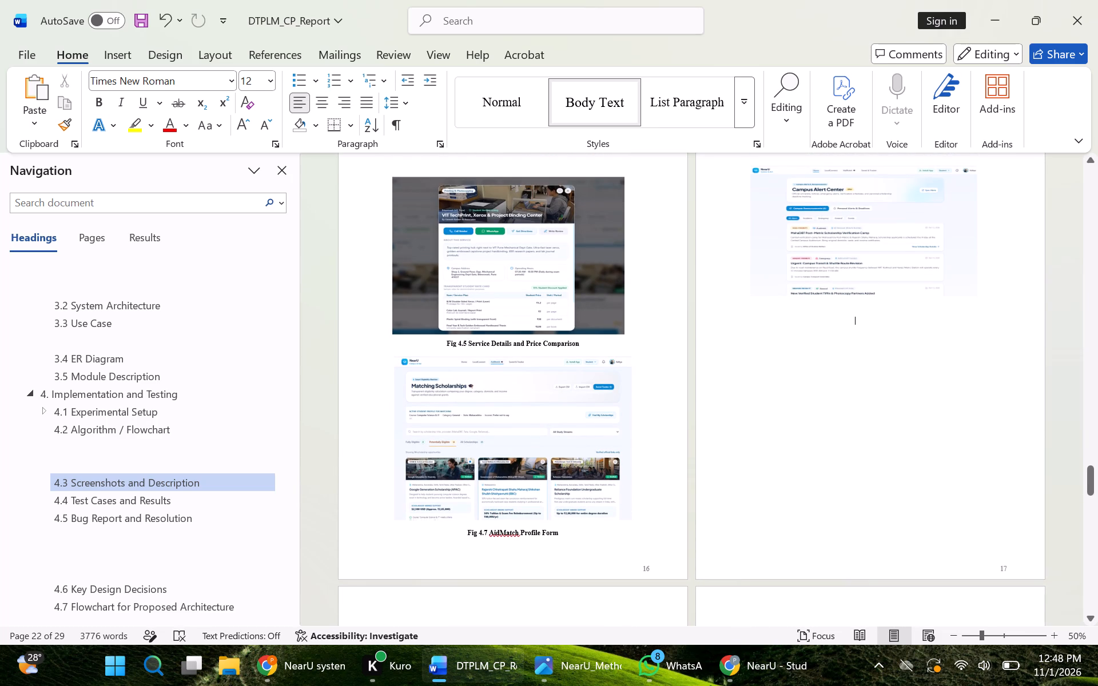
pyautogui.hotkey('ctrl', 'v')
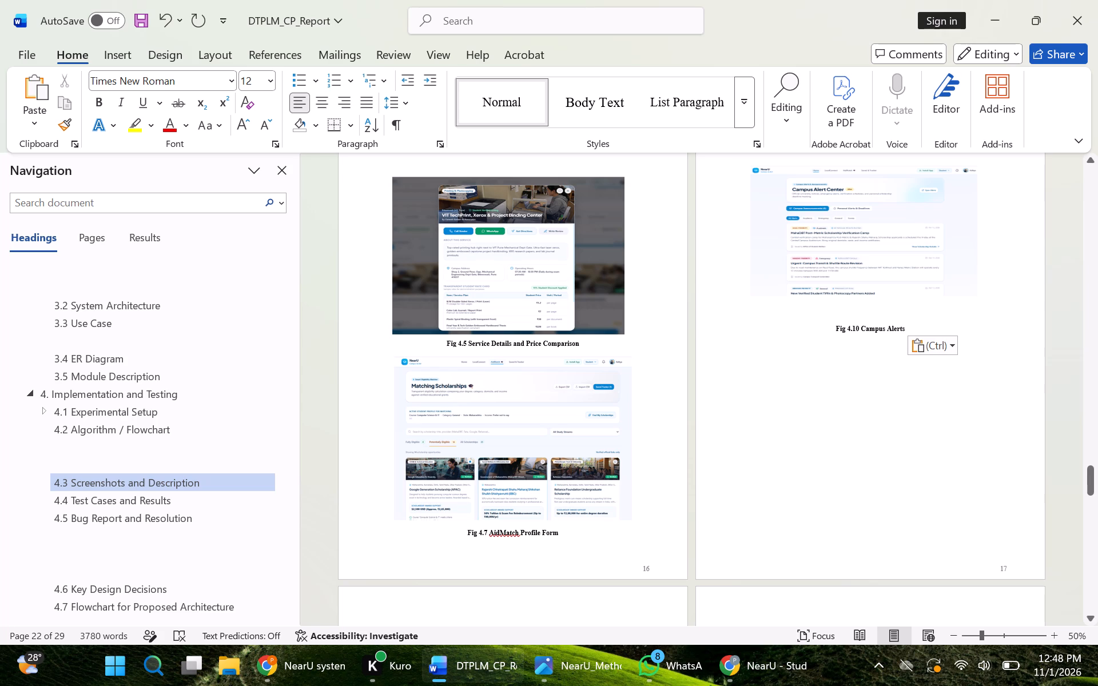
pyautogui.click(879, 316)
pyautogui.press('BackSpace')
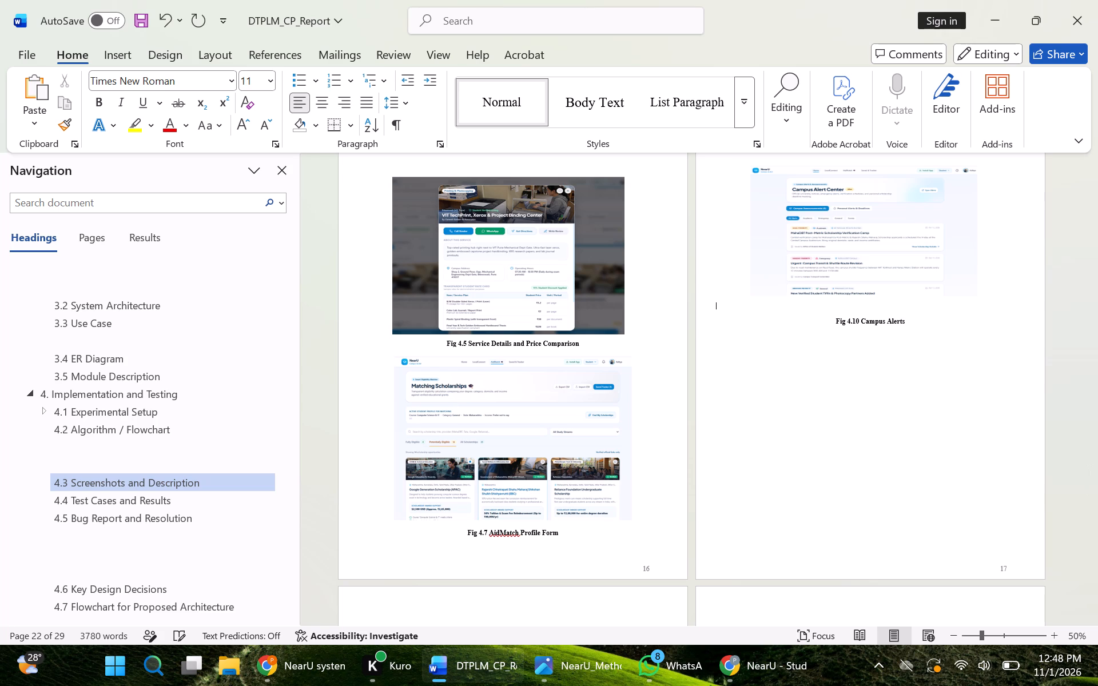
# Delete the "Insert the alerts list with priority badges and category filters." description above the QuickPrint screenshot.
pyautogui.moveTo(1096, 615); pyautogui.dragTo(1094, 613)
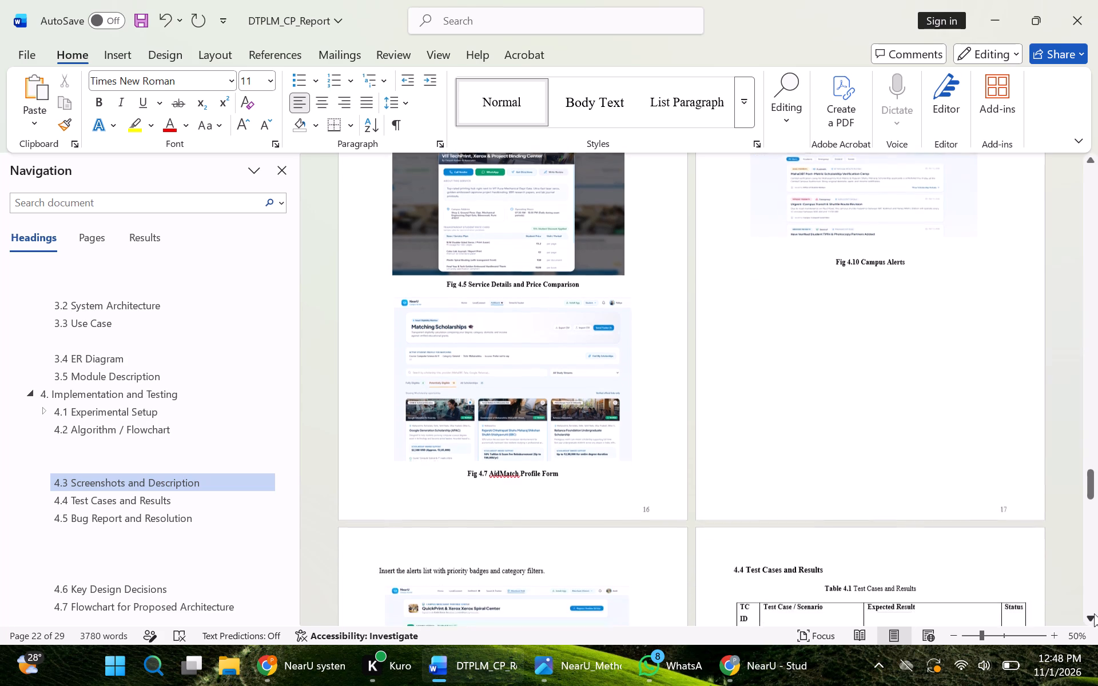
pyautogui.moveTo(1094, 613); pyautogui.dragTo(570, 513)
pyautogui.moveTo(549, 466); pyautogui.dragTo(341, 453)
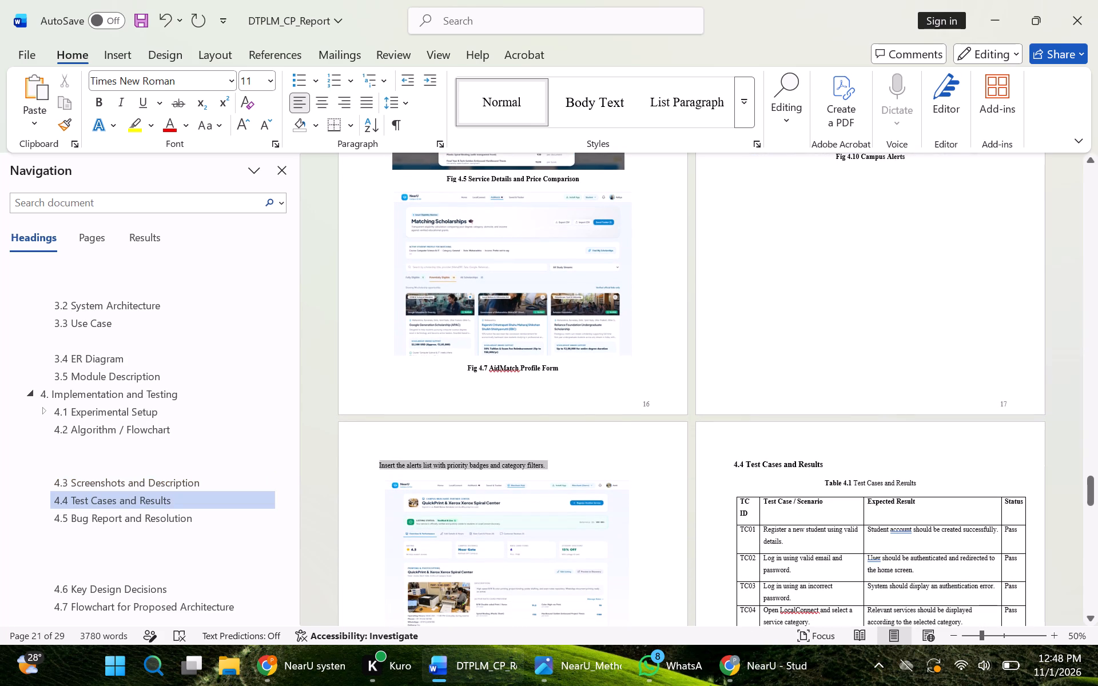
pyautogui.moveTo(341, 453); pyautogui.dragTo(340, 453)
pyautogui.press('BackSpace')
pyautogui.press('BackSpace')
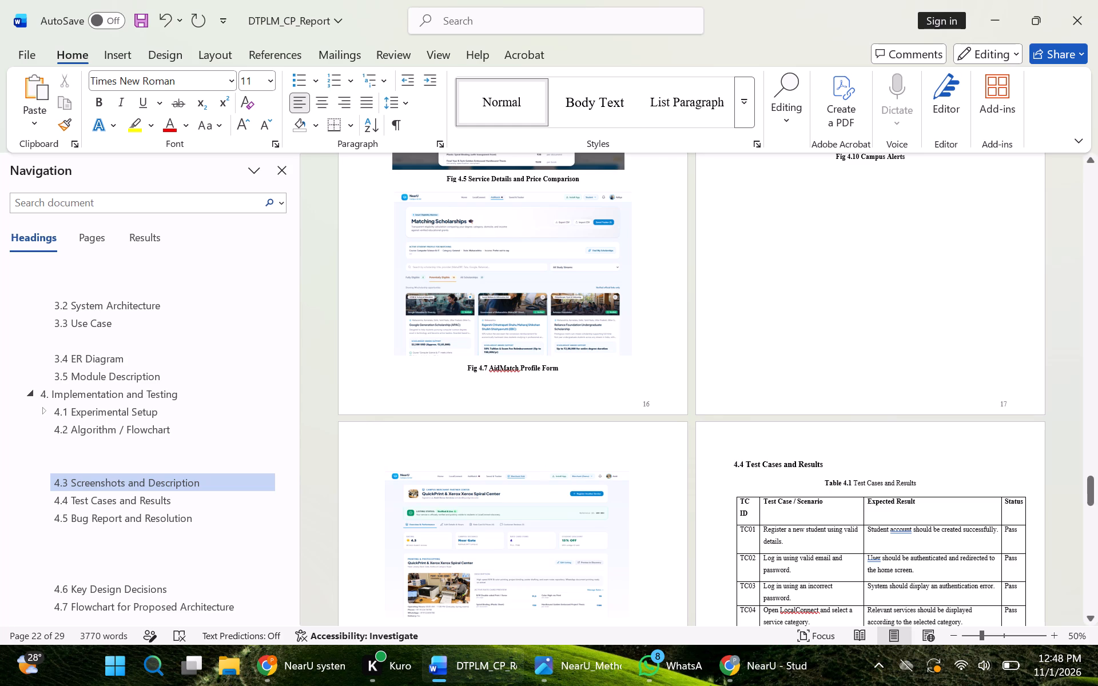
# Move the QuickPrint screenshot from page 18 to page 17, just below the "Fig 4.10 Campus Alerts" caption.
pyautogui.moveTo(458, 547); pyautogui.dragTo(818, 250)
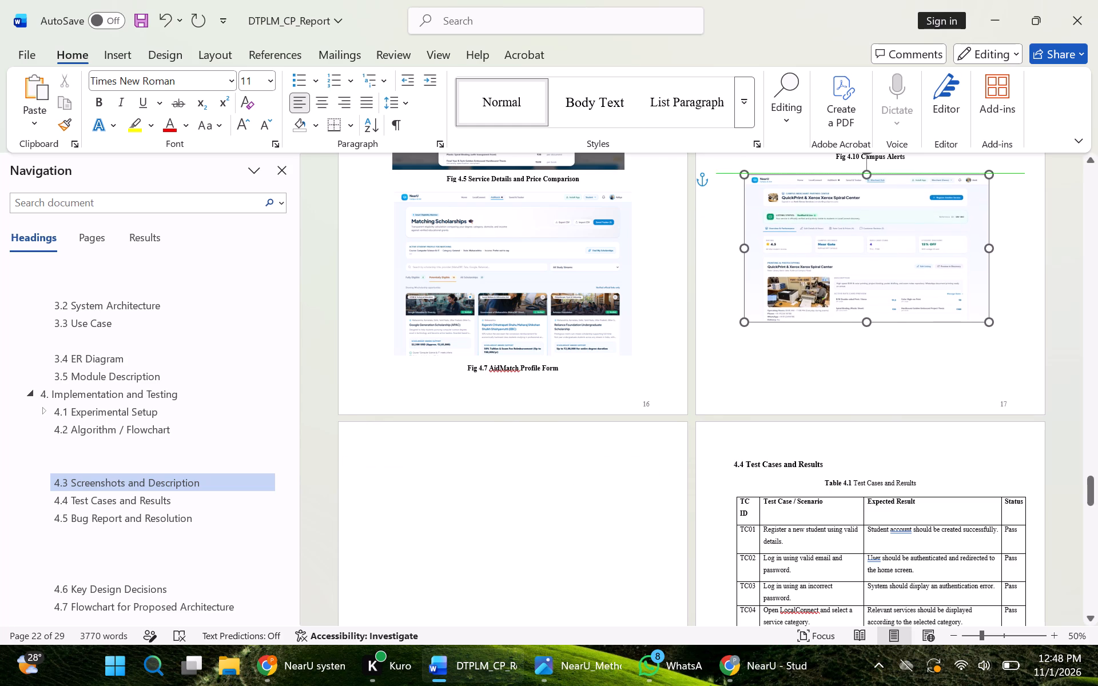
pyautogui.moveTo(818, 250); pyautogui.dragTo(818, 252)
# Move the "Fig 4.11 Merchant Dashboard" caption from page 18 to below the QuickPrint screenshot on page 17.
pyautogui.click(1093, 163)
pyautogui.moveTo(1093, 163); pyautogui.dragTo(1088, 212)
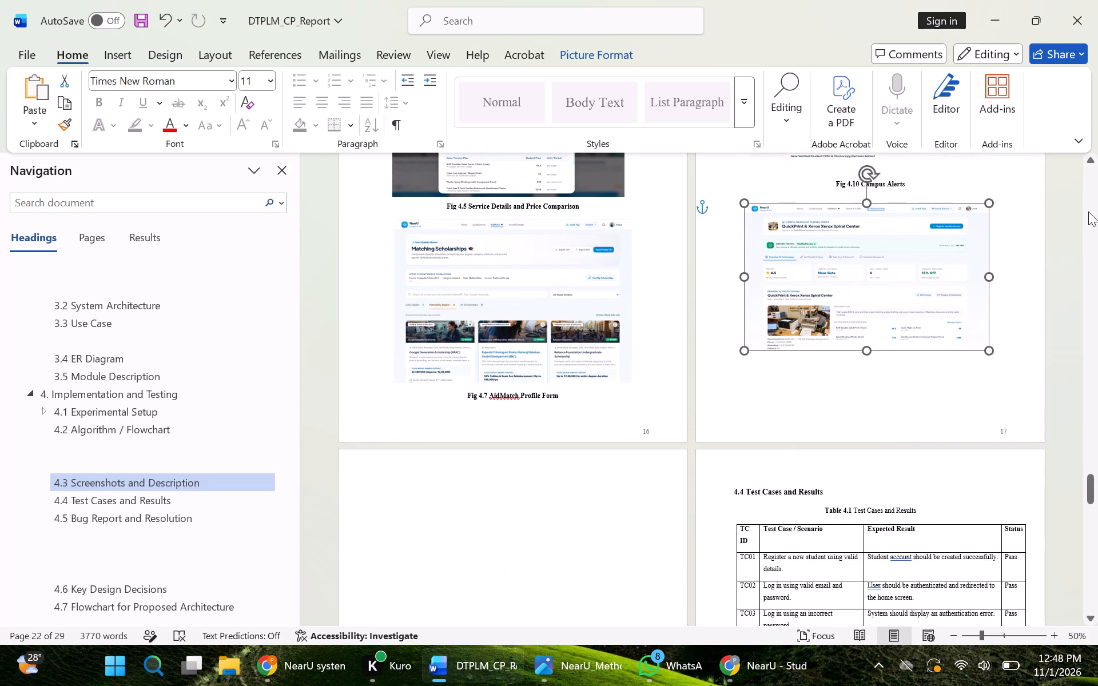
pyautogui.moveTo(1088, 212); pyautogui.dragTo(1078, 344)
pyautogui.moveTo(1088, 491); pyautogui.dragTo(1094, 511)
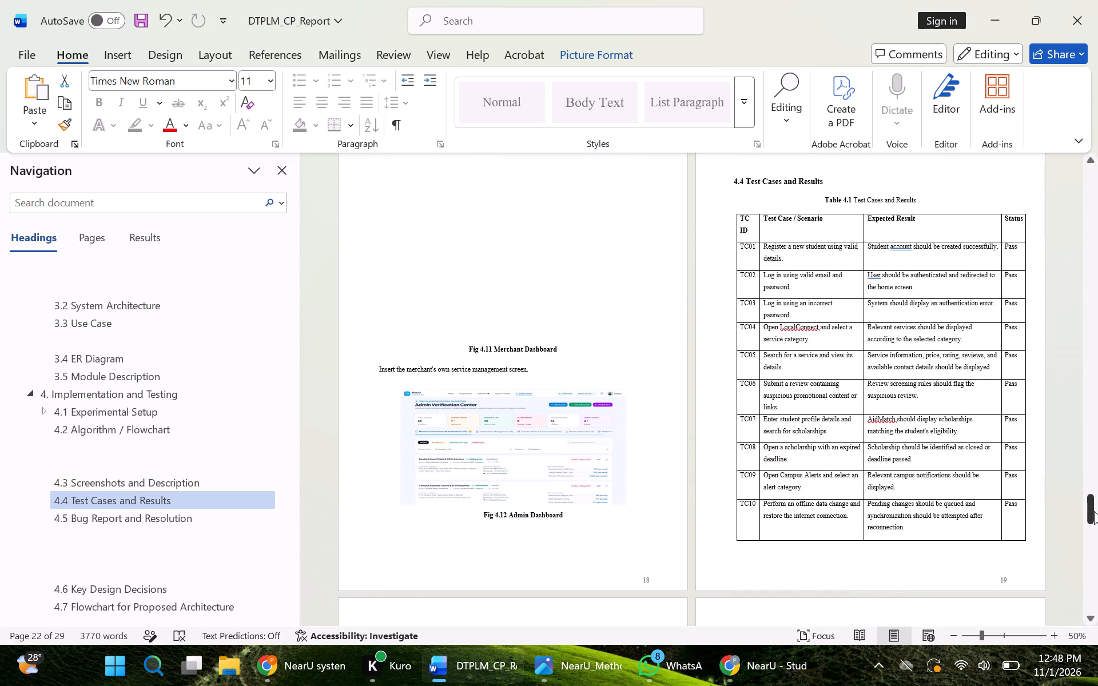
pyautogui.moveTo(562, 353); pyautogui.dragTo(470, 345)
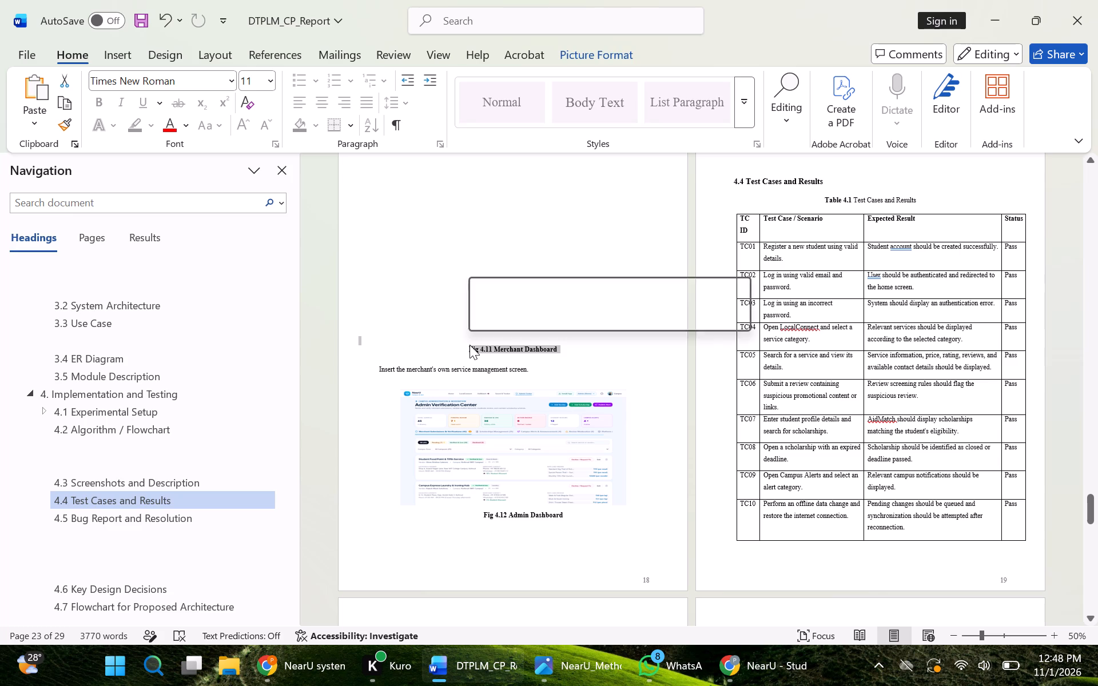
pyautogui.hotkey('ctrl', 'x')
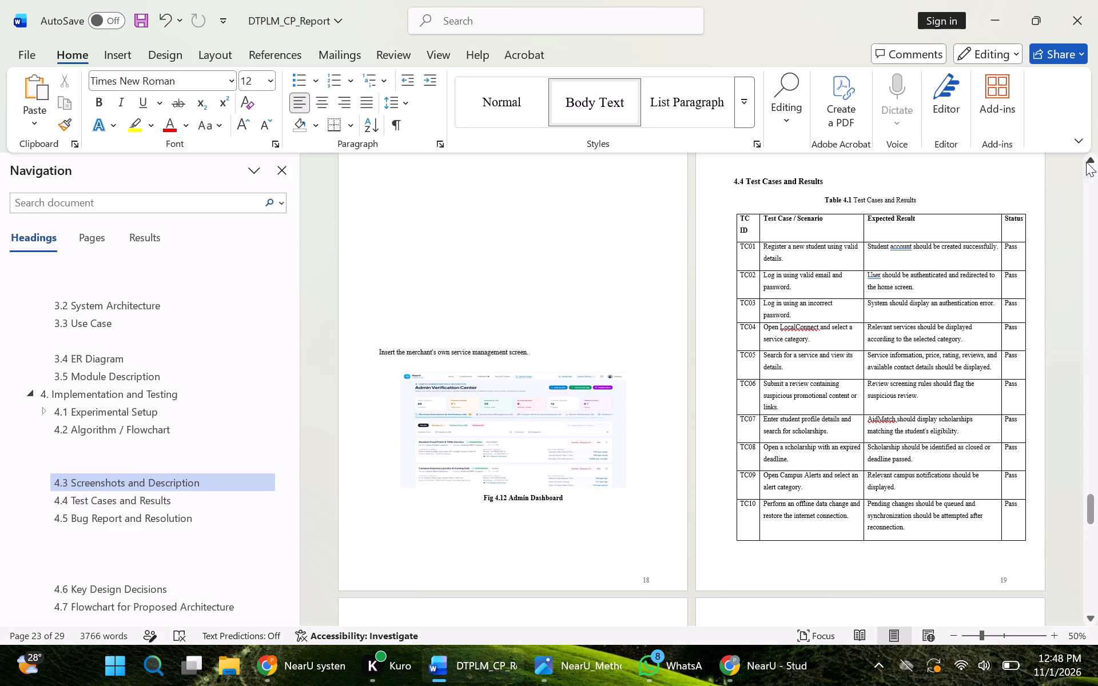
pyautogui.click(1086, 162)
pyautogui.moveTo(1086, 162); pyautogui.dragTo(1086, 159)
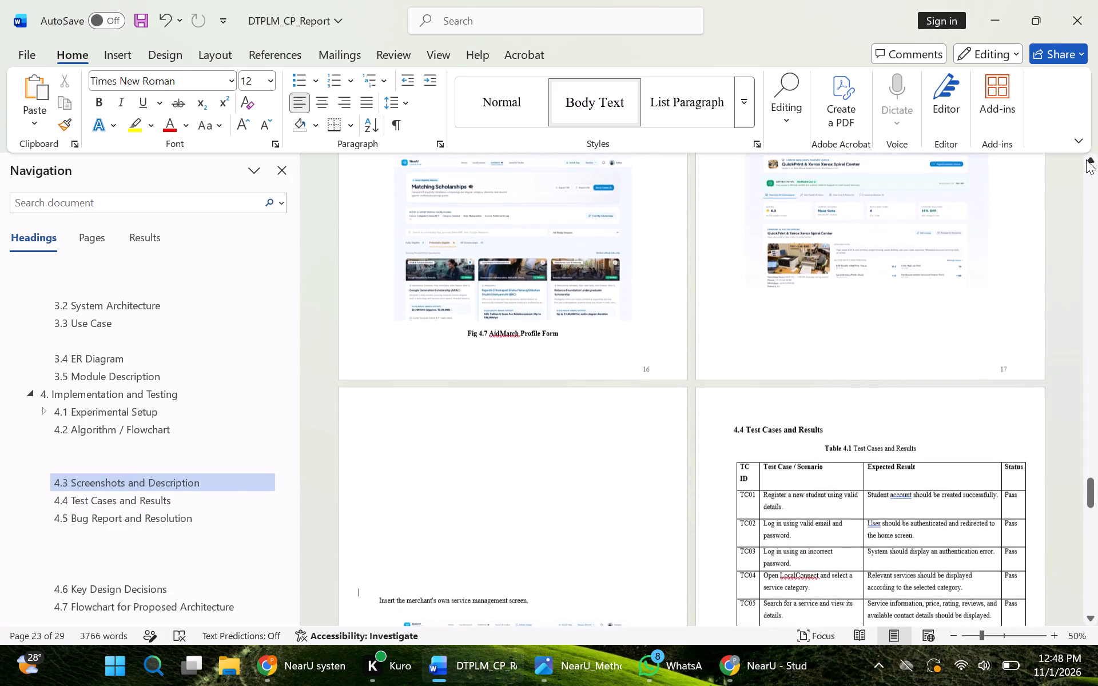
pyautogui.moveTo(1086, 159); pyautogui.dragTo(825, 426)
pyautogui.click(825, 426)
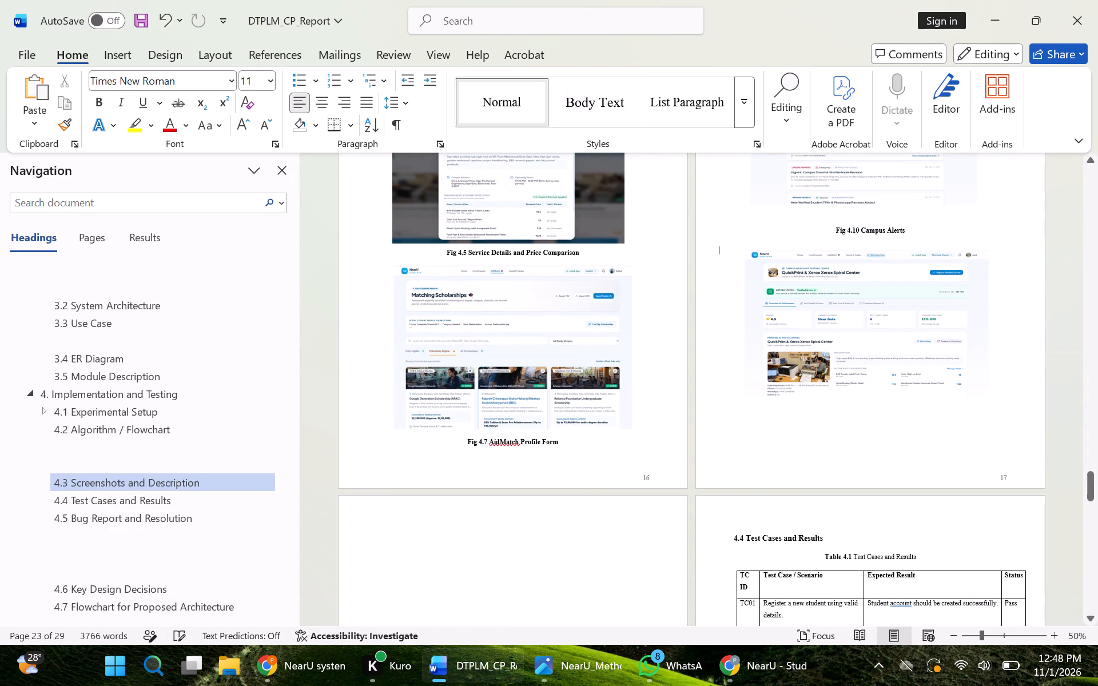
pyautogui.doubleClick(825, 426)
pyautogui.hotkey('ctrl', 'v')
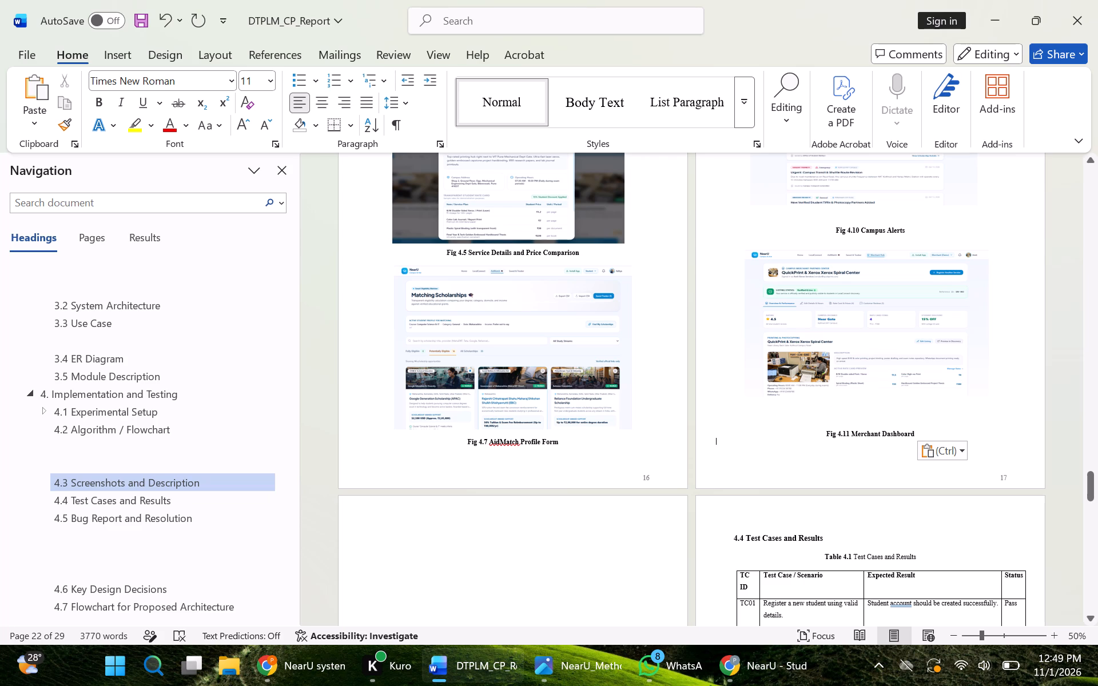
pyautogui.click(777, 415)
pyautogui.press('BackSpace')
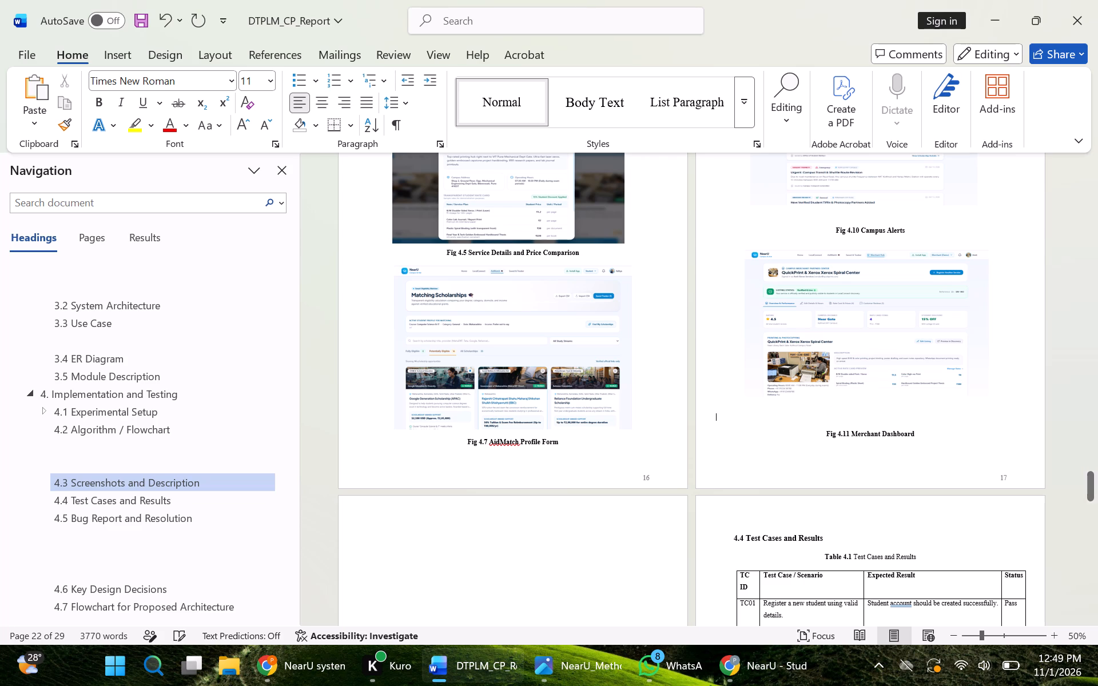
# Delete the "Insert the merchant's own service management screen." description together with the Admin Verification Center screenshot and its "Fig 4.12 Admin Dashboard" caption.
pyautogui.moveTo(1087, 482); pyautogui.dragTo(1088, 512)
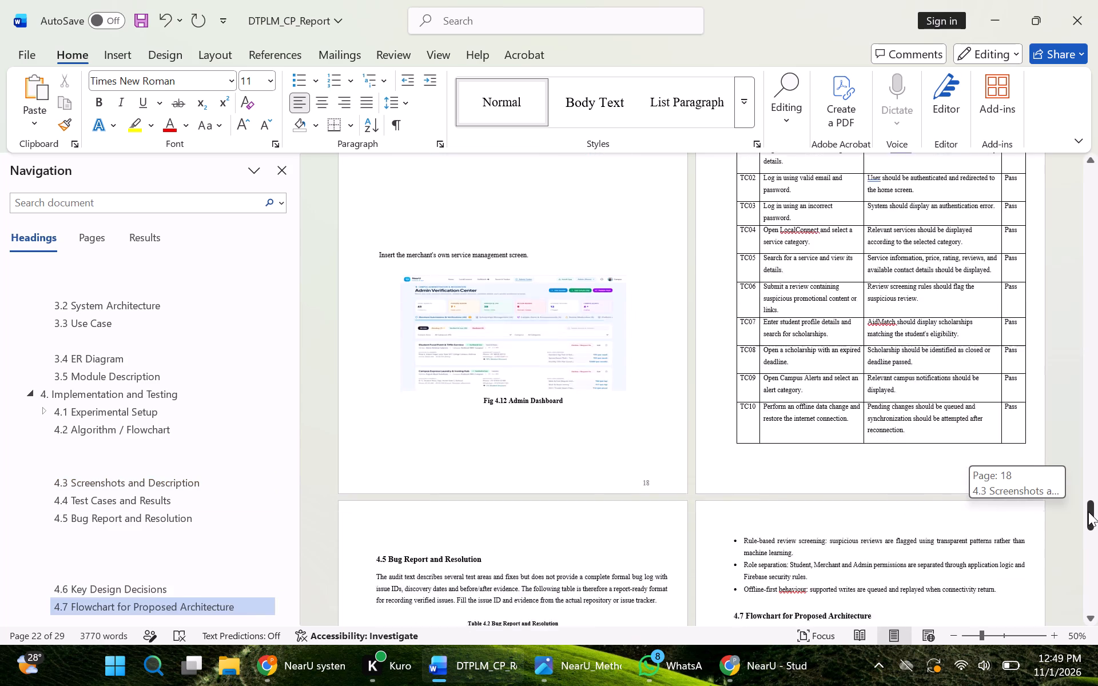
pyautogui.moveTo(1088, 512); pyautogui.dragTo(1085, 502)
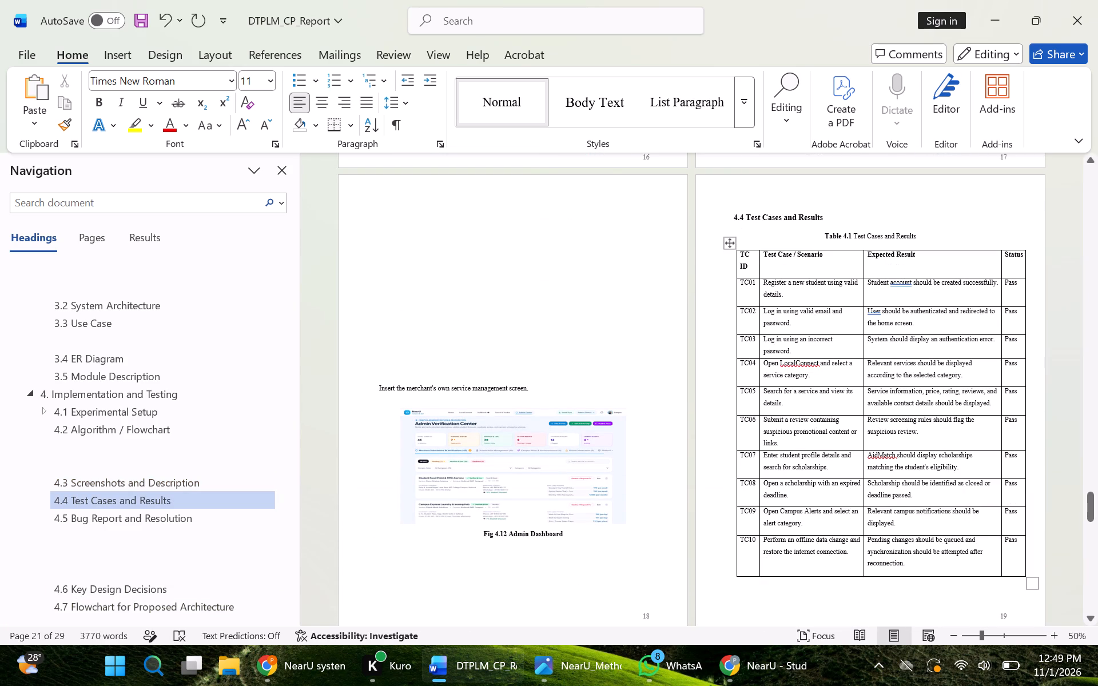
pyautogui.moveTo(586, 532); pyautogui.dragTo(382, 364)
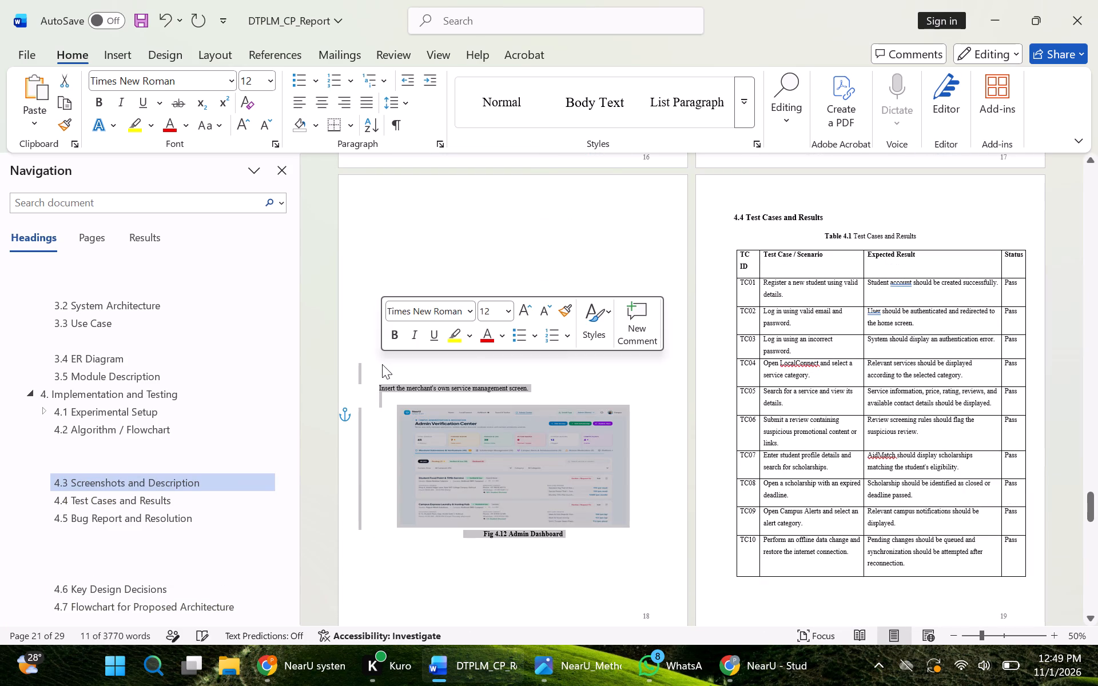
pyautogui.press('BackSpace')
pyautogui.press('BackSpace')
pyautogui.press('BackSpace')
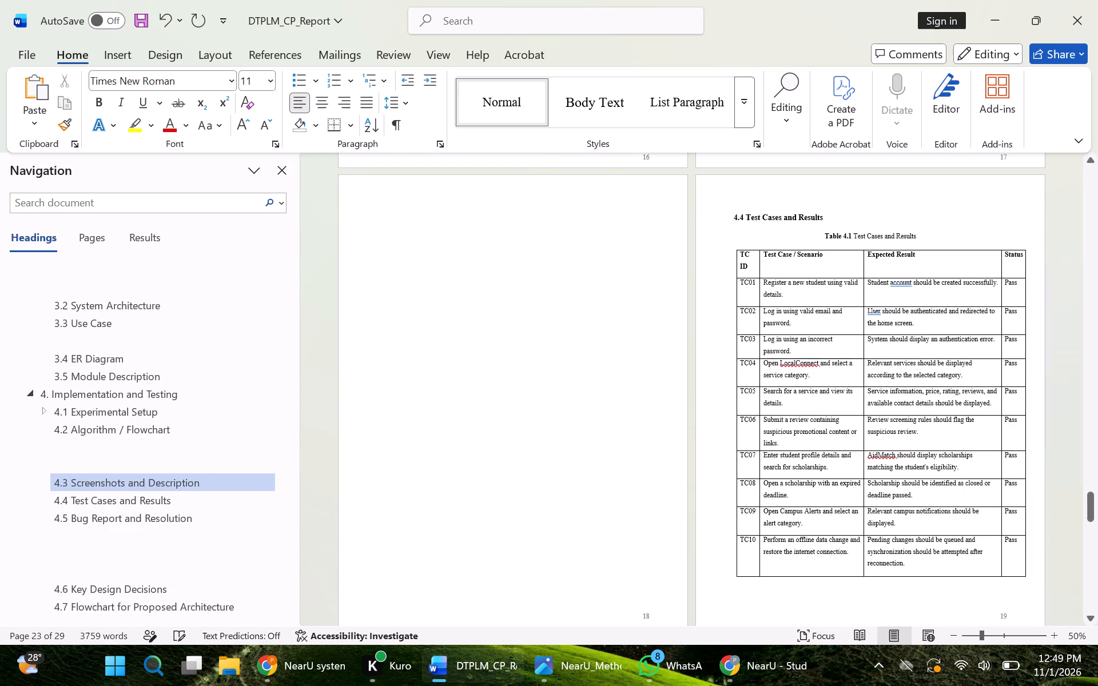
# Remove the blank lines left on page 18 so that section 4.4 Test Cases and Results starts on that page.
pyautogui.moveTo(369, 212); pyautogui.dragTo(622, 577)
pyautogui.press('Delete')
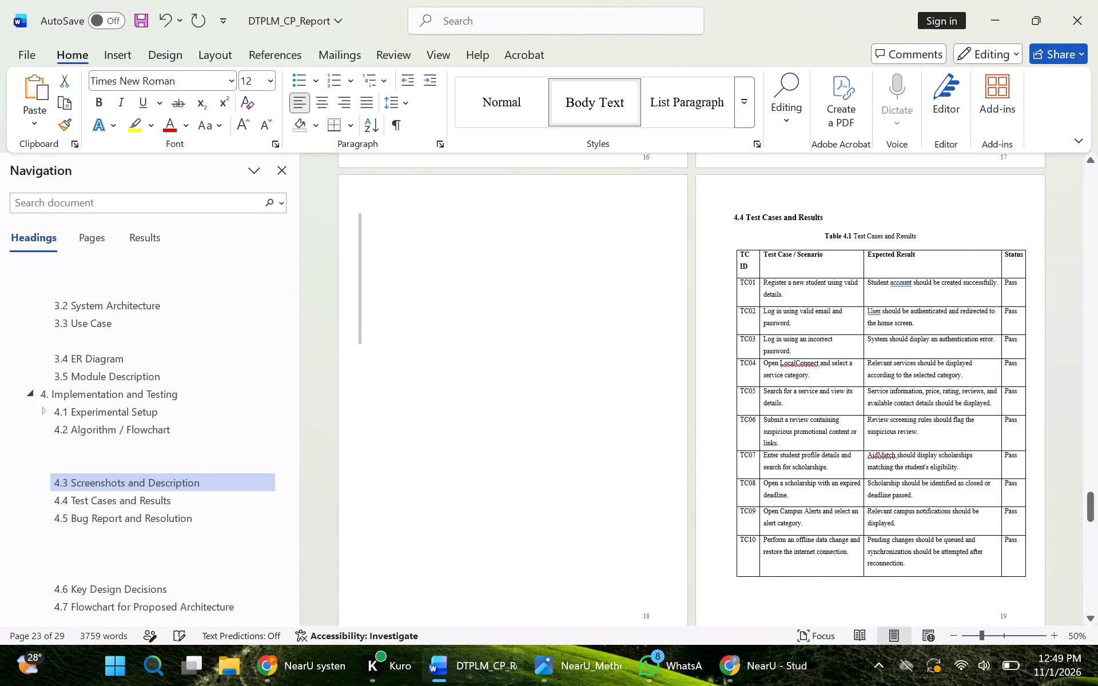
pyautogui.press('Delete')
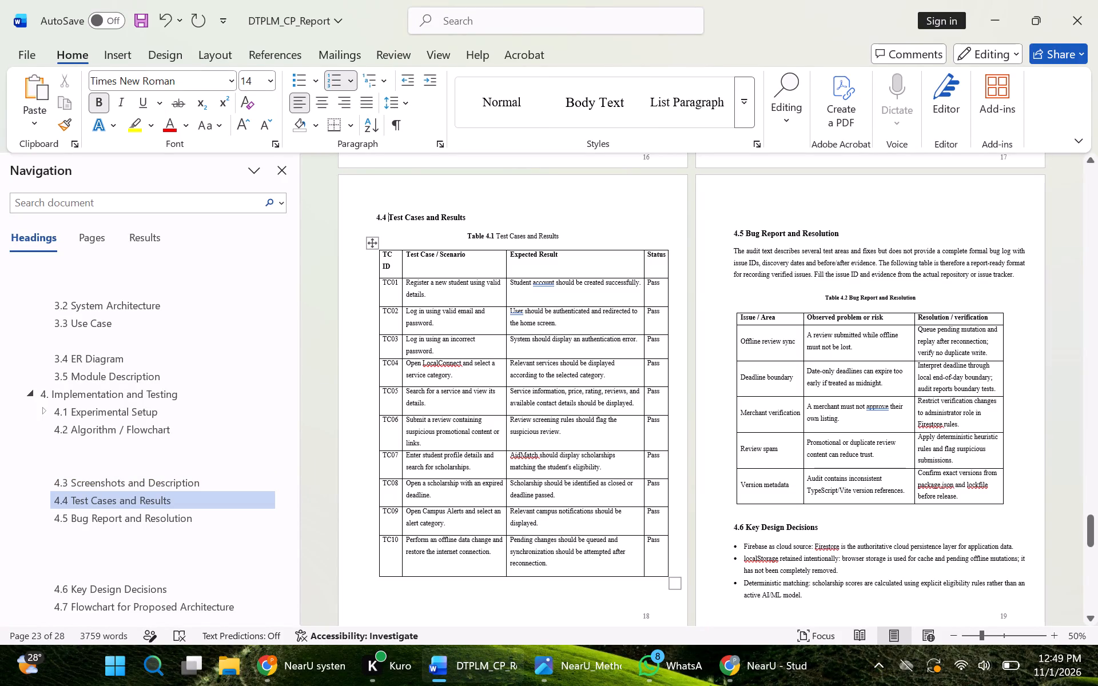
pyautogui.moveTo(1096, 529); pyautogui.dragTo(1096, 525)
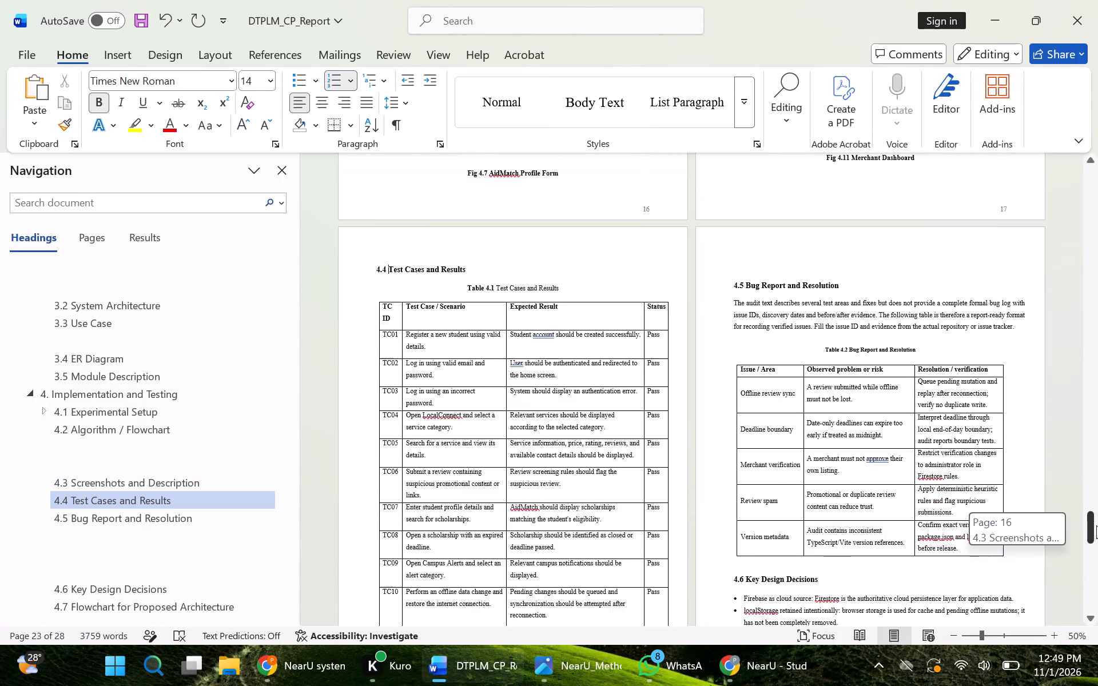
pyautogui.moveTo(1096, 525); pyautogui.dragTo(1096, 563)
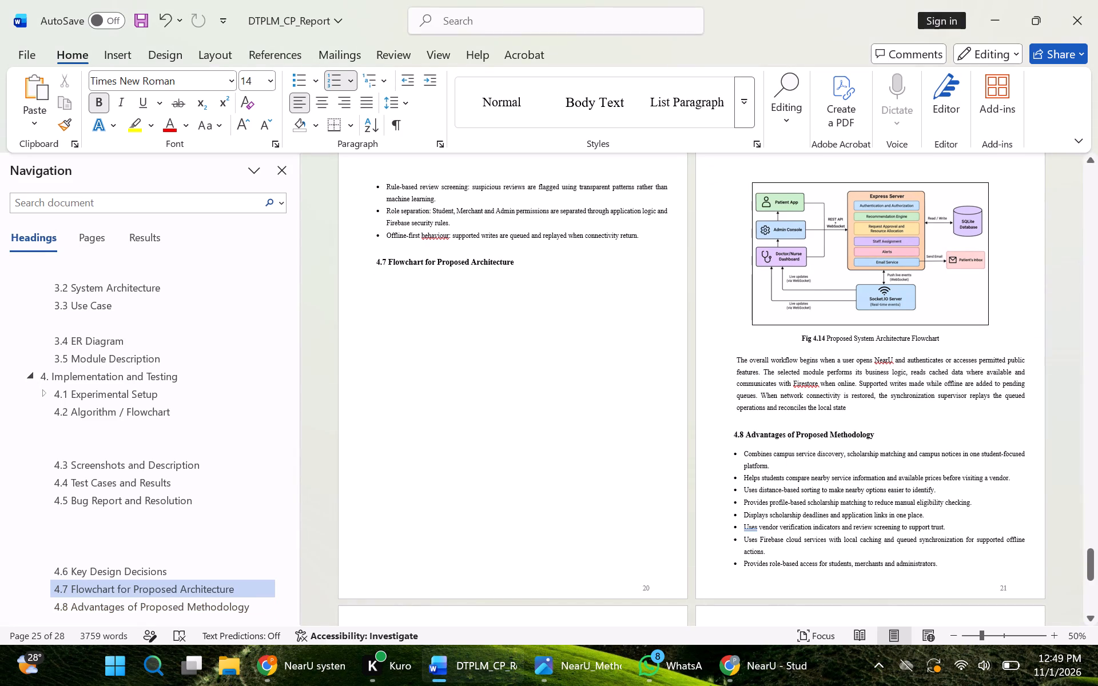
pyautogui.press('Return')
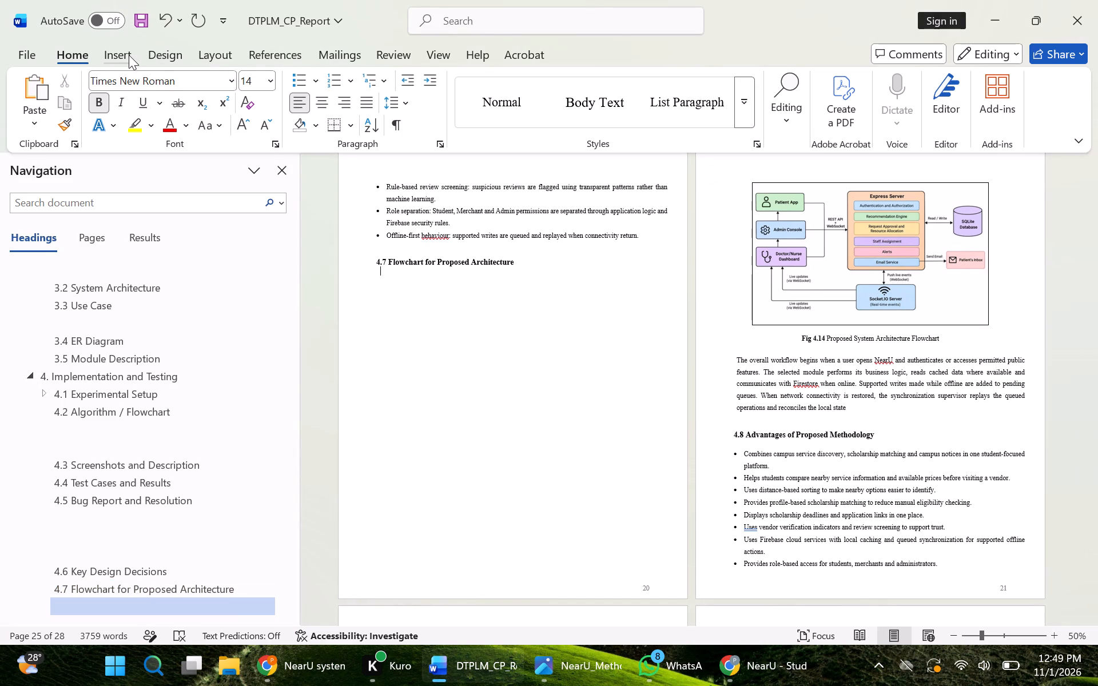
pyautogui.press('Return')
pyautogui.press('Return')
pyautogui.click(122, 53)
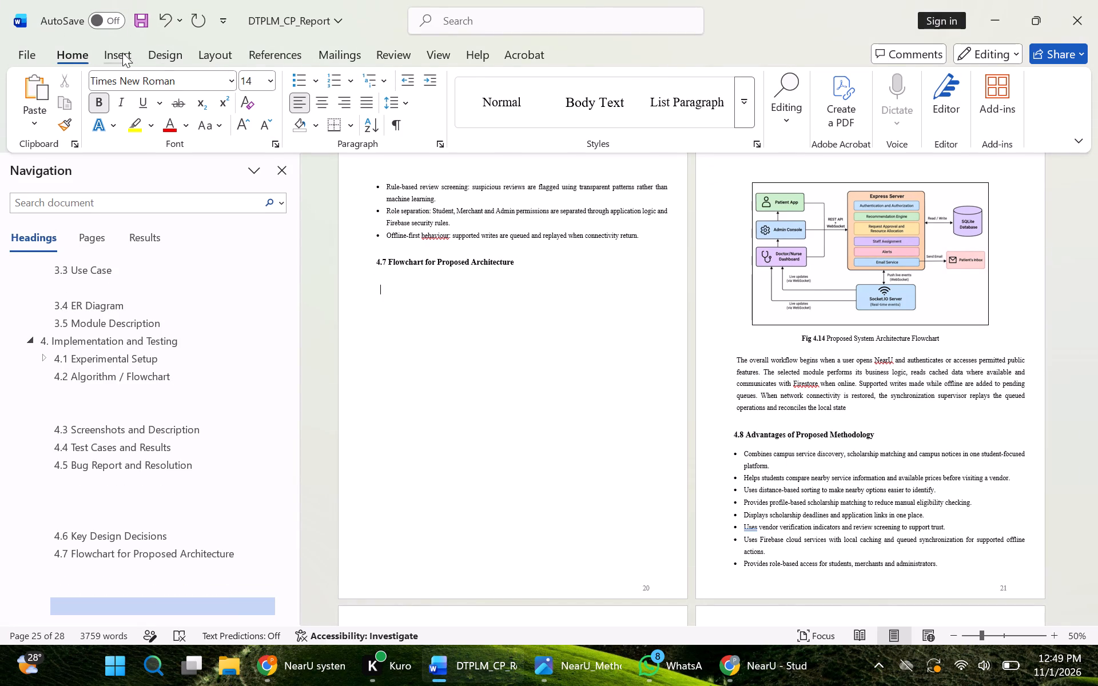
pyautogui.click(182, 105)
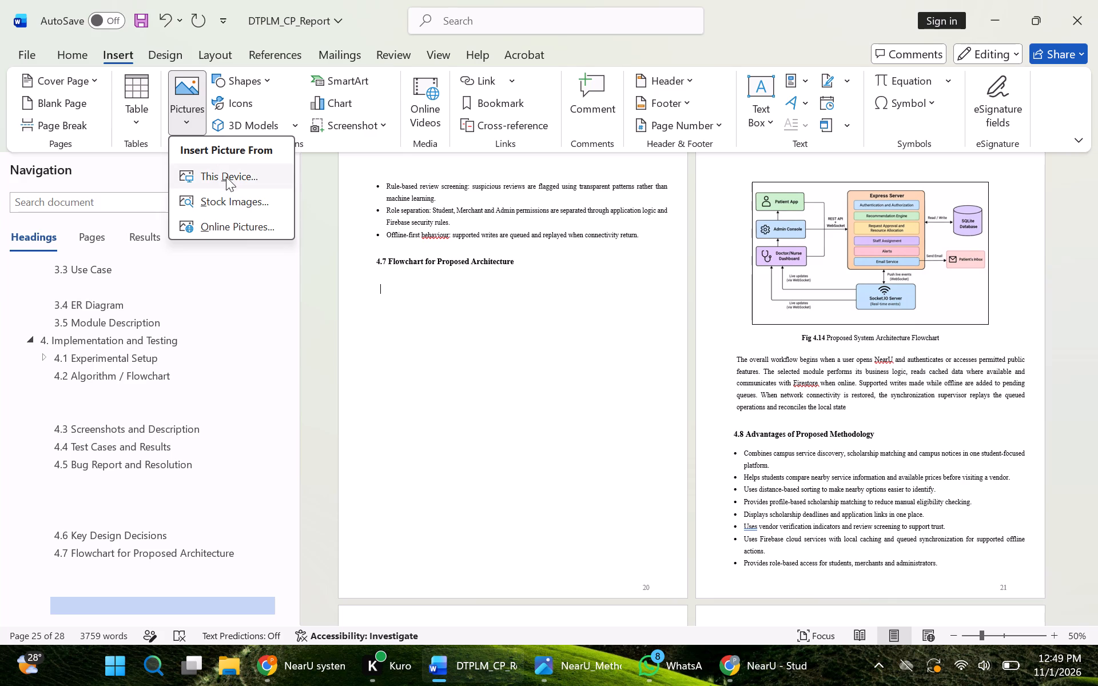
pyautogui.click(226, 177)
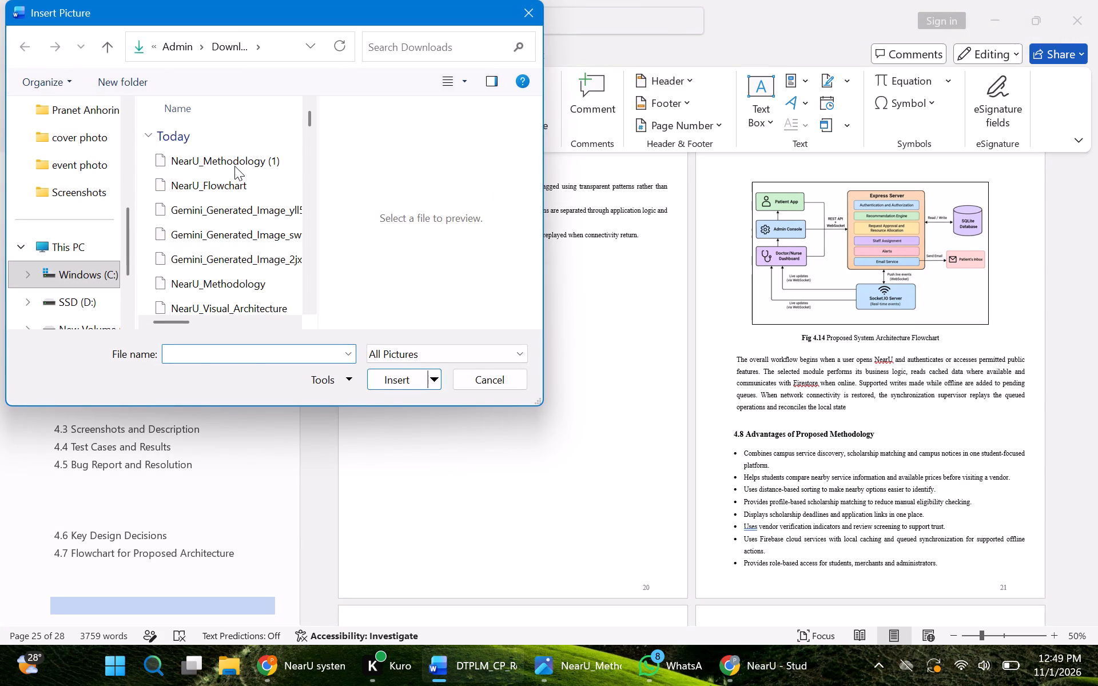
pyautogui.click(234, 166)
pyautogui.click(393, 373)
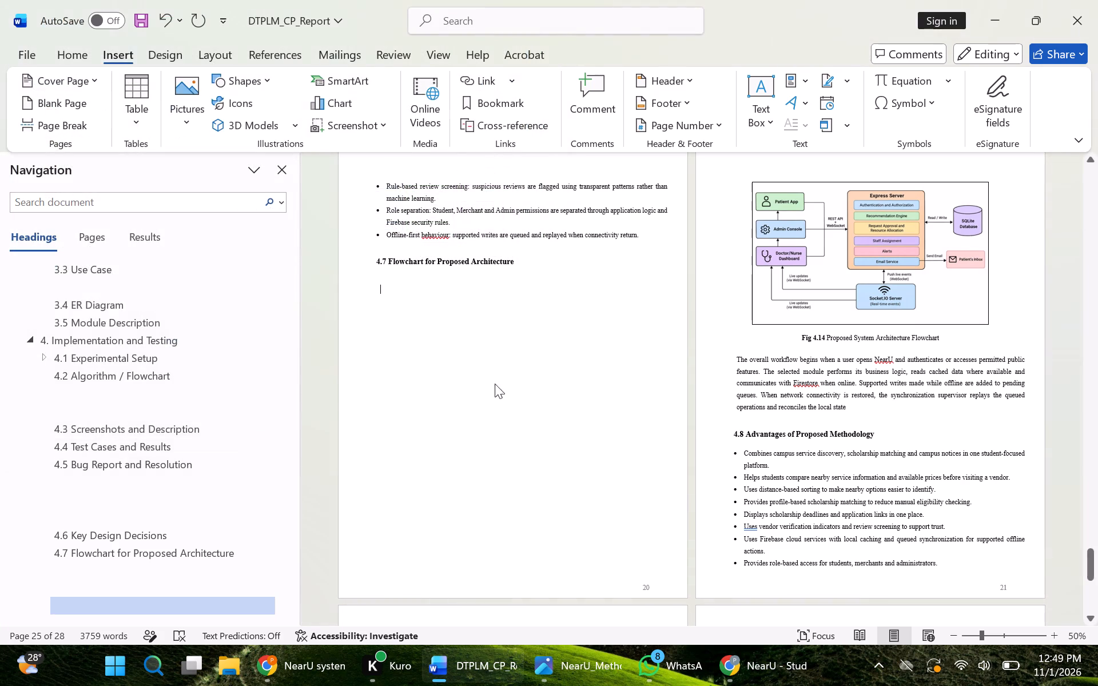
# Crop the title strip off the top of the inserted methodology diagram, bringing its height to about 4.07".
pyautogui.moveTo(605, 369); pyautogui.dragTo(581, 367)
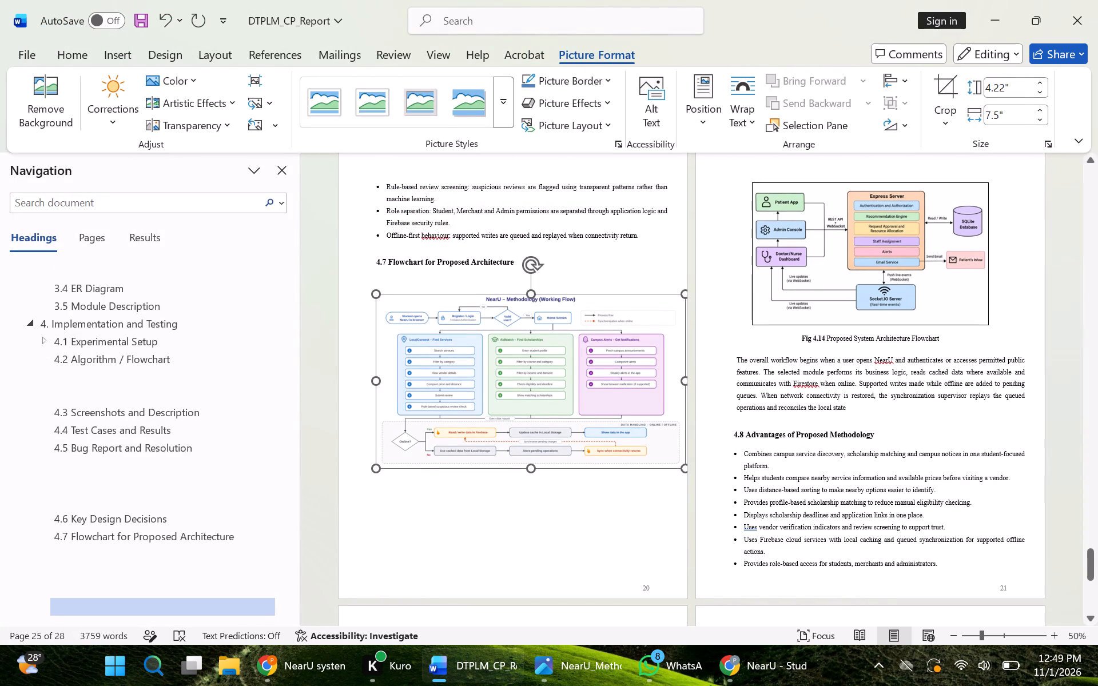
pyautogui.click(581, 367)
pyautogui.click(940, 86)
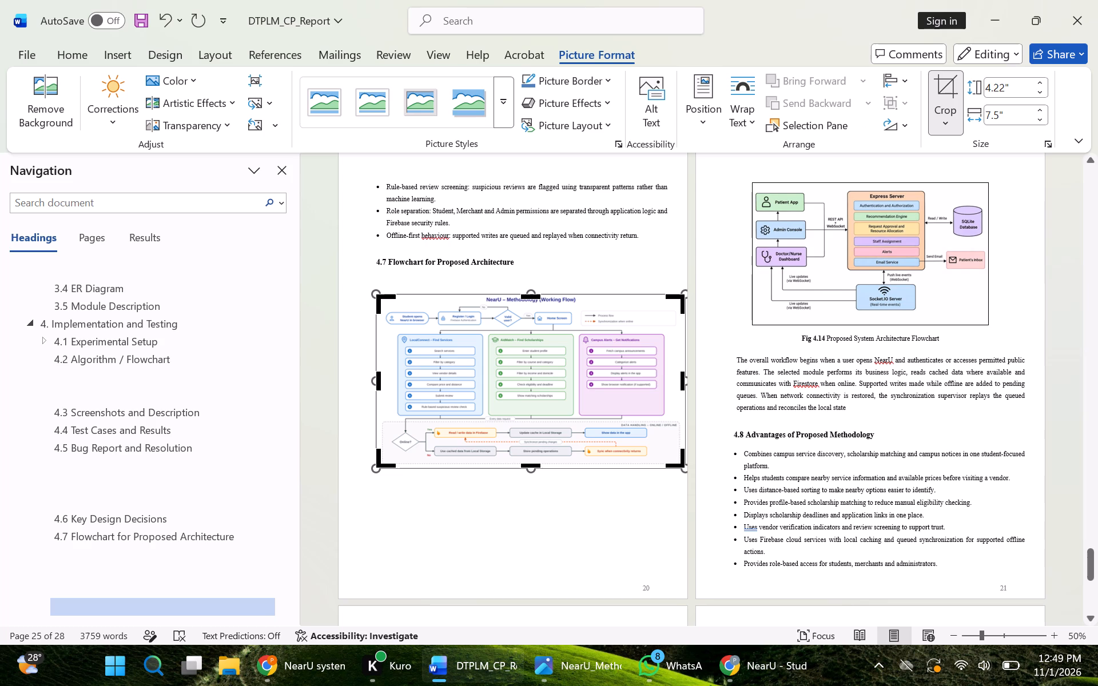
pyautogui.click(535, 298)
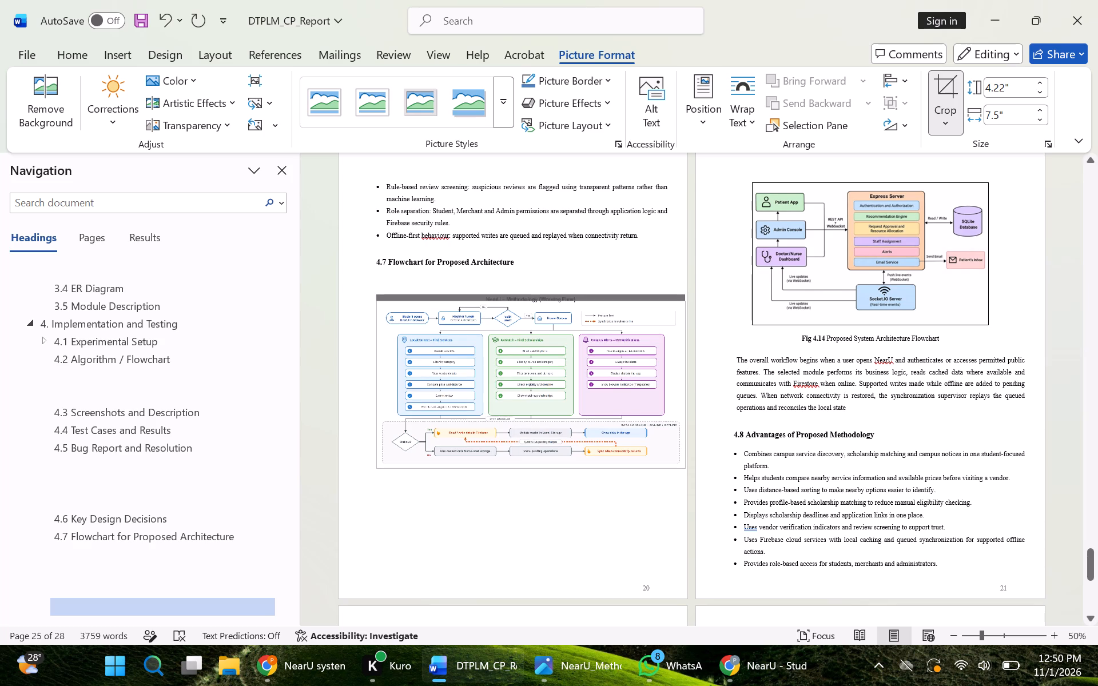
pyautogui.click(531, 481)
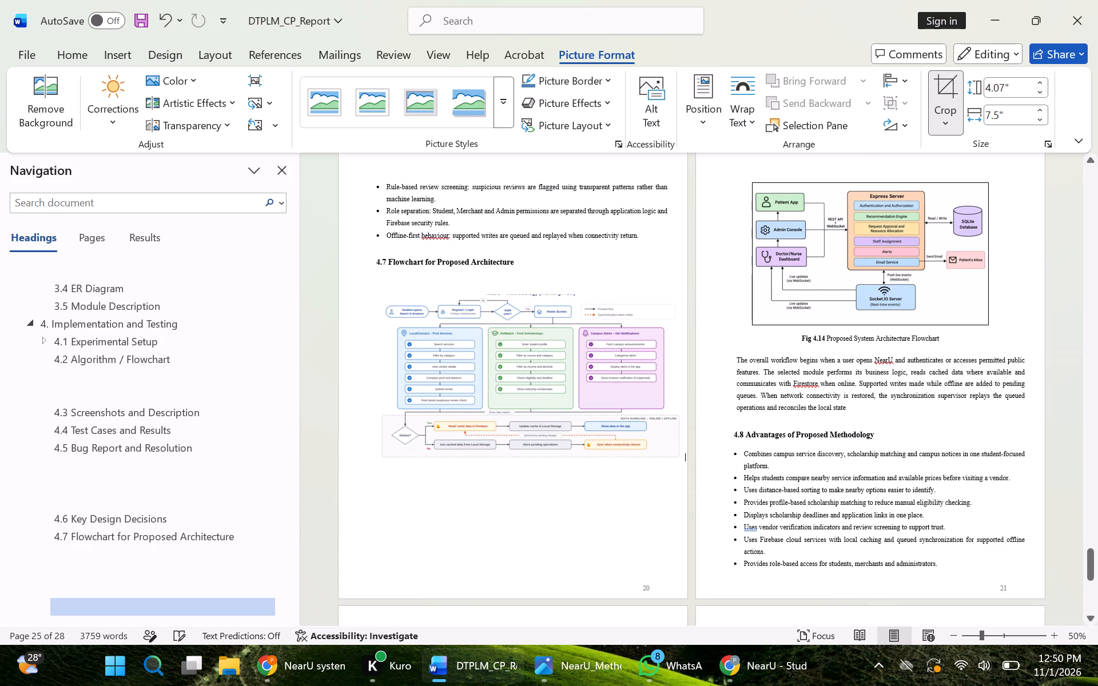
# Set the methodology diagram's text wrapping to Tight and shrink the picture to about 3.67" high by 6.76" wide.
pyautogui.moveTo(636, 429); pyautogui.dragTo(599, 419)
pyautogui.rightClick(599, 419)
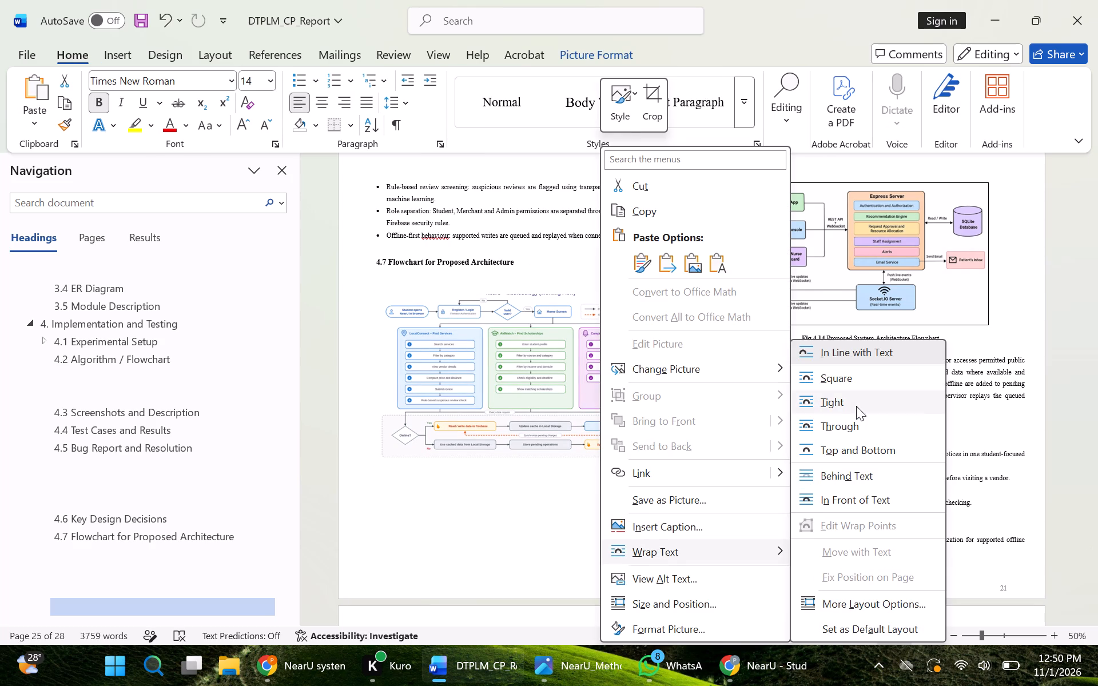
pyautogui.click(856, 406)
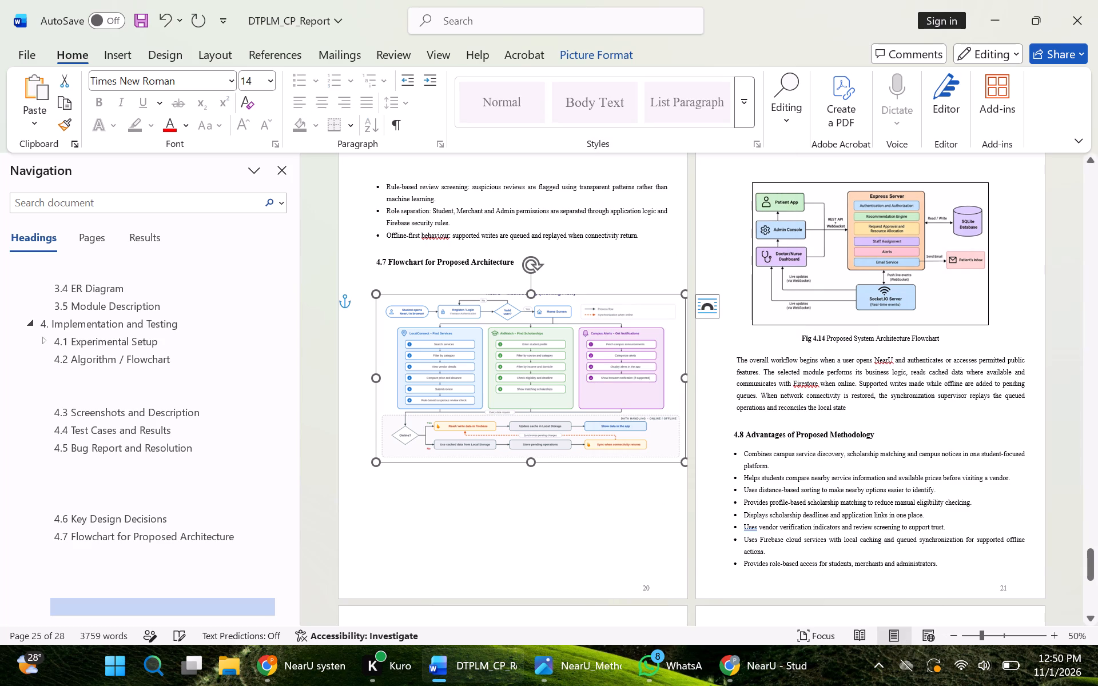
pyautogui.moveTo(684, 460); pyautogui.dragTo(588, 445)
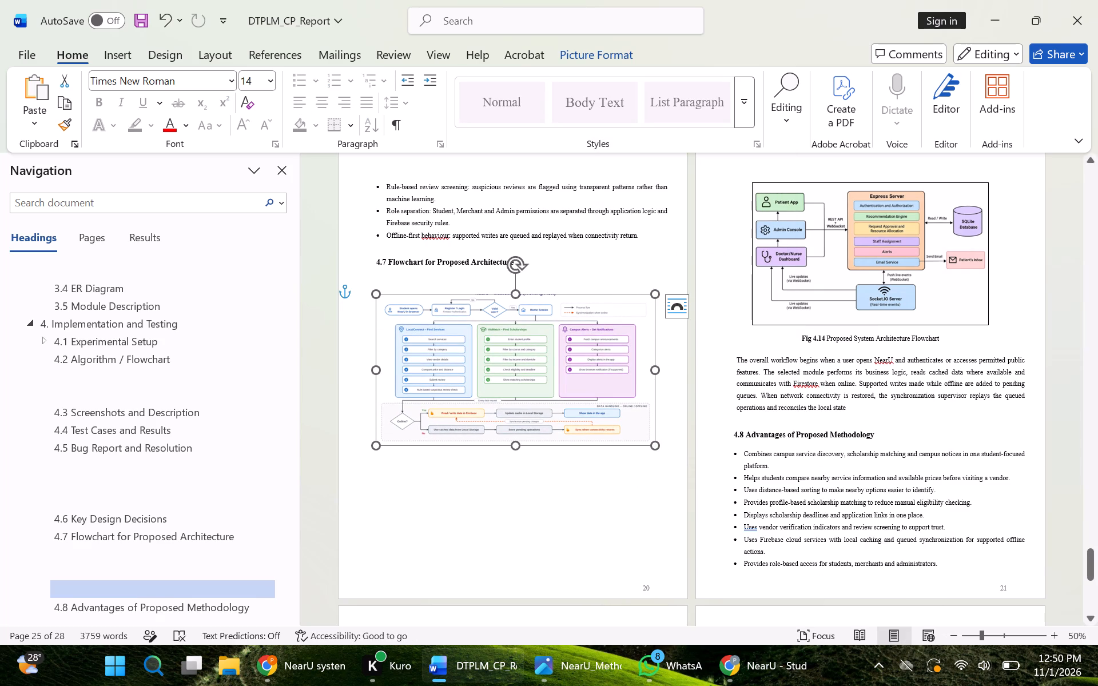
# Crop the leftover title sliver off the diagram's top edge and move the diagram up close beneath the 4.7 heading.
pyautogui.click(573, 55)
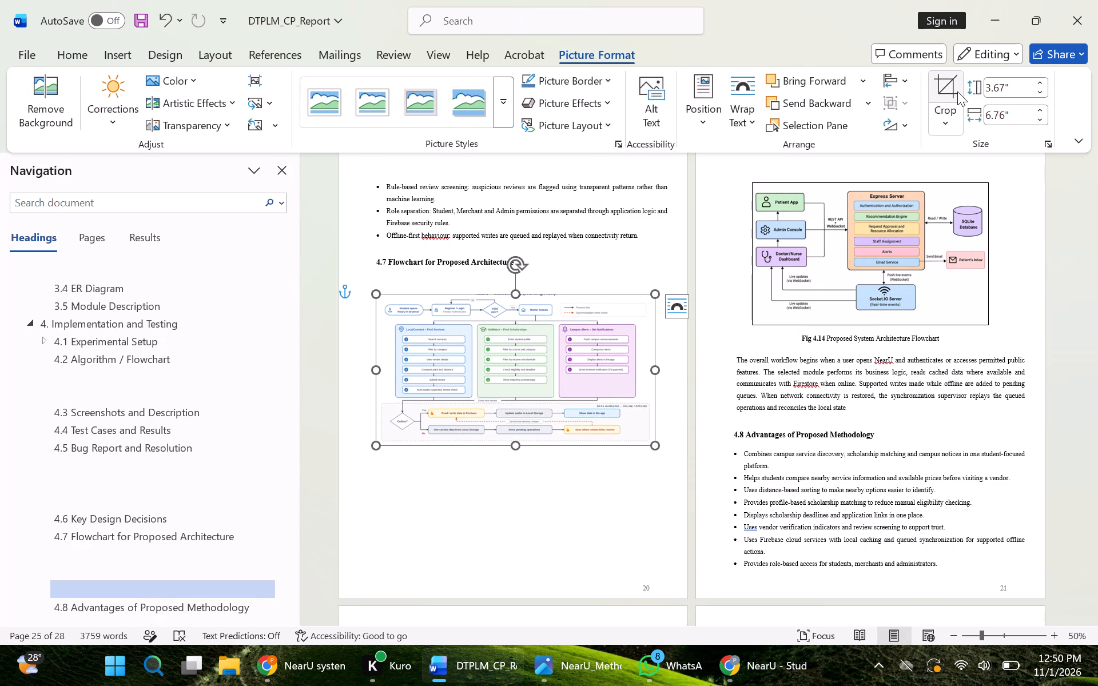
pyautogui.click(957, 91)
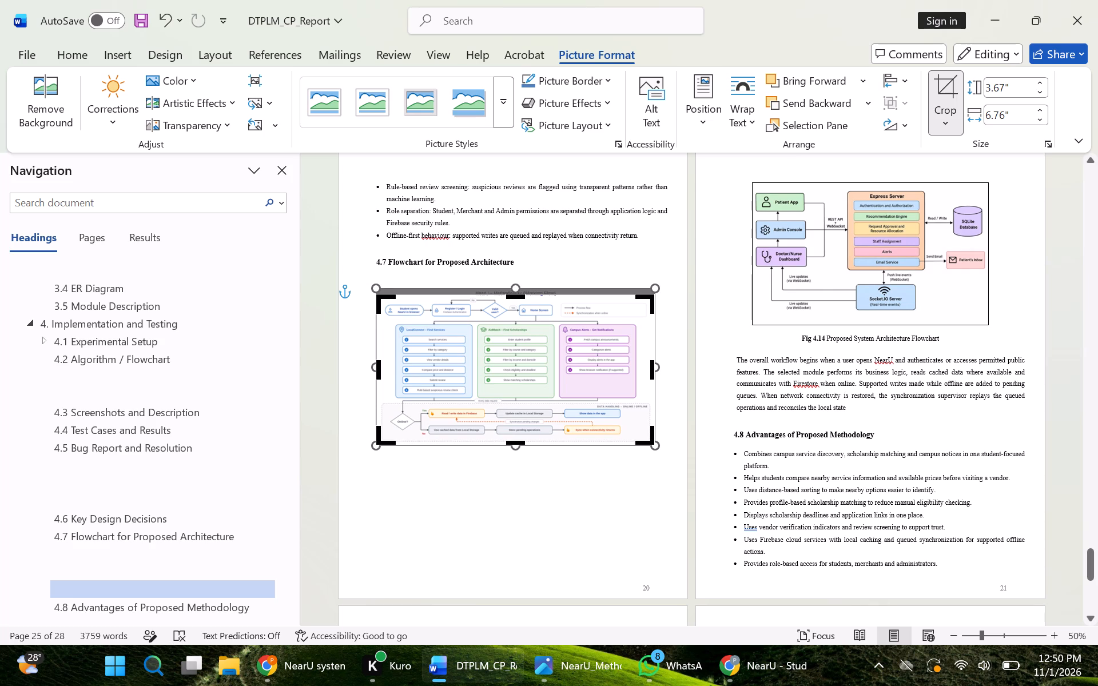
pyautogui.click(512, 298)
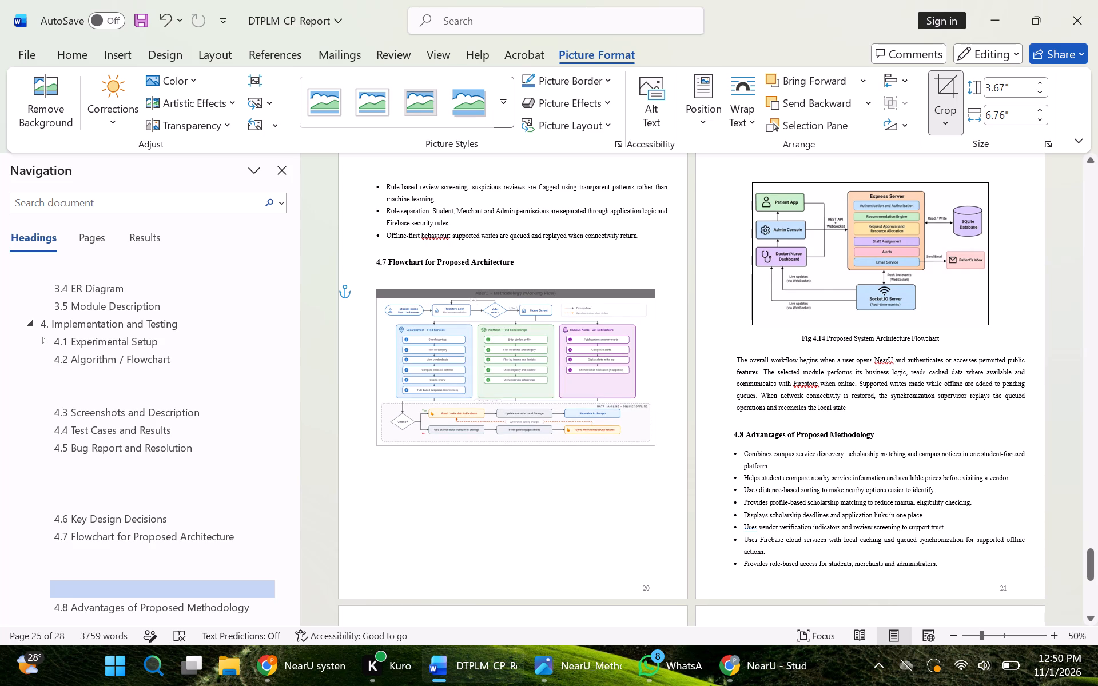
pyautogui.click(516, 493)
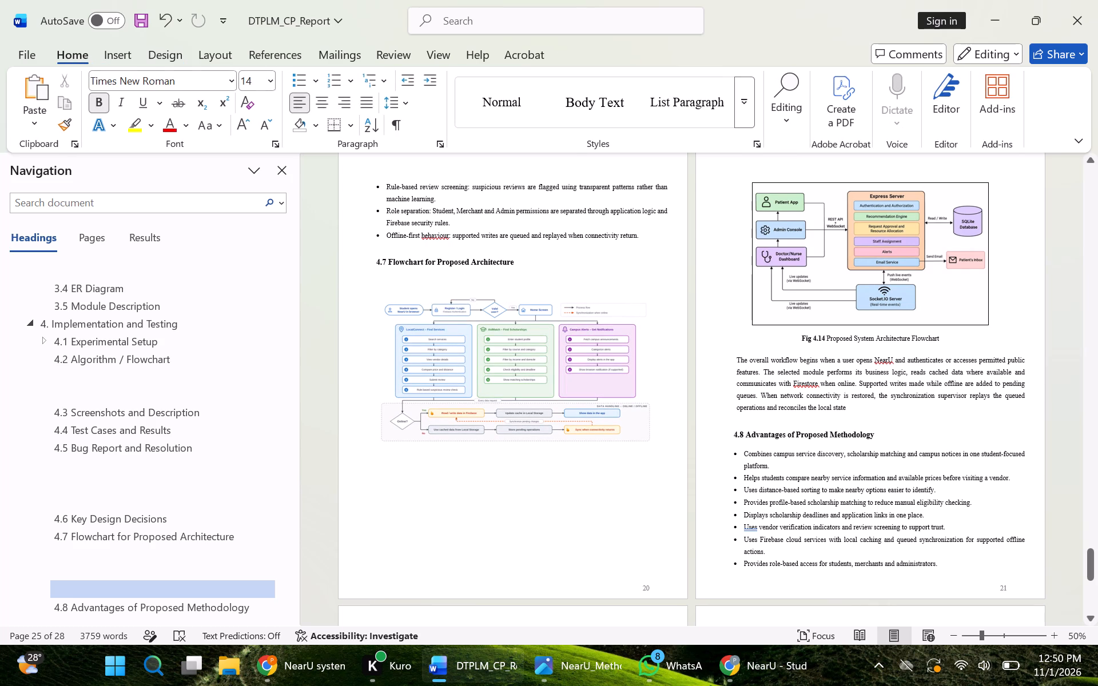
pyautogui.click(539, 379)
pyautogui.moveTo(539, 379); pyautogui.dragTo(543, 361)
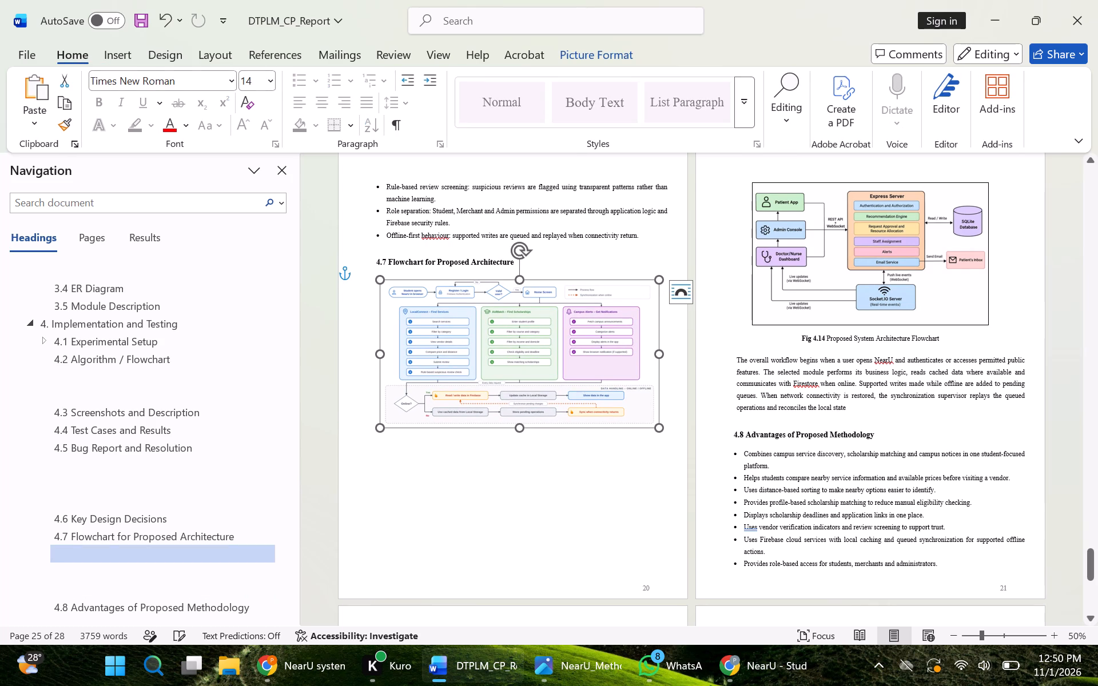
# Delete the old system architecture picture above the Fig 4.14 caption on page 21.
pyautogui.click(905, 274)
pyautogui.press('BackSpace')
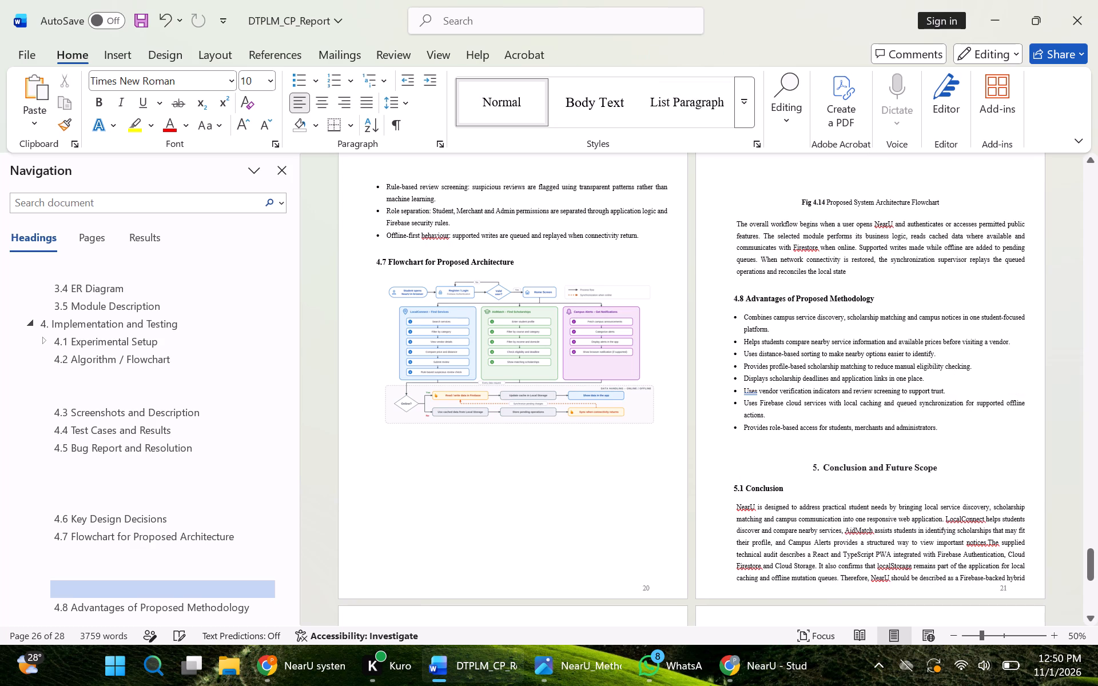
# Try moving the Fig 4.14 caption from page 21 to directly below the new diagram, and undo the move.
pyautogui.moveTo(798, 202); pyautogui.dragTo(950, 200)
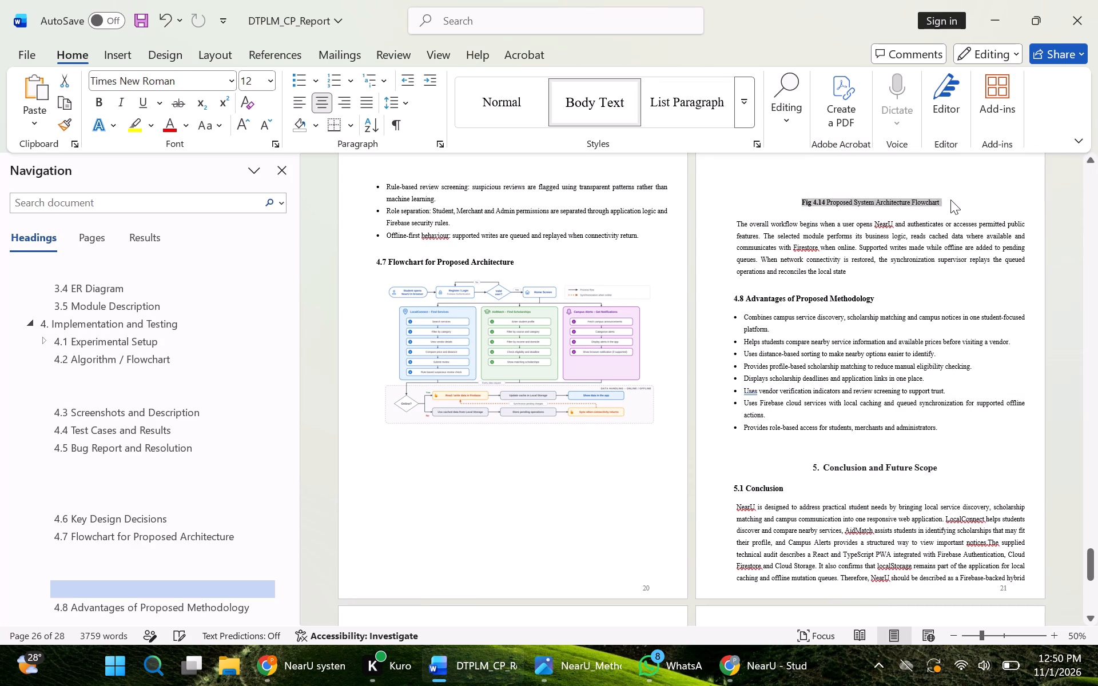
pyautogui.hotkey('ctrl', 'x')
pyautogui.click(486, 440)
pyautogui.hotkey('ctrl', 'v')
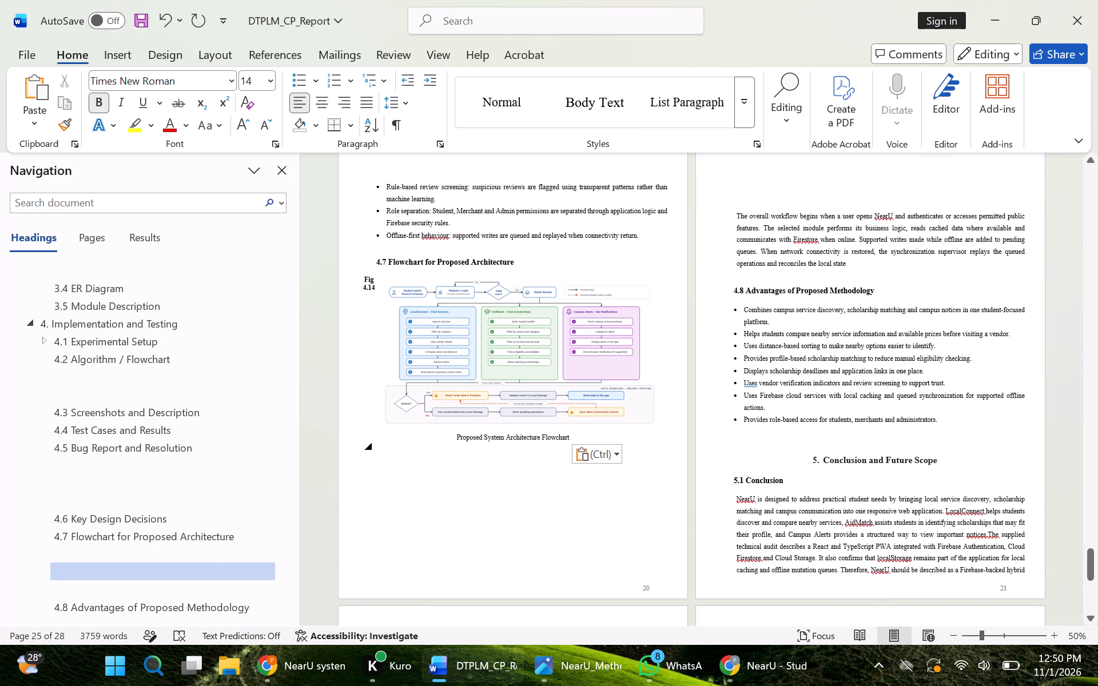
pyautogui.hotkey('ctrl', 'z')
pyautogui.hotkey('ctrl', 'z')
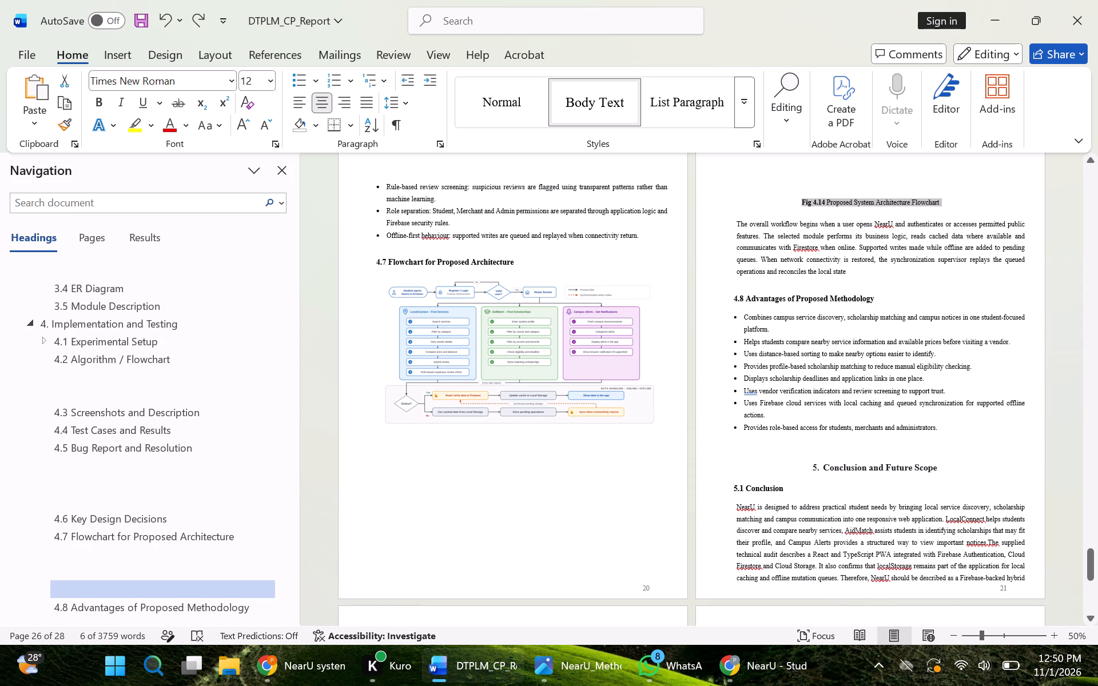
# Move the caption "Fig 4.14 Proposed System Architecture Flowchart" onto a new line below the methodology diagram and remove a blank line above it.
pyautogui.hotkey('ctrl', 'x')
pyautogui.click(464, 442)
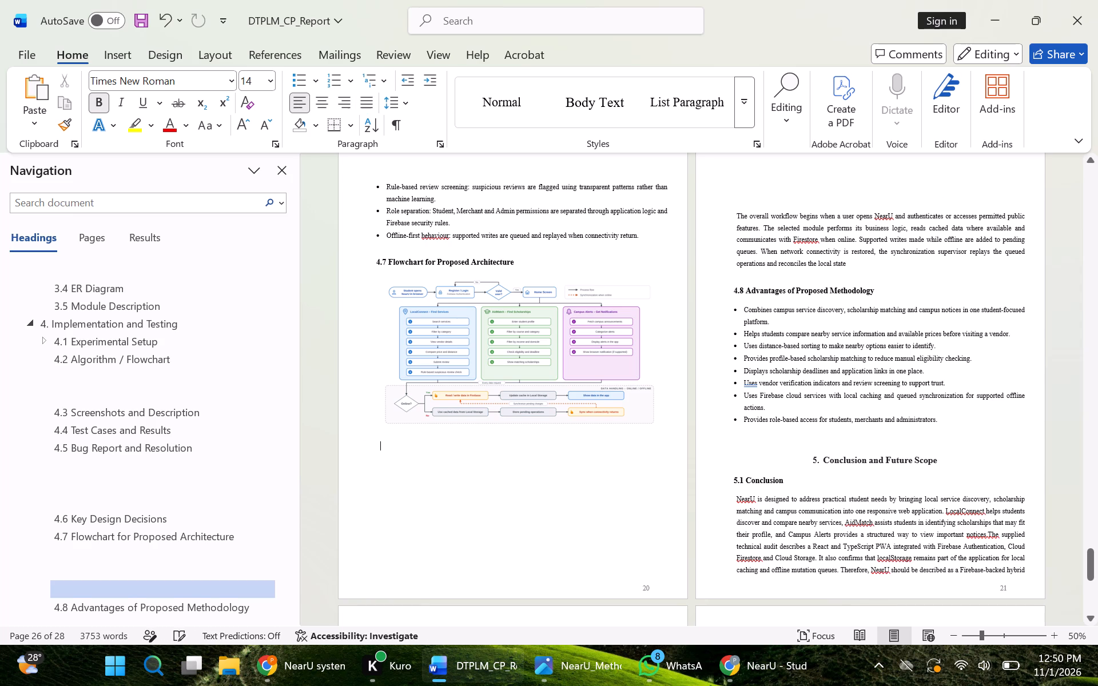
pyautogui.press('Return')
pyautogui.hotkey('ctrl', 'v')
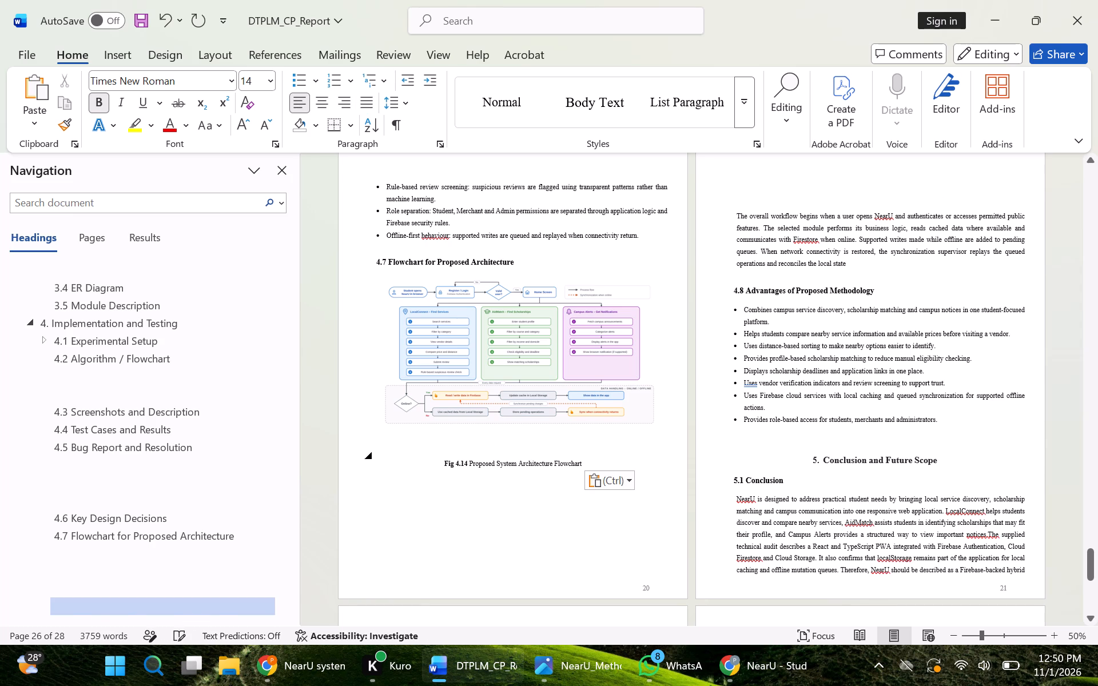
pyautogui.click(509, 437)
pyautogui.press('BackSpace')
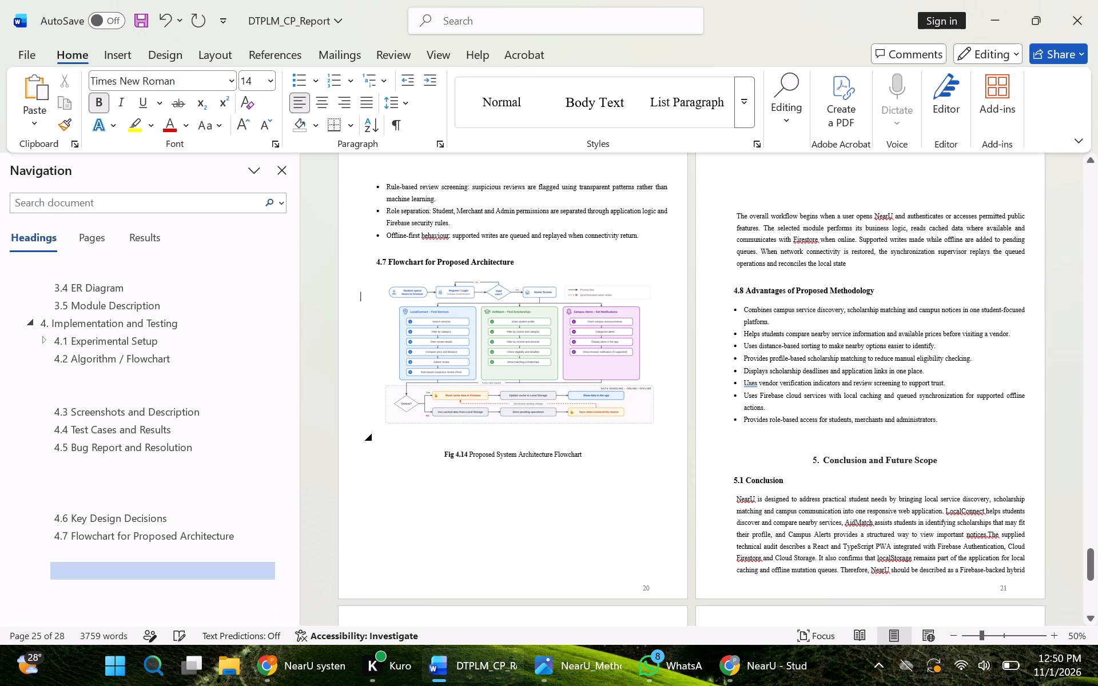
# Stretch the methodology diagram slightly taller from its bottom edge, keeping the Fig 4.14 caption below it.
pyautogui.click(548, 362)
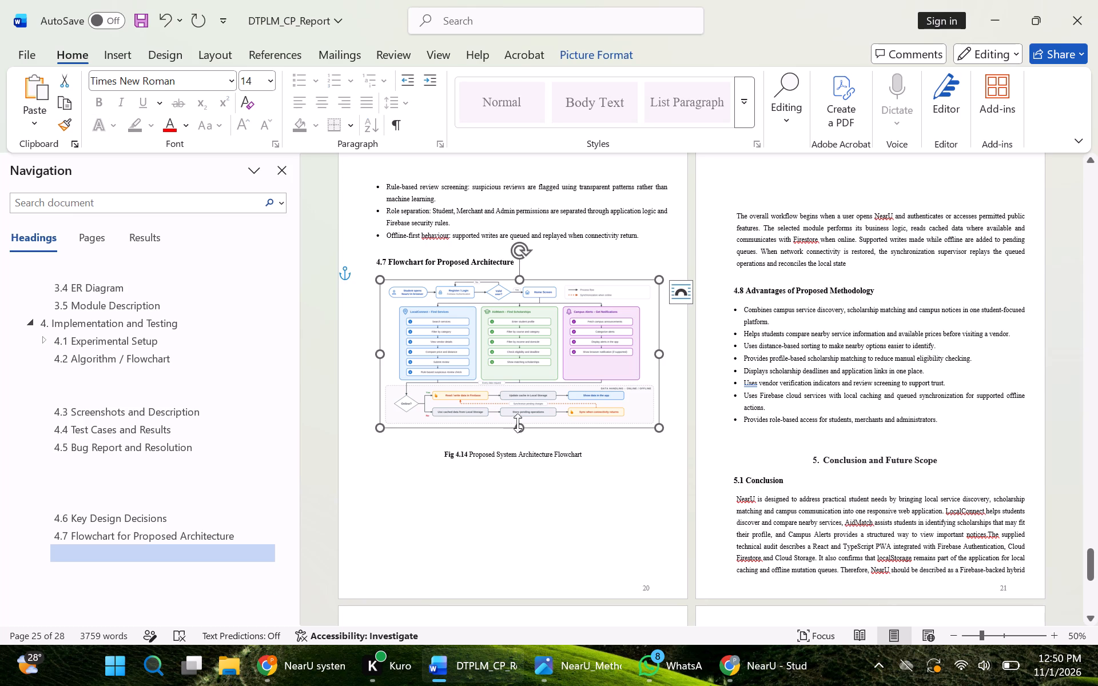
pyautogui.moveTo(519, 426); pyautogui.dragTo(521, 452)
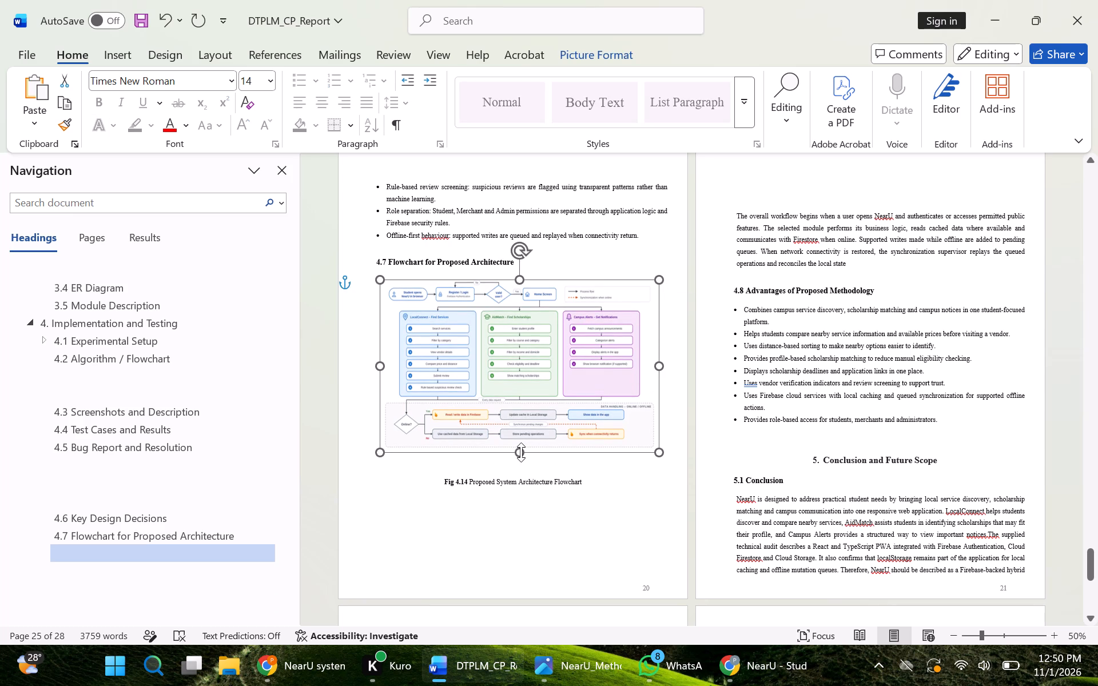
pyautogui.click(548, 470)
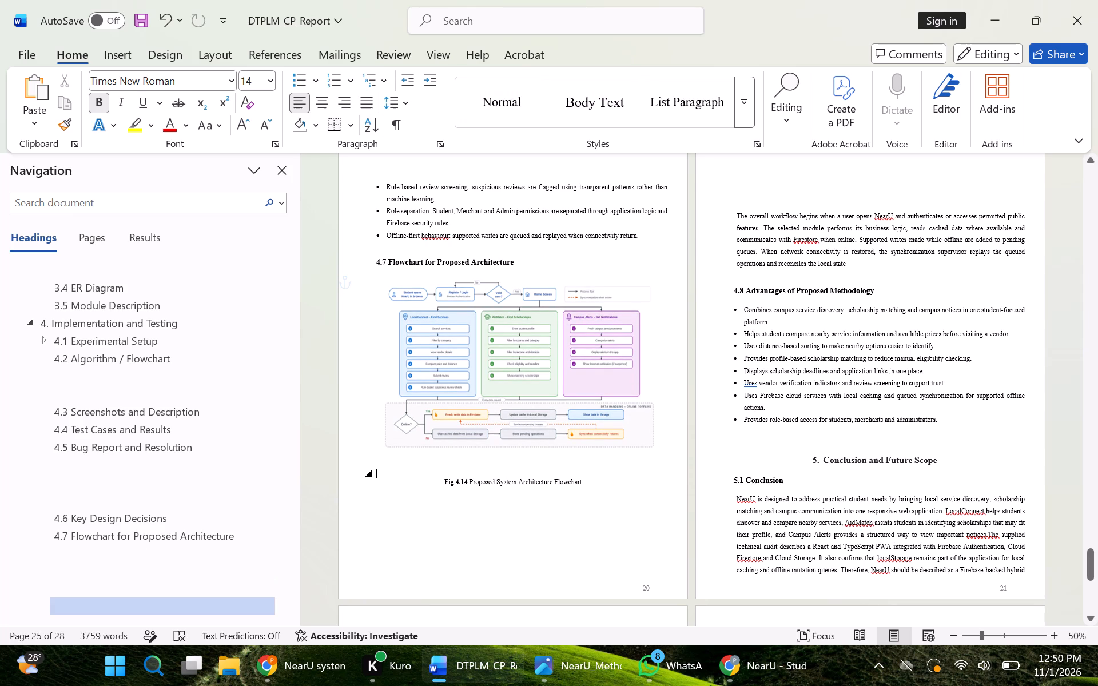
pyautogui.press('BackSpace')
pyautogui.press('BackSpace')
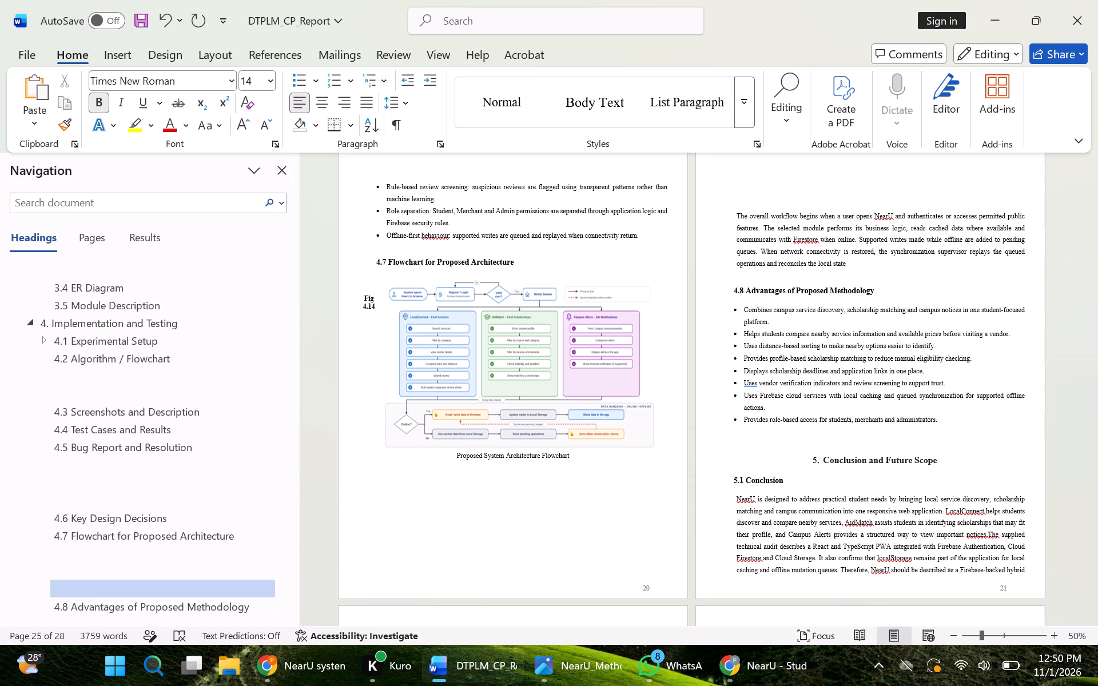
pyautogui.hotkey('ctrl', 'z')
pyautogui.click(523, 380)
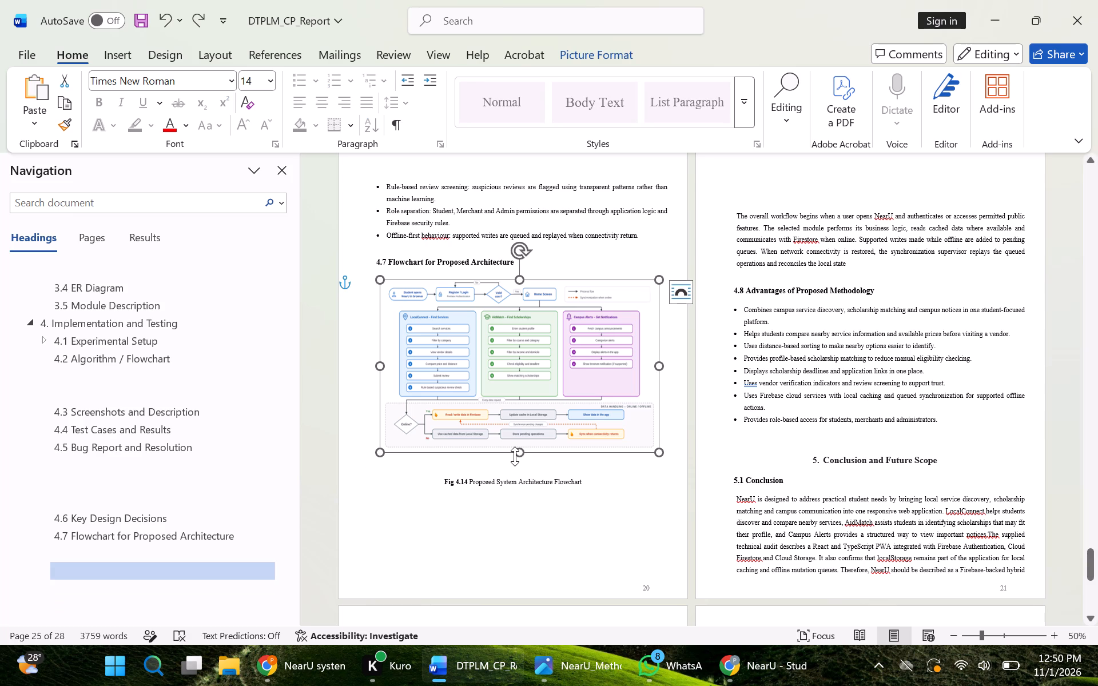
pyautogui.moveTo(516, 455); pyautogui.dragTo(522, 444)
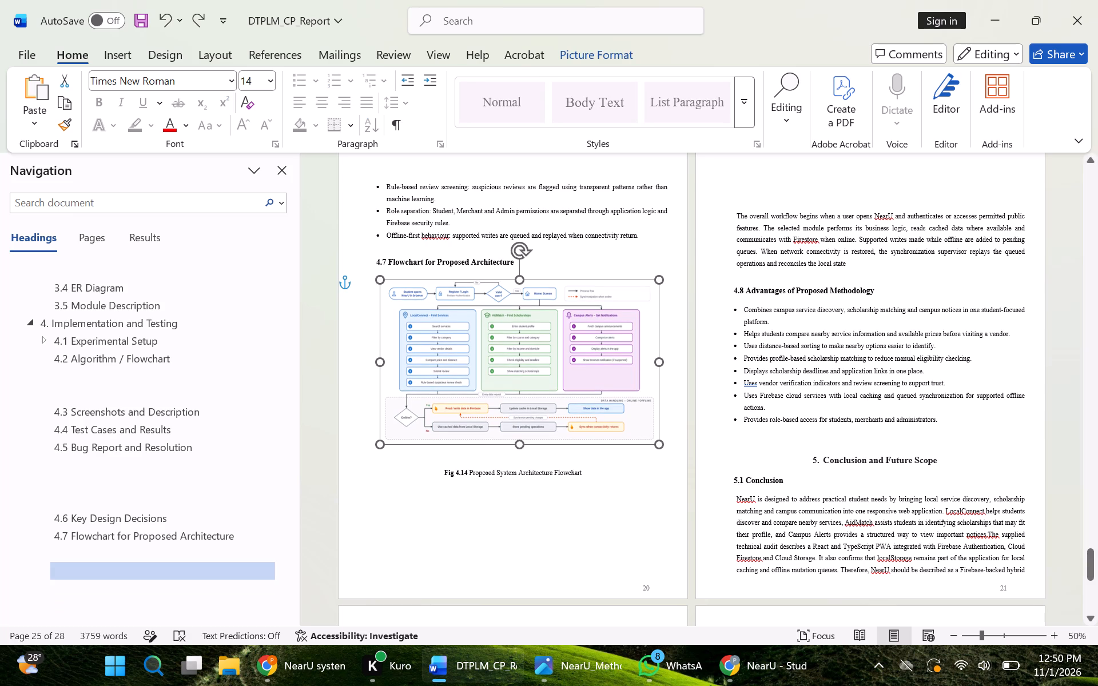
pyautogui.moveTo(522, 444); pyautogui.dragTo(521, 448)
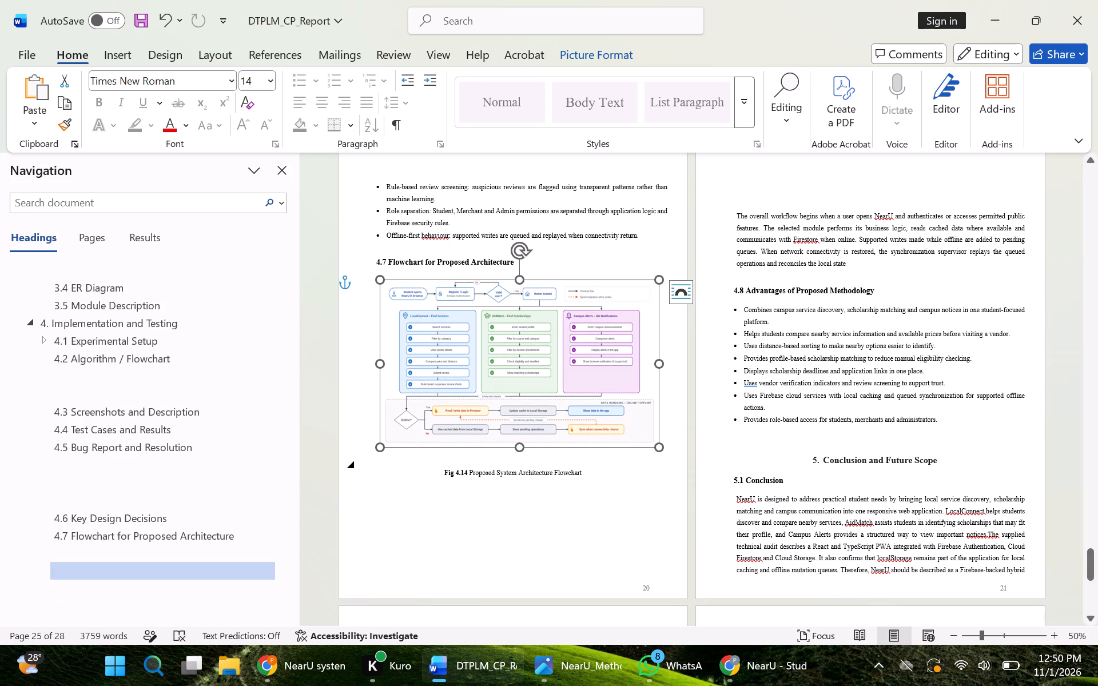
# Remove the gap above the Fig 4.14 caption and add blank lines beside the diagram until the whole caption sits just beneath it.
pyautogui.click(456, 460)
pyautogui.press('BackSpace')
pyautogui.press('Return')
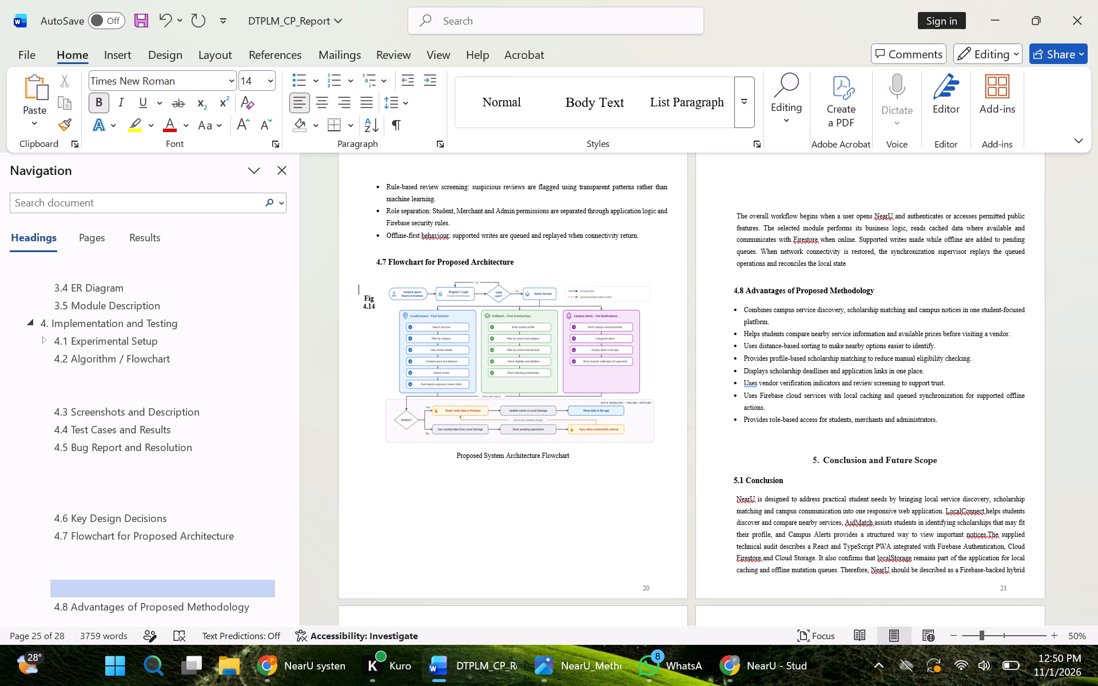
pyautogui.press('Return')
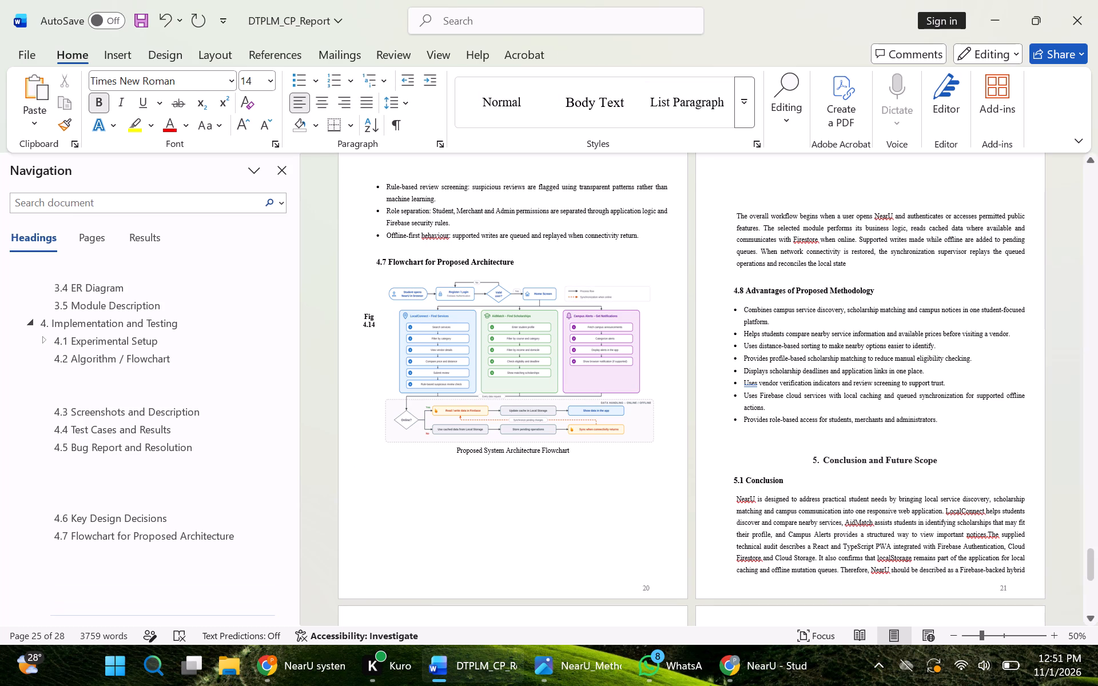
pyautogui.press('Return')
pyautogui.press('Return')
pyautogui.press('Return')
pyautogui.press('Return')
pyautogui.press('Return')
pyautogui.press('Return')
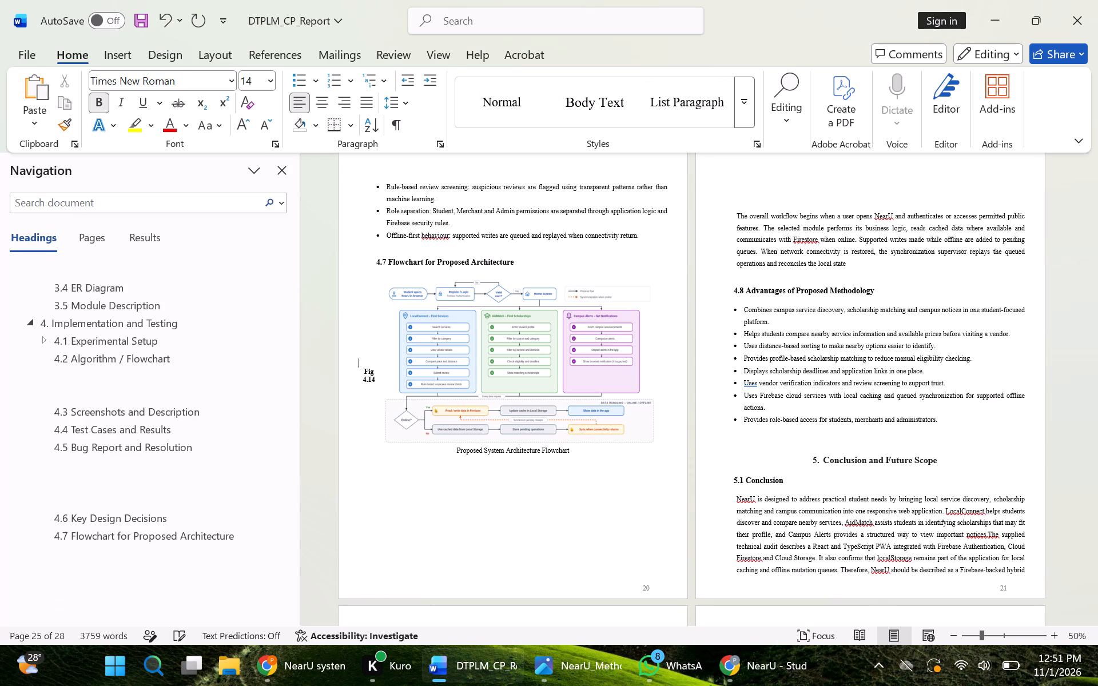
pyautogui.press('Return')
pyautogui.press('Return')
pyautogui.press('Return')
pyautogui.press('Return')
pyautogui.press('Return')
pyautogui.press('Return')
pyautogui.press('Return')
pyautogui.press('Return')
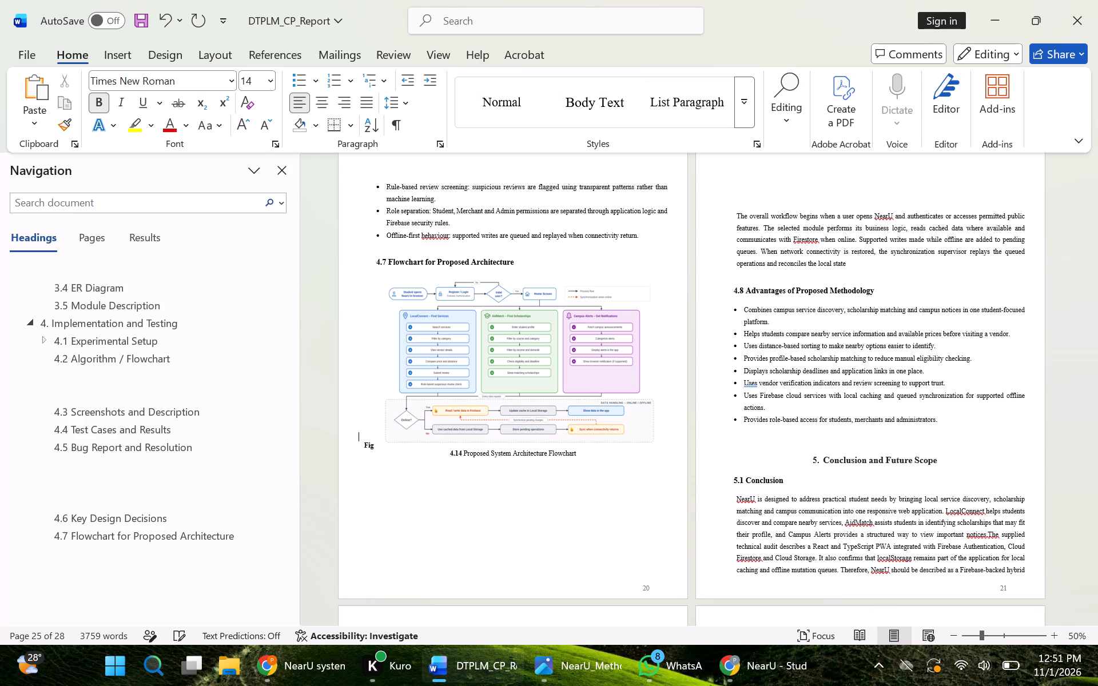
pyautogui.press('Return')
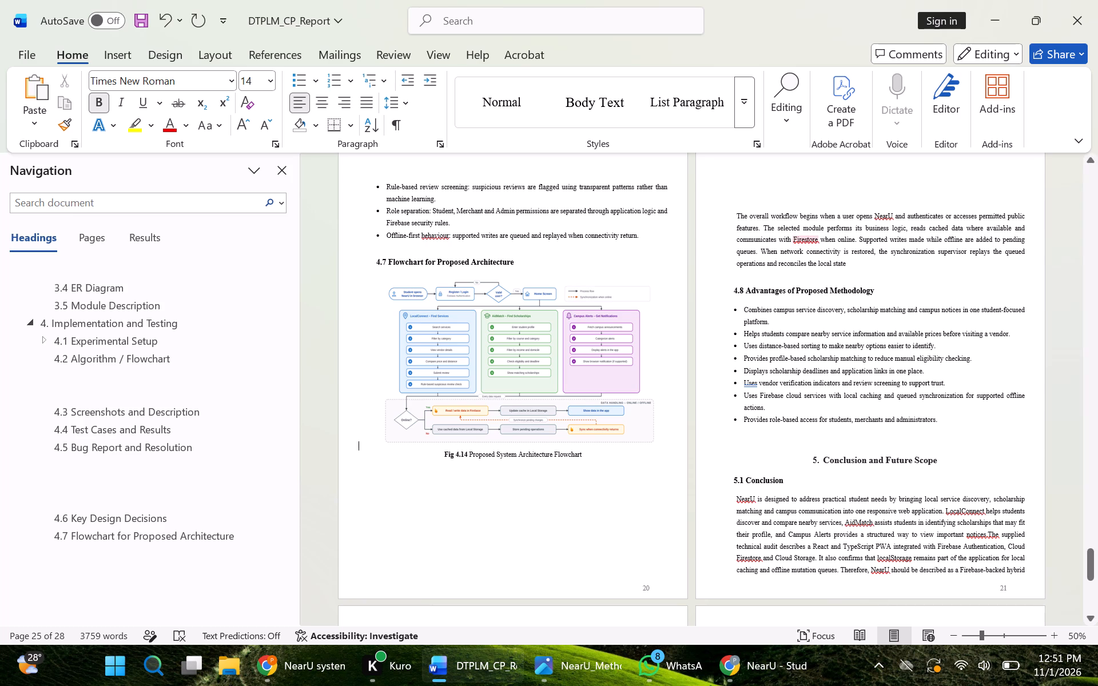
# Move the paragraph starting "The overall workflow begins when a user opens NearU" from page 21 to below the Fig 4.14 caption.
pyautogui.moveTo(854, 262); pyautogui.dragTo(719, 221)
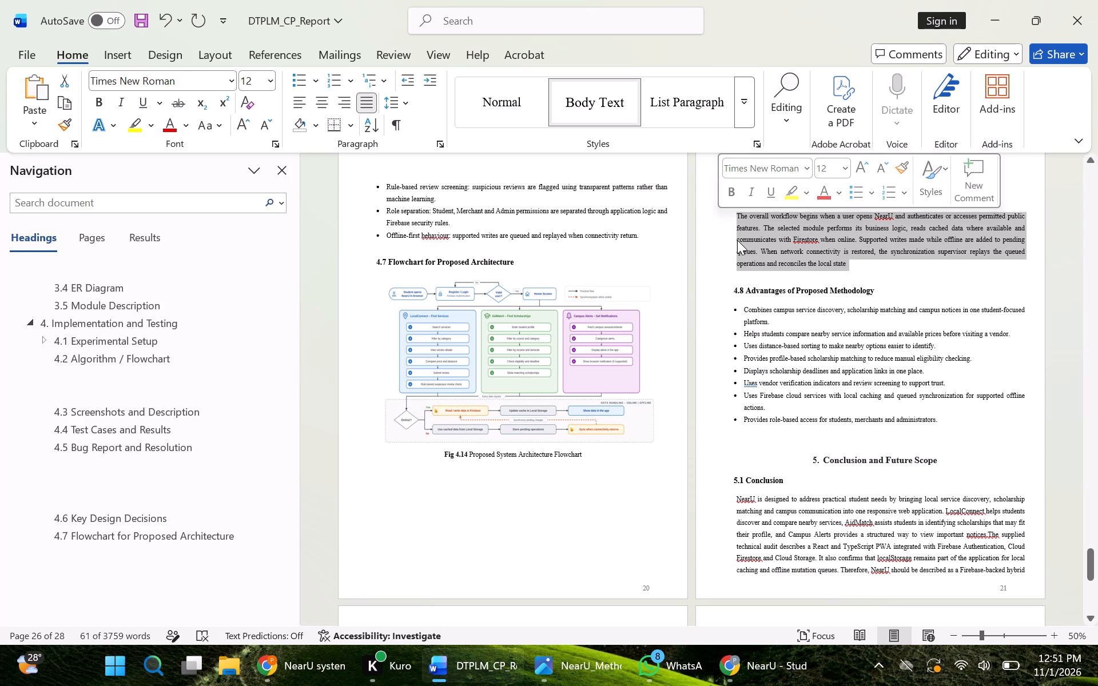
pyautogui.hotkey('ctrl', 'x')
pyautogui.click(439, 483)
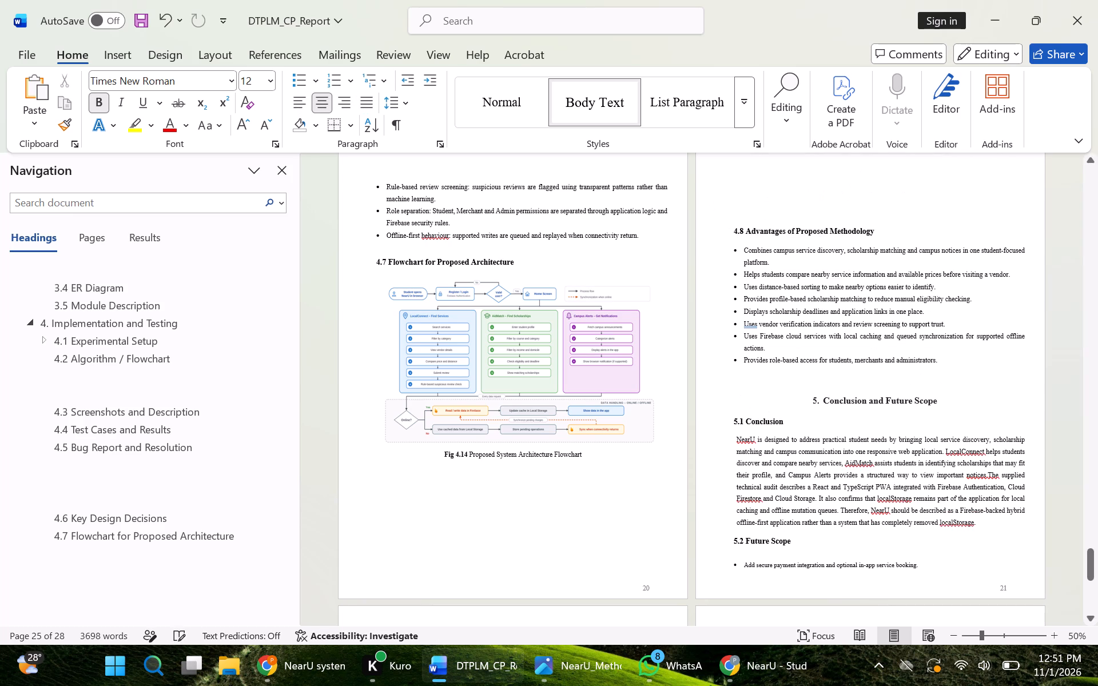
pyautogui.click(583, 457)
pyautogui.press('Return')
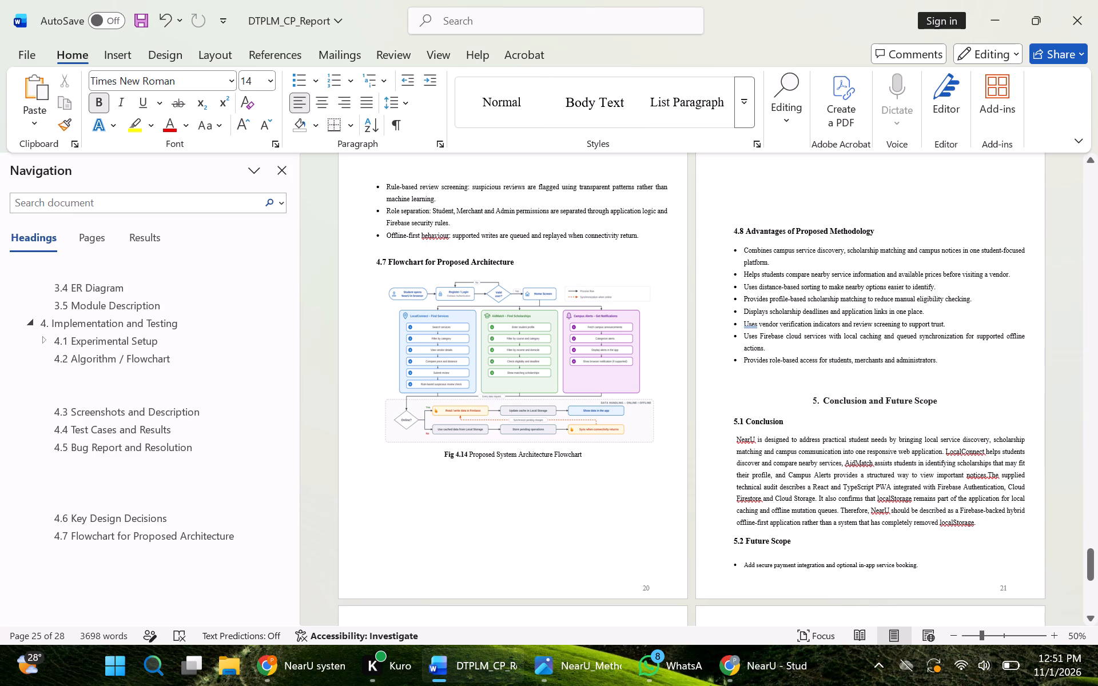
pyautogui.press('Return')
pyautogui.hotkey('ctrl', 'v')
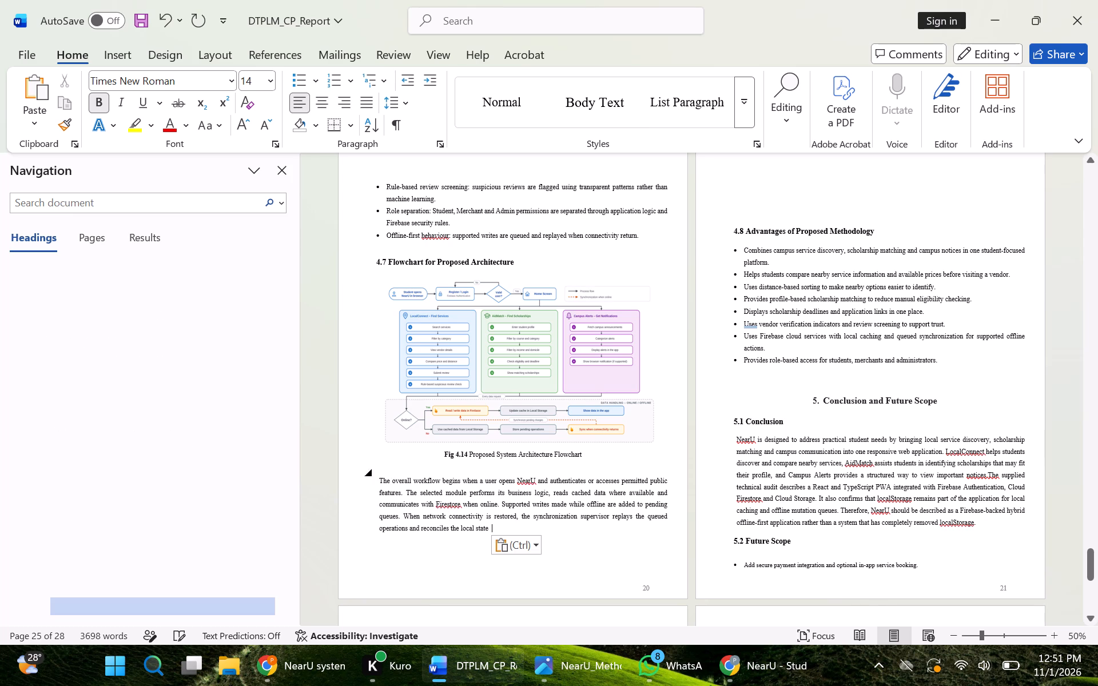
# Delete the blank lines above 4.8 Advantages of Proposed Methodology, undoing only the excess deletions at the end of the workflow paragraph.
pyautogui.click(758, 201)
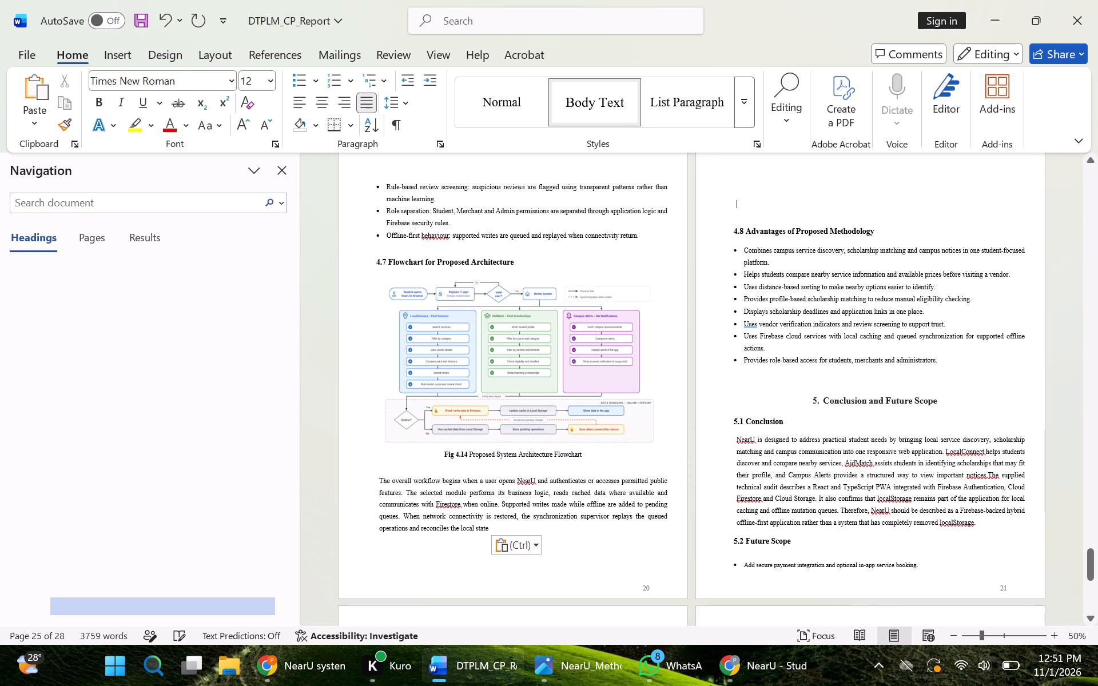
pyautogui.press('BackSpace')
pyautogui.press('BackSpace')
pyautogui.press('BackSpace')
pyautogui.press('BackSpace')
pyautogui.press('BackSpace')
pyautogui.press('BackSpace')
pyautogui.press('BackSpace')
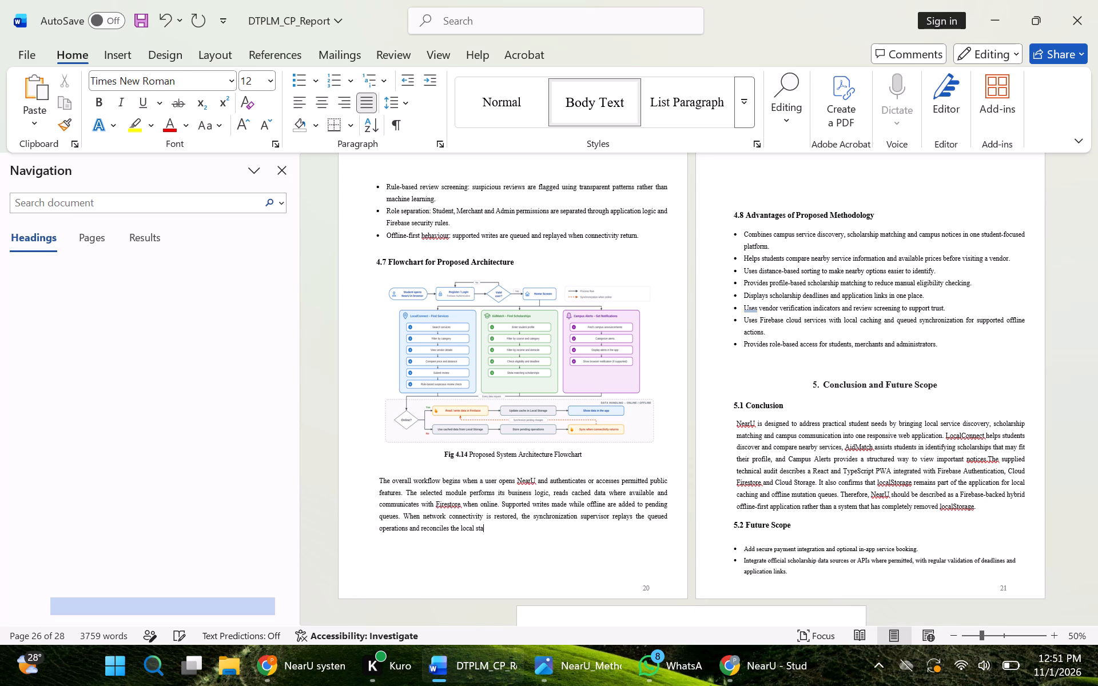
pyautogui.hotkey('ctrl', 'z')
pyautogui.hotkey('ctrl', 'z')
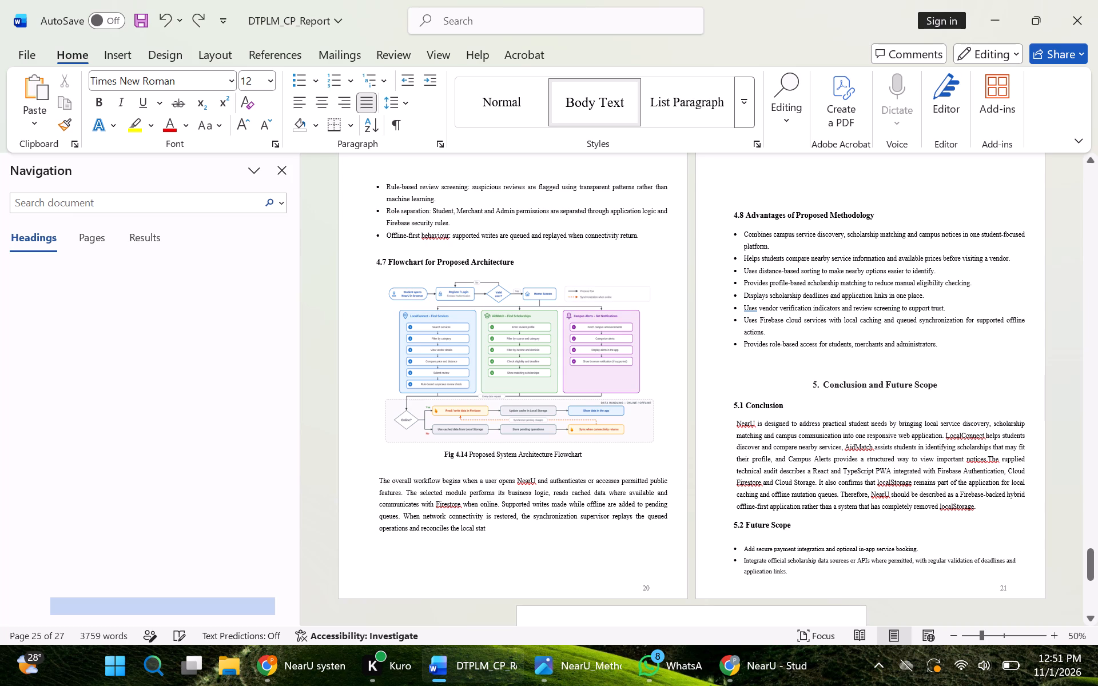
pyautogui.hotkey('ctrl', 'z')
pyautogui.hotkey('ctrl', 'z')
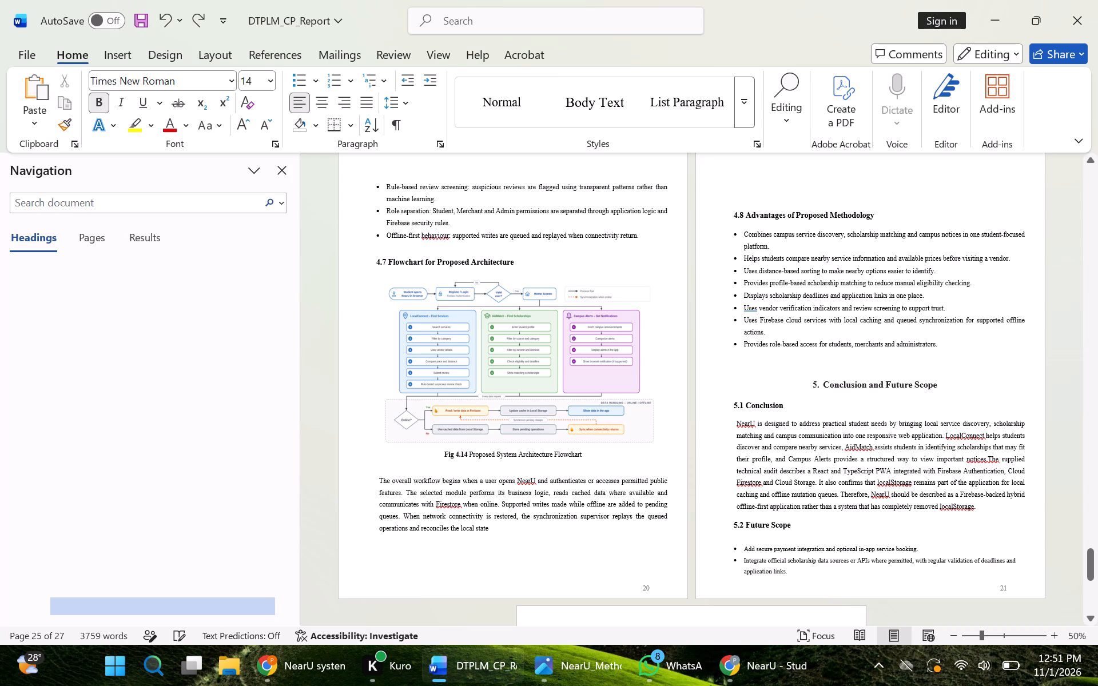
# Undo the last deletion and remove the remaining blank lines above the 4.8 Advantages of Proposed Methodology heading.
pyautogui.hotkey('ctrl', 'z')
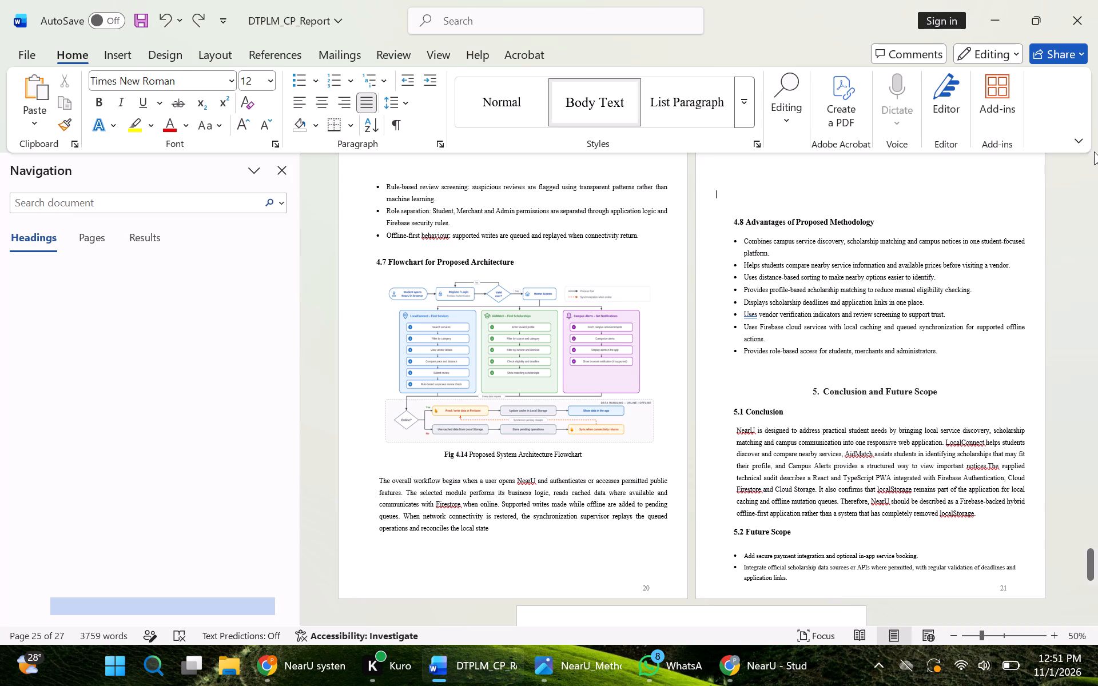
pyautogui.tripleClick(1094, 162)
pyautogui.doubleClick(1094, 162)
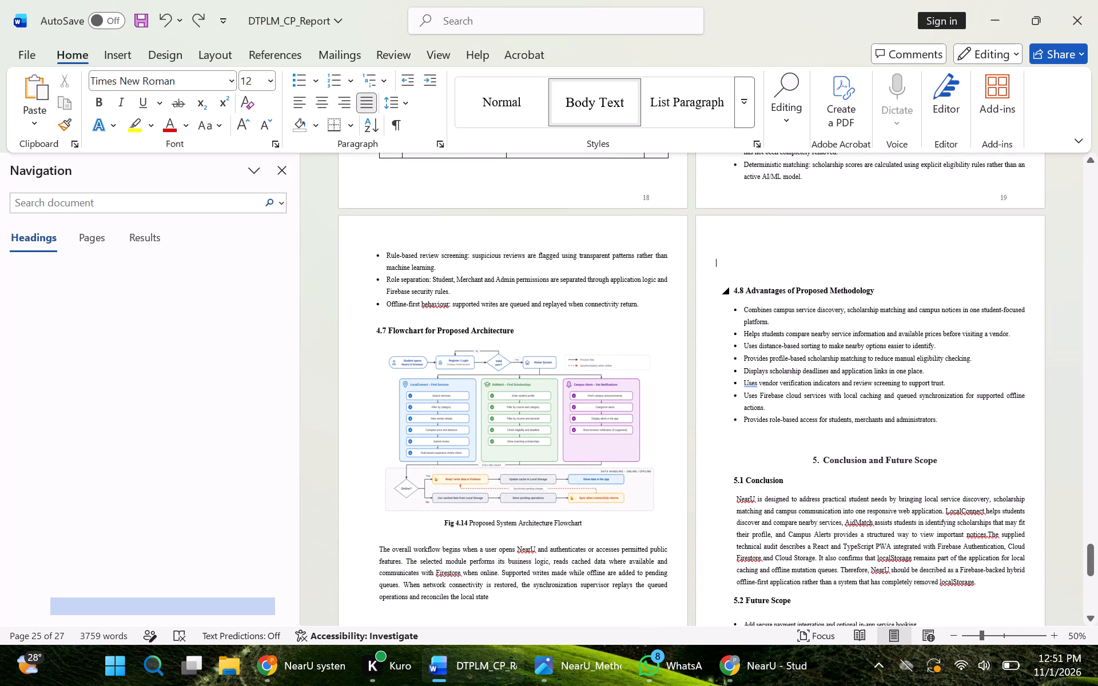
pyautogui.click(744, 275)
pyautogui.press('BackSpace')
pyautogui.press('BackSpace')
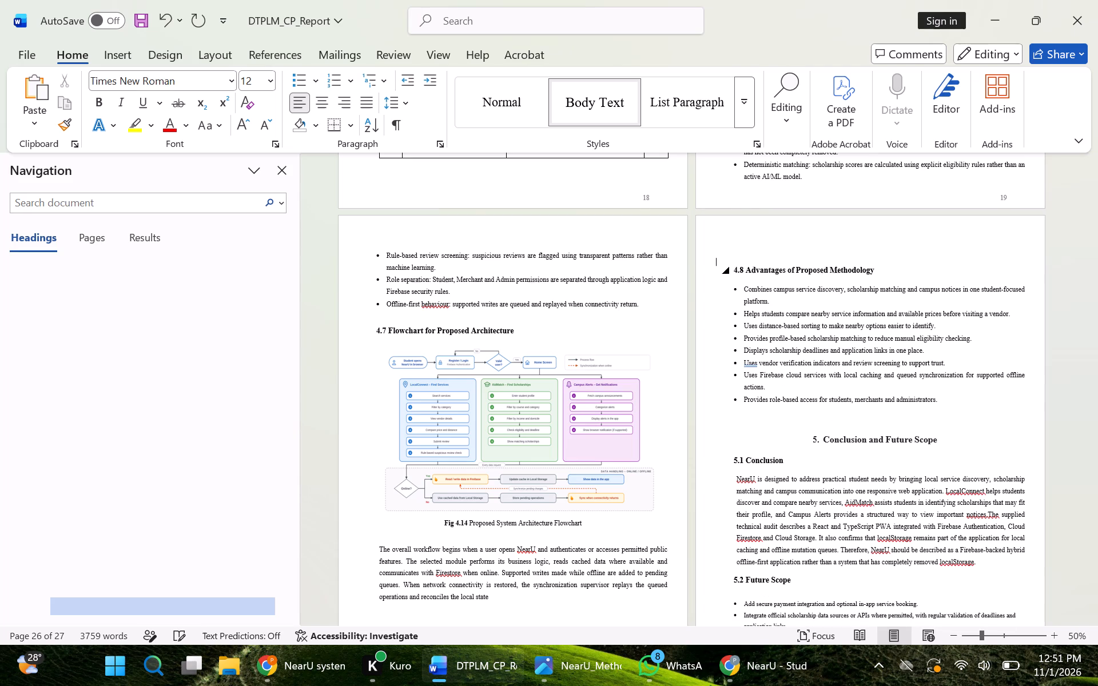
pyautogui.press('BackSpace')
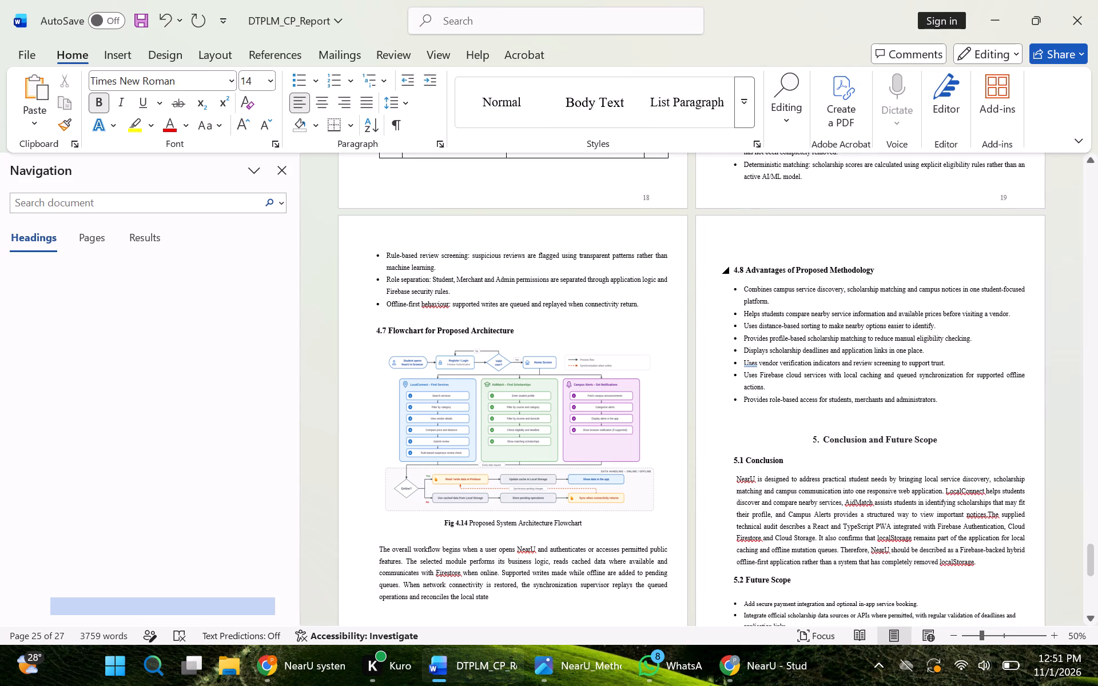
# End the workflow paragraph below Fig 4.14 with a full stop directly after "local state".
pyautogui.press(',')
pyautogui.press('.')
pyautogui.press('BackSpace')
pyautogui.press('BackSpace')
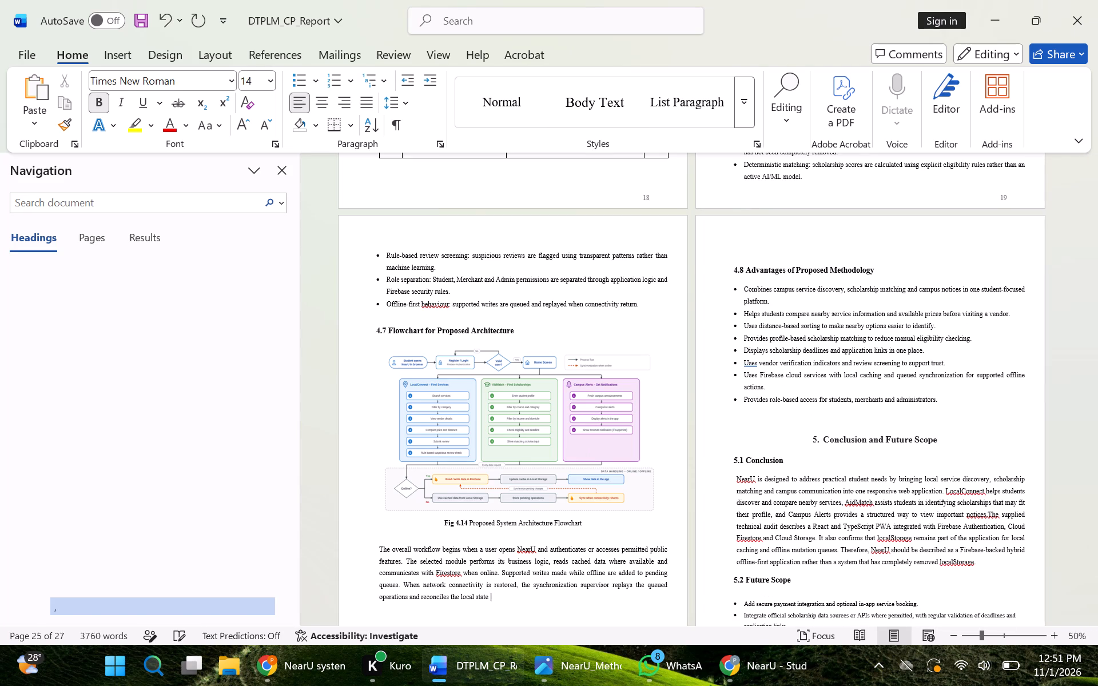
pyautogui.press('BackSpace')
pyautogui.press('.')
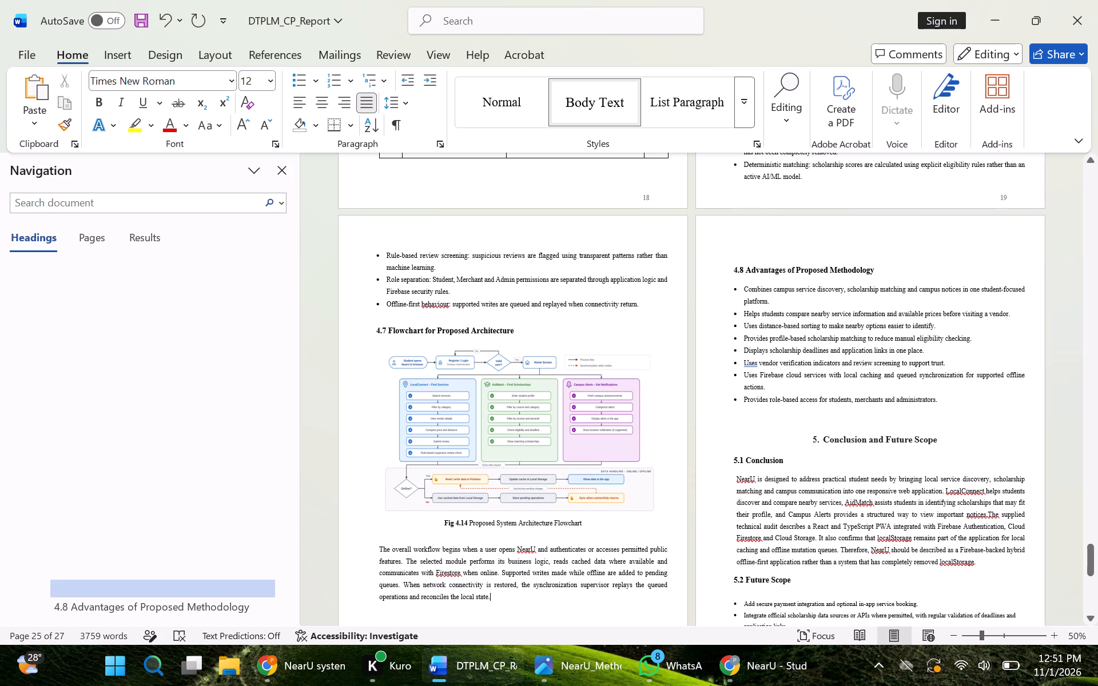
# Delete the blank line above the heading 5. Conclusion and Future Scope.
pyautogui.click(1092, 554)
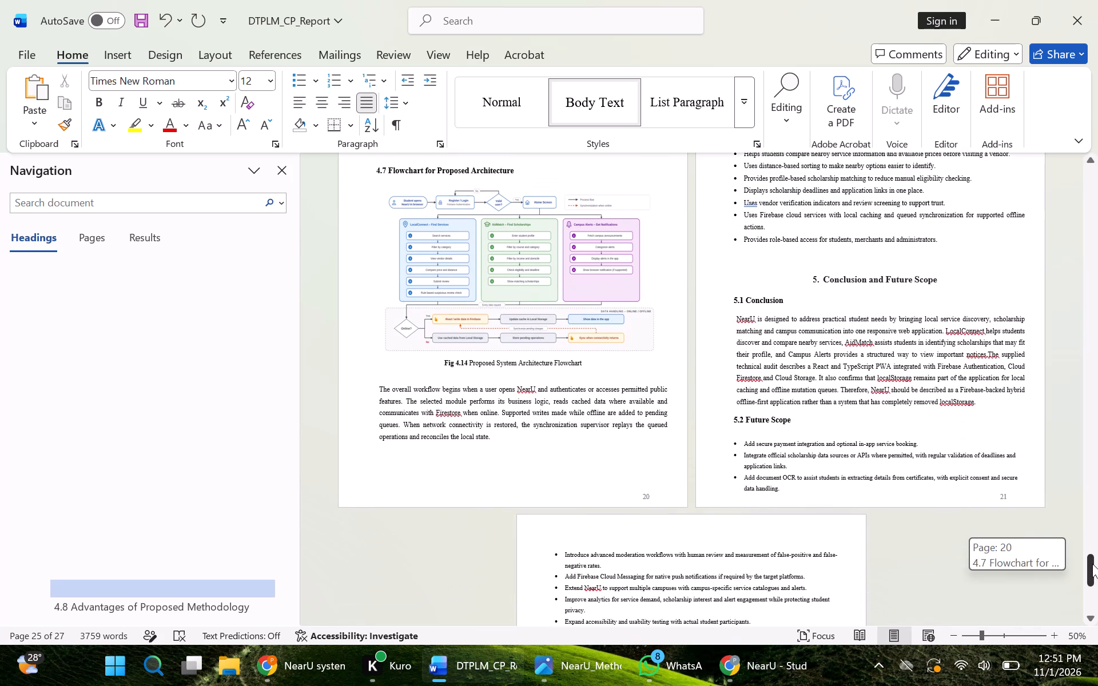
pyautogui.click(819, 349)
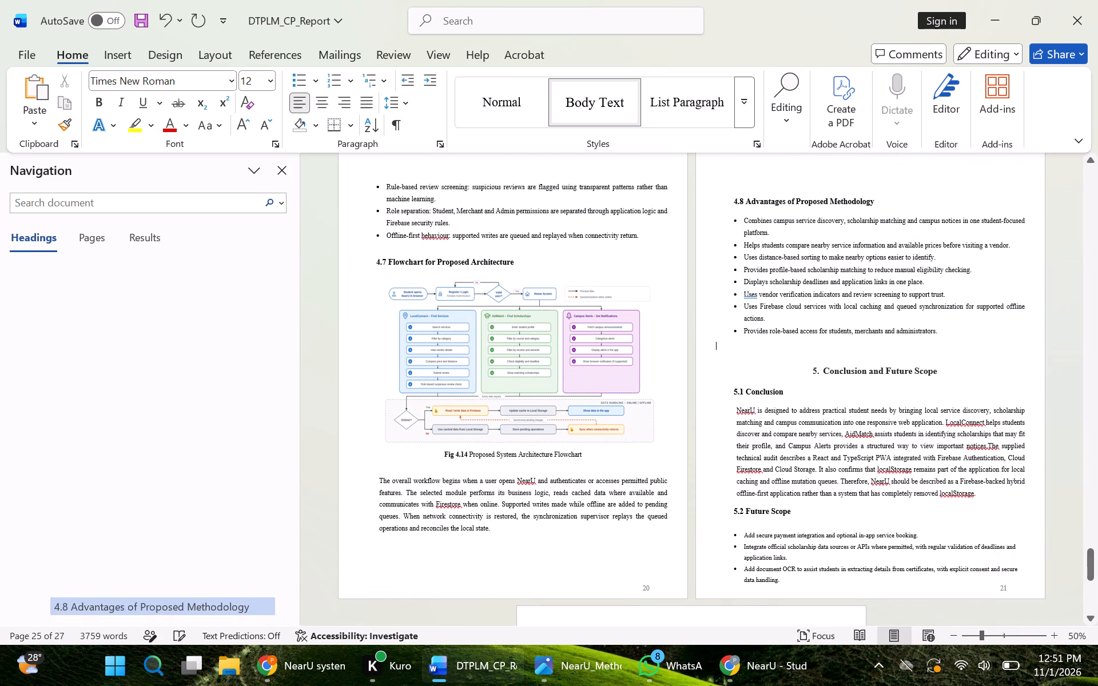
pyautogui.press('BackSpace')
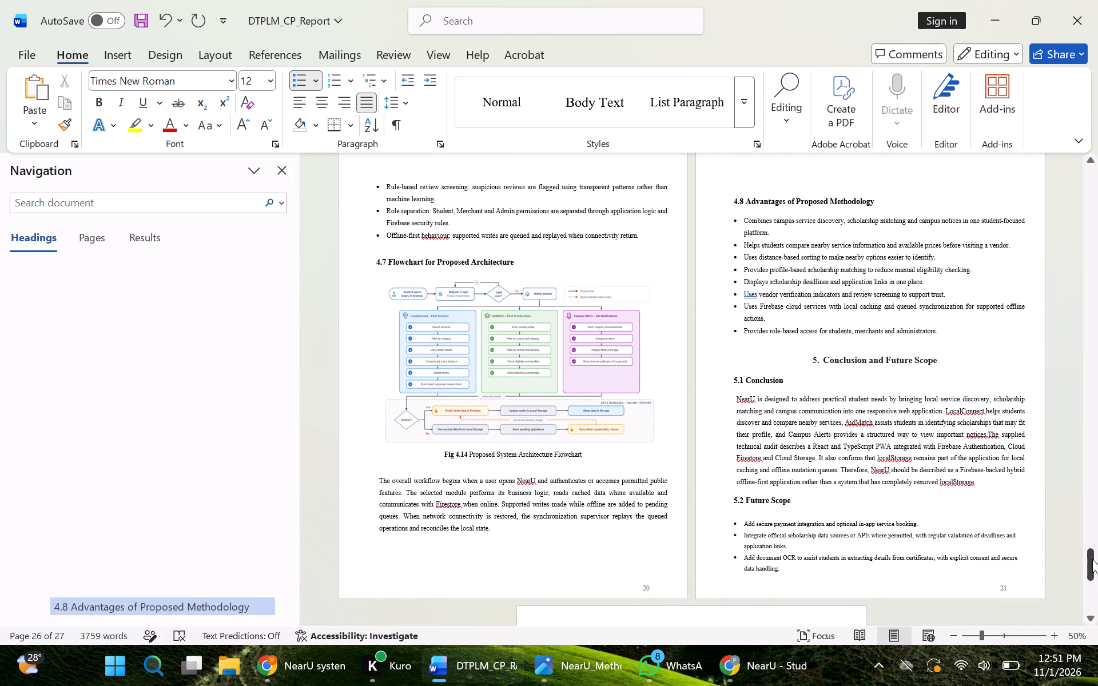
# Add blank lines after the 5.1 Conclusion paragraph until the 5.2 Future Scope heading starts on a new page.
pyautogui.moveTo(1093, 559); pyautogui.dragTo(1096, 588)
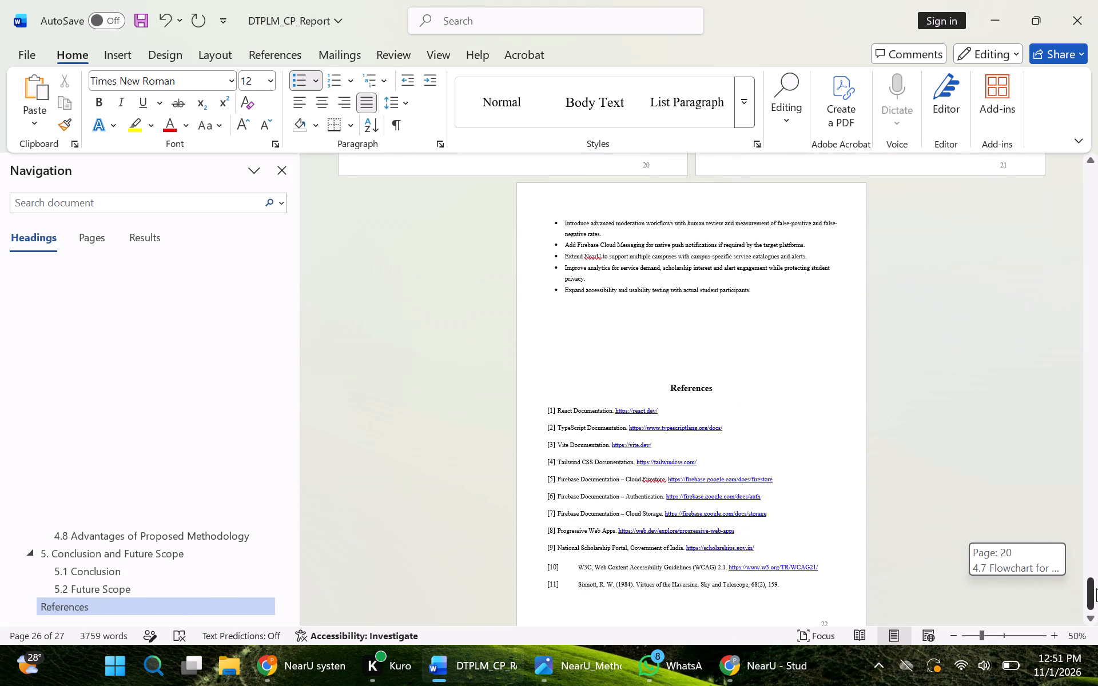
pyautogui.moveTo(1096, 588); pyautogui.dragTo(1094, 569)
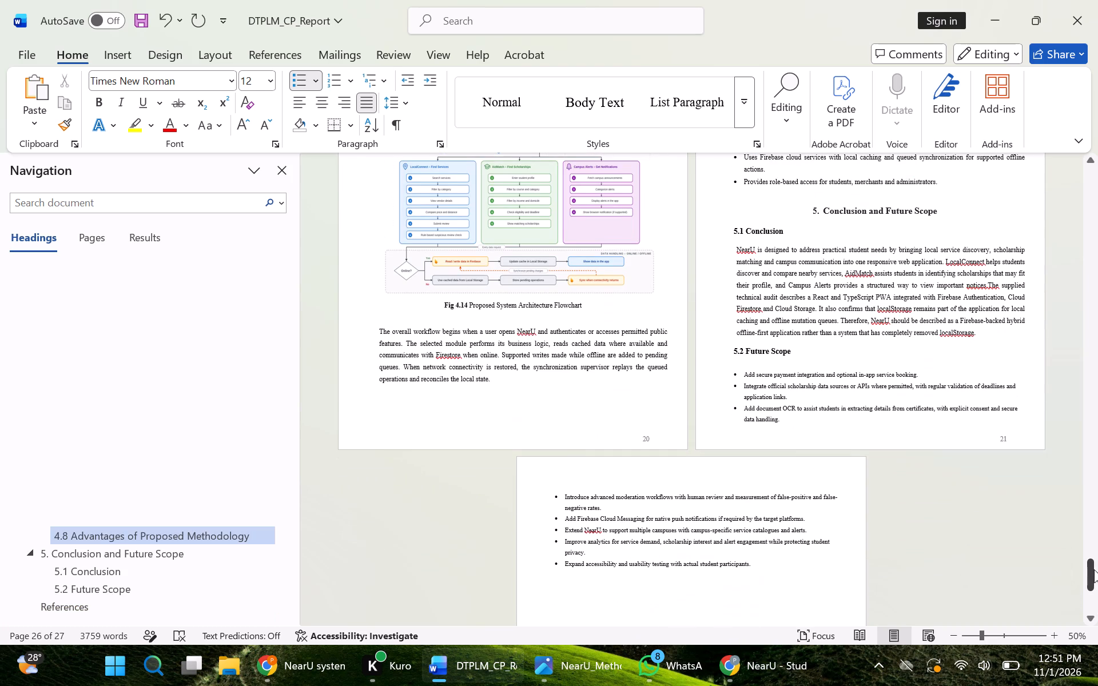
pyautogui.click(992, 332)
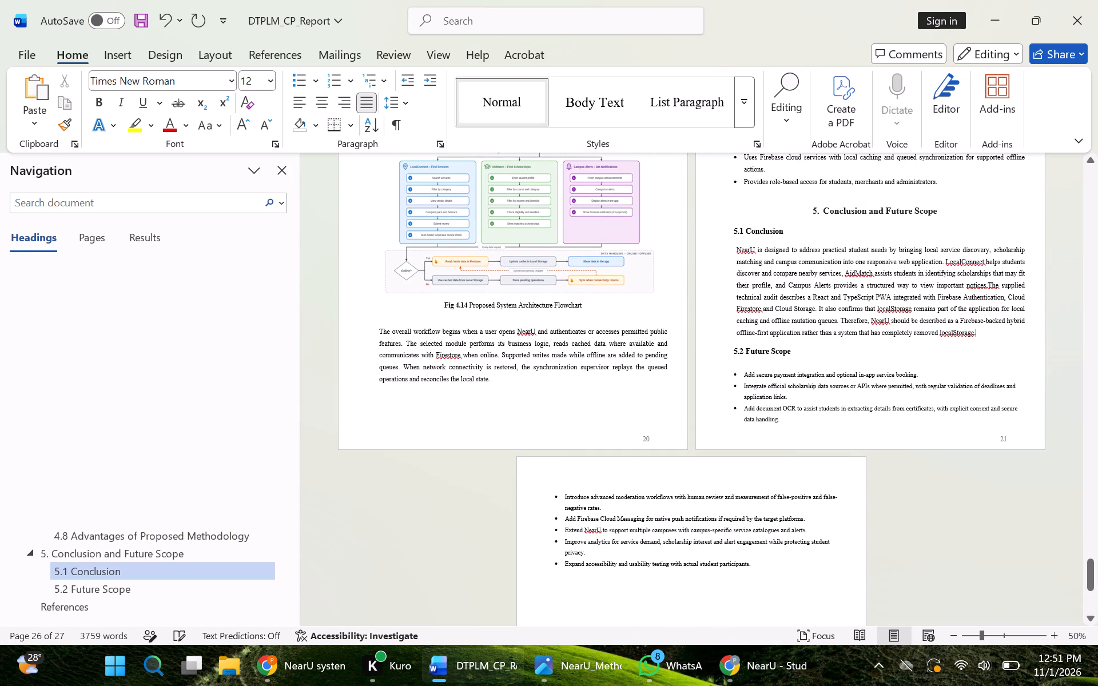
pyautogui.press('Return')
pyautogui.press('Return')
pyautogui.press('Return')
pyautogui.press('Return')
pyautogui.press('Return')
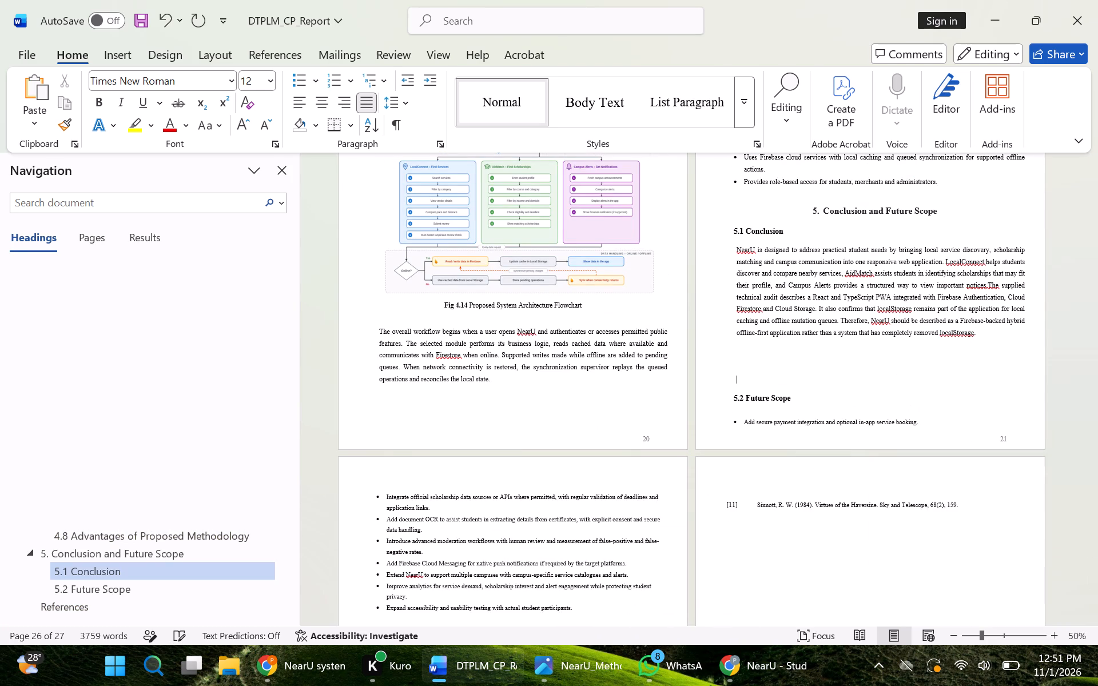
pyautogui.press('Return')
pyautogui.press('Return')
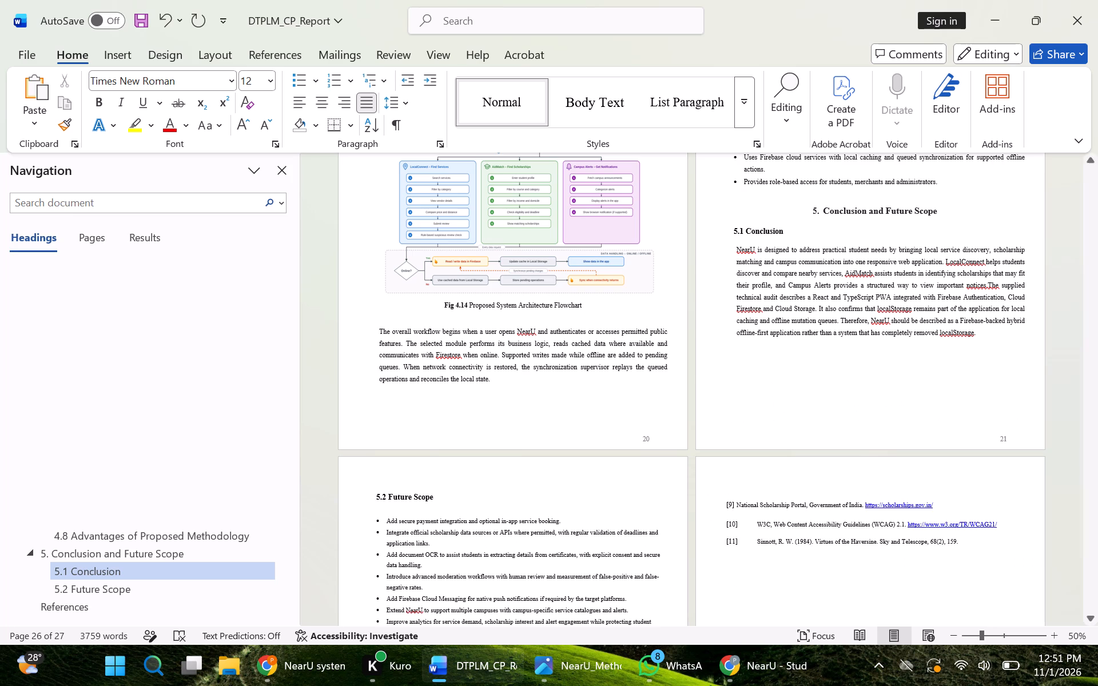
# Add blank lines below the 5.2 Future Scope bullet list until the References heading starts on its own page.
pyautogui.moveTo(1091, 572); pyautogui.dragTo(1093, 592)
pyautogui.click(547, 412)
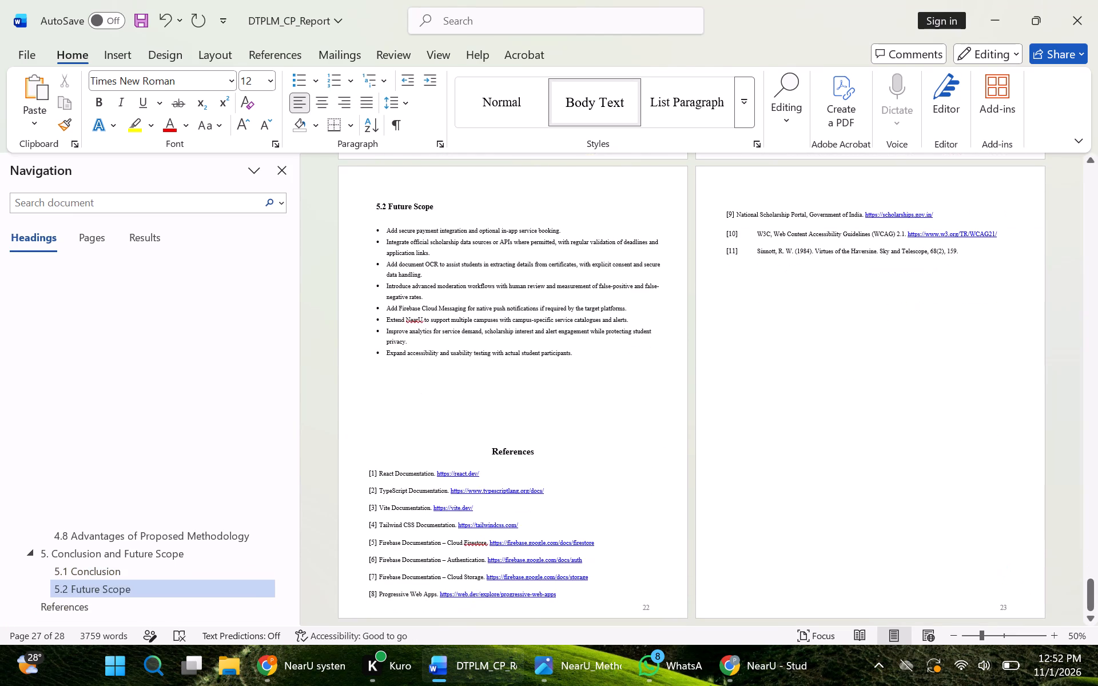
pyautogui.press('Return')
pyautogui.press('Return')
pyautogui.press('Return')
pyautogui.press('Return')
pyautogui.press('Return')
pyautogui.press('Return')
pyautogui.press('Return')
pyautogui.press('Return')
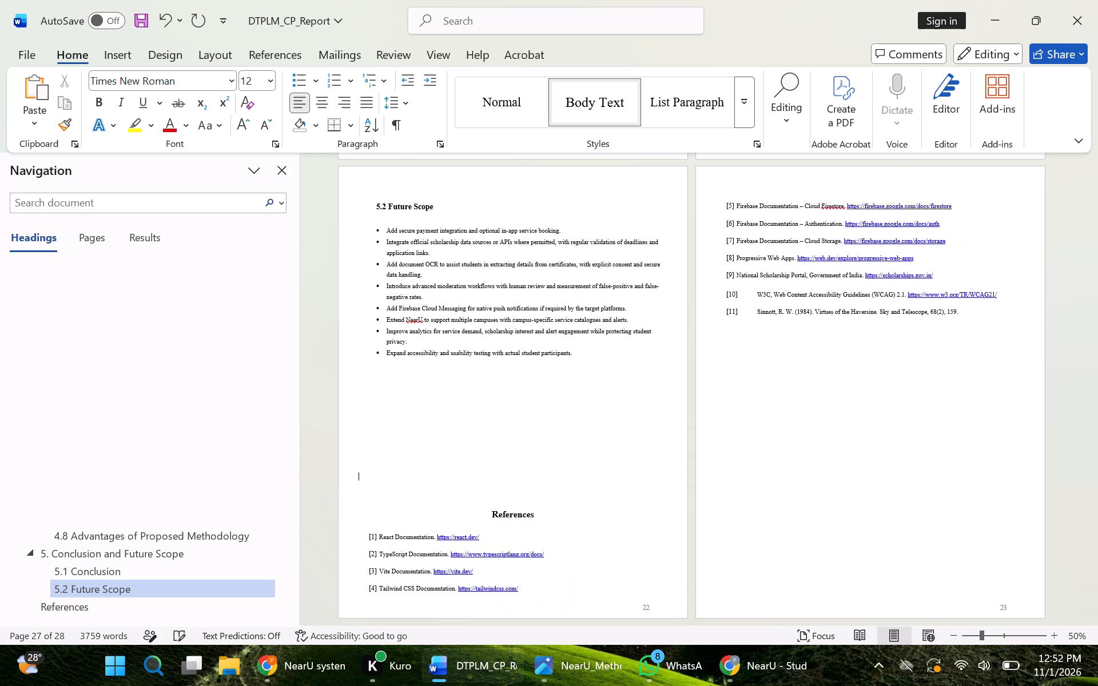
pyautogui.press('Return')
pyautogui.press('Return')
pyautogui.press('Return')
pyautogui.press('Return')
pyautogui.press('Return')
pyautogui.press('Return')
pyautogui.press('Return')
pyautogui.press('Return')
pyautogui.press('Return')
pyautogui.press('Return')
pyautogui.press('Return')
pyautogui.press('Return')
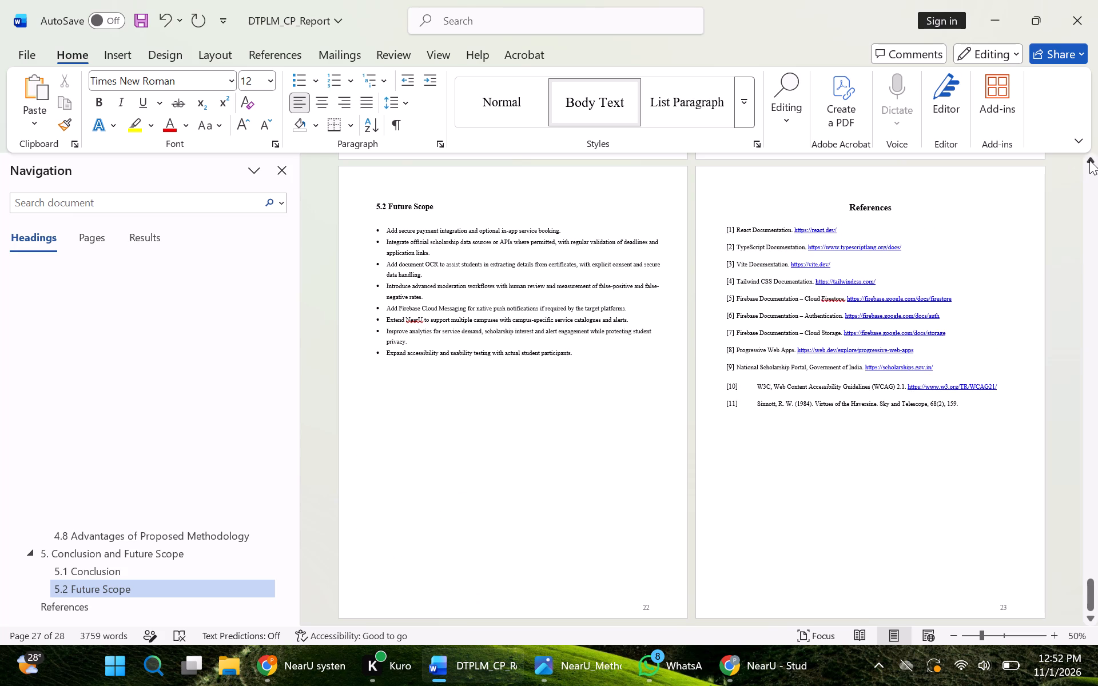
# Add blank lines after the last 4.8 Advantages bullet until the heading 5. Conclusion and Future Scope starts on a new page.
pyautogui.click(1089, 160)
pyautogui.moveTo(1089, 160); pyautogui.dragTo(1091, 158)
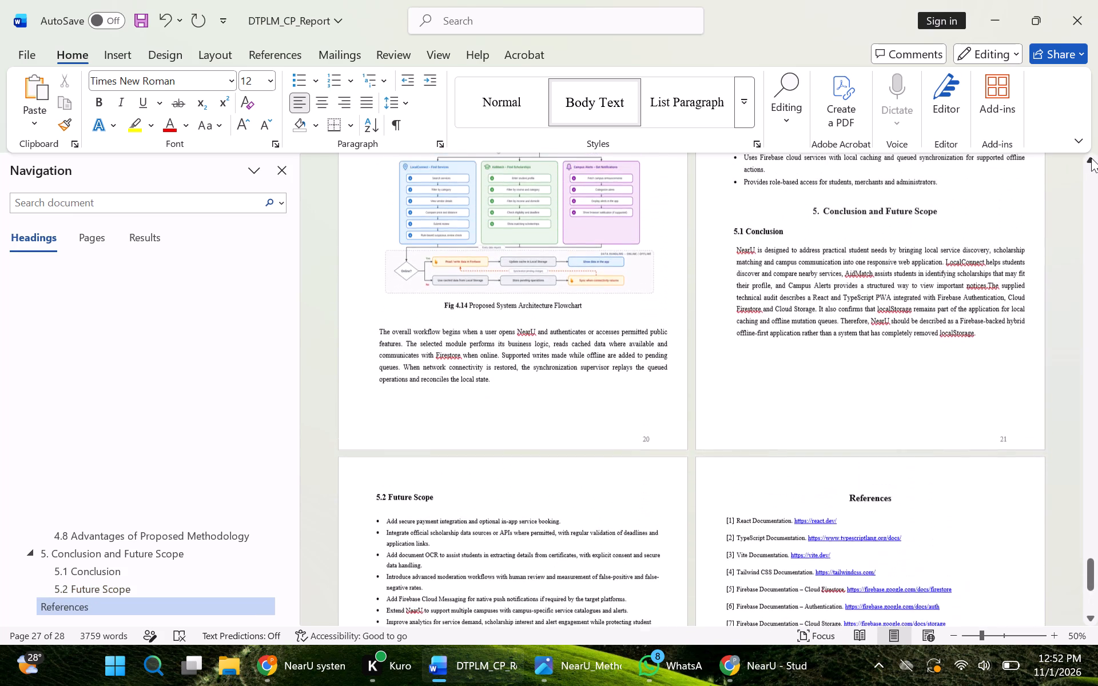
pyautogui.moveTo(1091, 158); pyautogui.dragTo(949, 250)
pyautogui.click(949, 250)
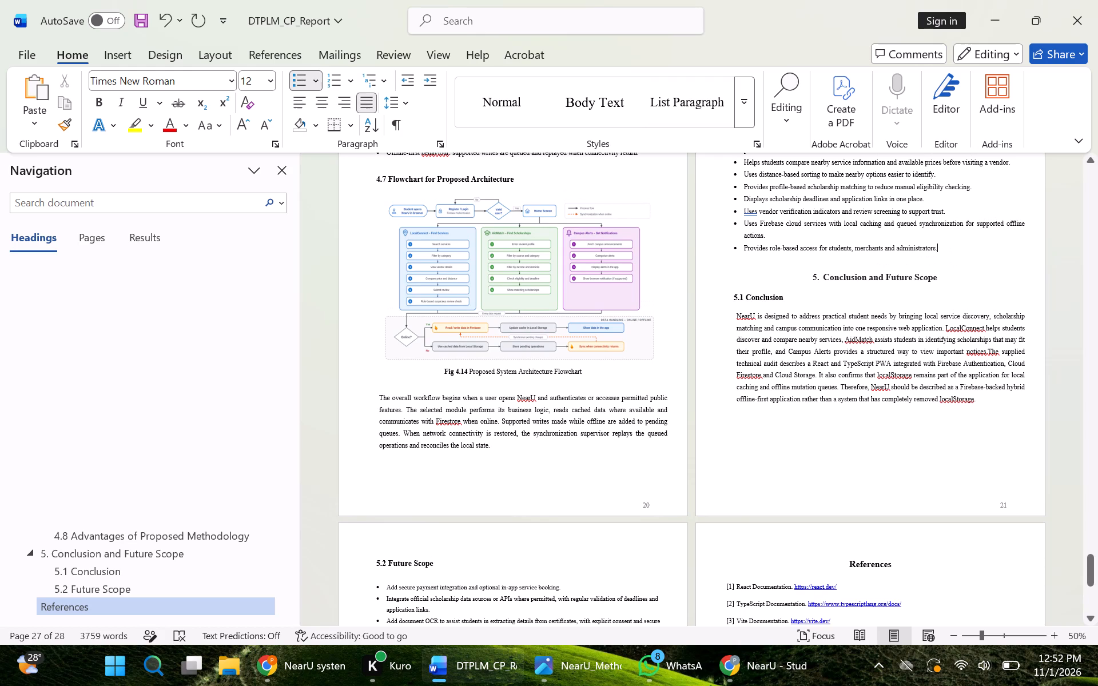
pyautogui.press('Return')
pyautogui.press('Return')
pyautogui.press('Return')
pyautogui.press('Return')
pyautogui.press('Return')
pyautogui.press('Return')
pyautogui.press('Return')
pyautogui.press('Return')
pyautogui.press('Return')
pyautogui.press('Return')
pyautogui.press('Return')
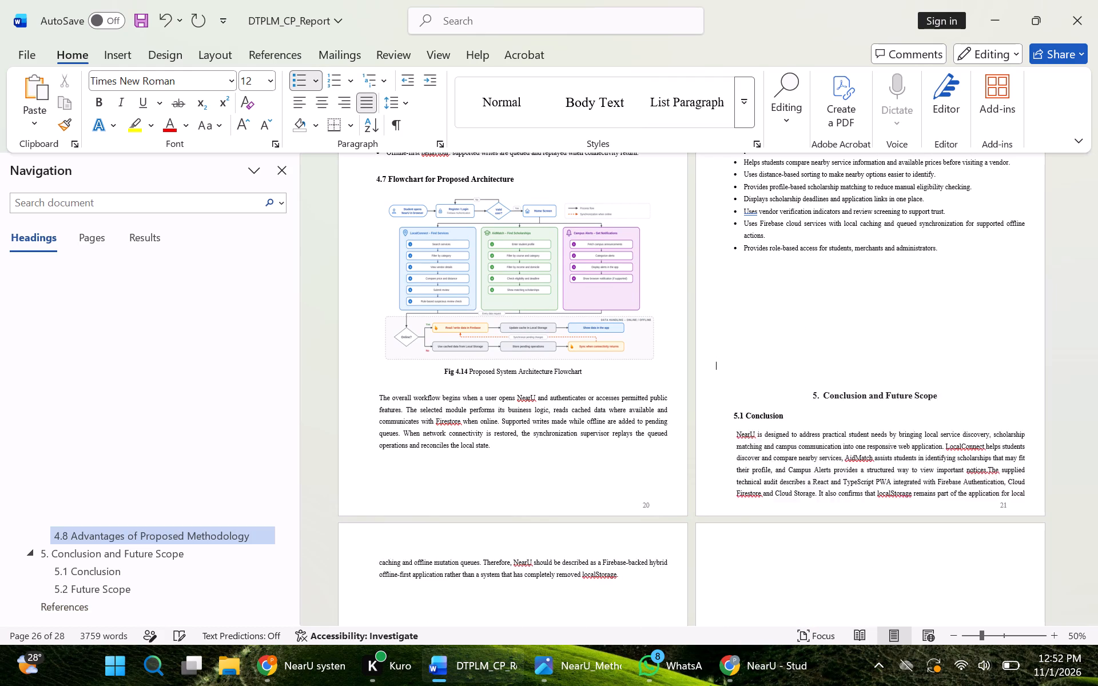
pyautogui.press('Return')
pyautogui.press('Return')
pyautogui.press('Return')
pyautogui.press('Return')
pyautogui.press('Return')
pyautogui.press('Return')
pyautogui.press('Return')
pyautogui.press('Return')
pyautogui.press('Return')
pyautogui.press('Return')
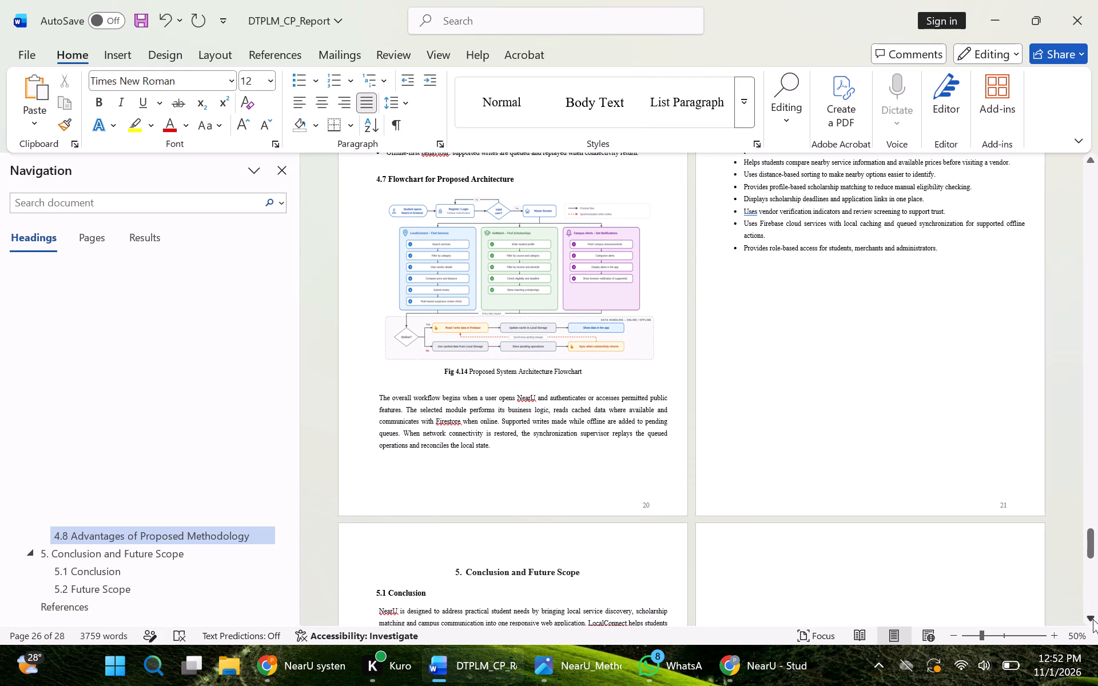
# Delete the excess blank lines between the 5.1 Conclusion paragraph and the 5.2 Future Scope heading.
pyautogui.click(1093, 619)
pyautogui.moveTo(1093, 619); pyautogui.dragTo(938, 523)
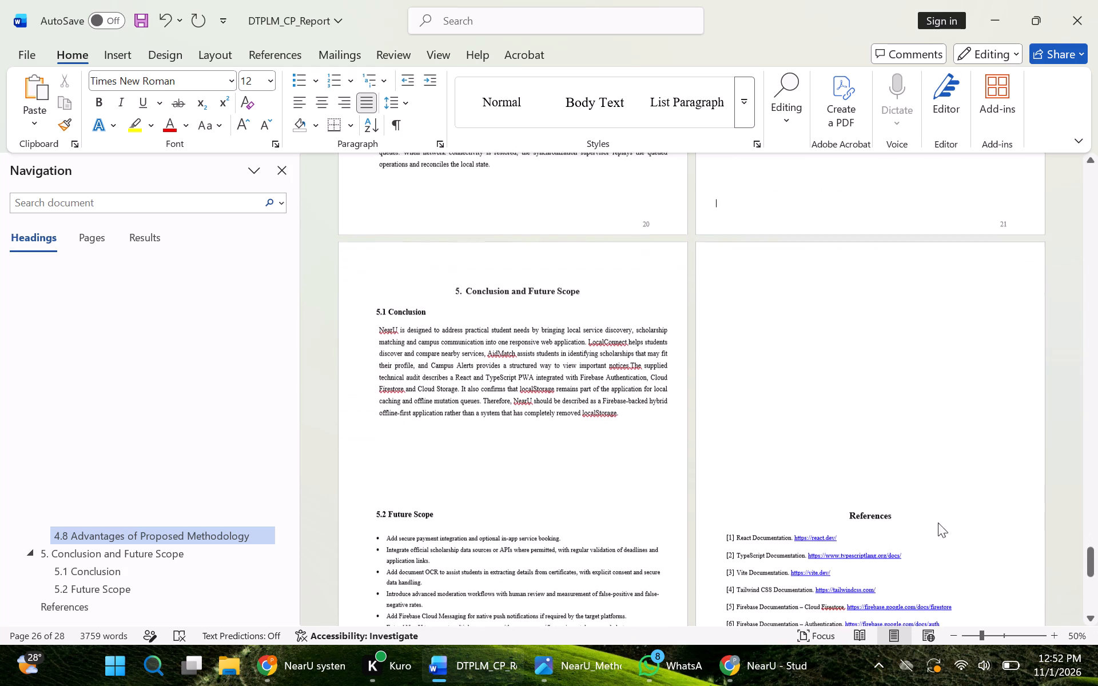
pyautogui.moveTo(938, 523); pyautogui.dragTo(840, 462)
pyautogui.click(840, 462)
pyautogui.click(467, 477)
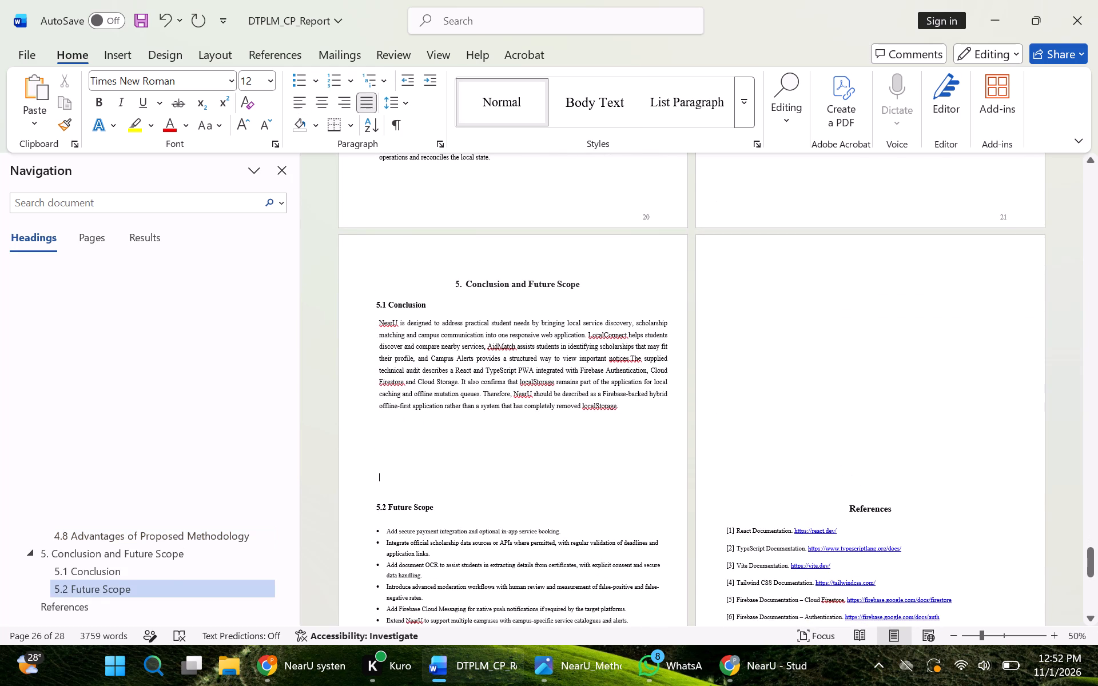
pyautogui.press('BackSpace')
pyautogui.press('BackSpace')
pyautogui.press('BackSpace')
pyautogui.press('BackSpace')
pyautogui.press('BackSpace')
pyautogui.press('BackSpace')
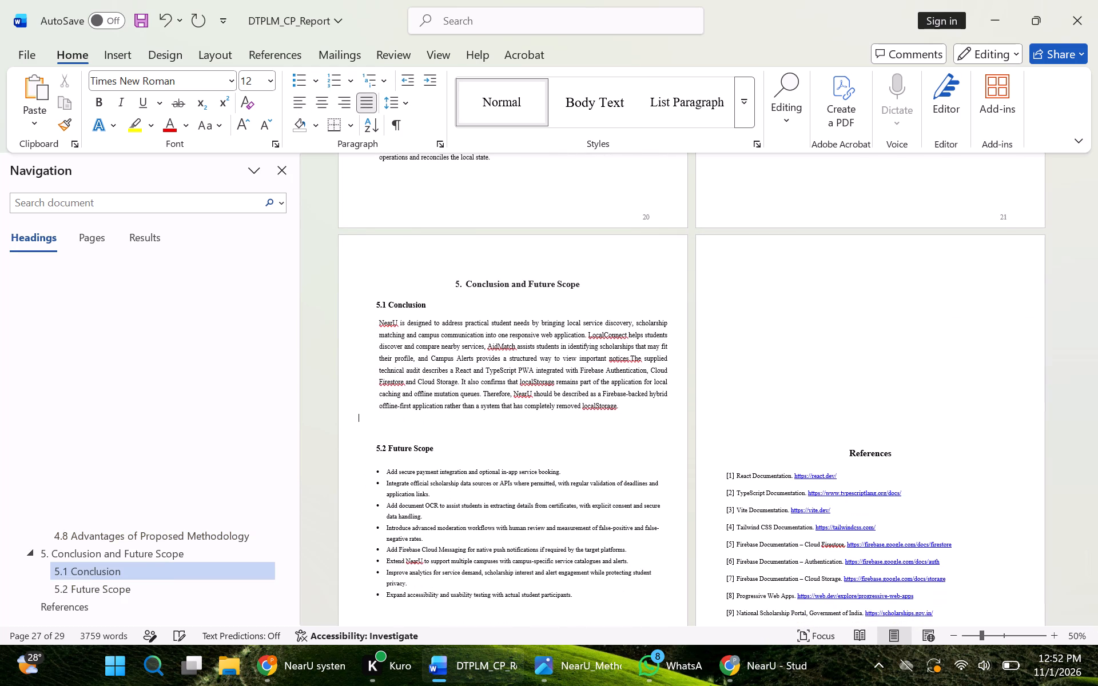
pyautogui.press('BackSpace')
# Delete the excess blank lines above the References heading, keeping References on its own page.
pyautogui.click(806, 377)
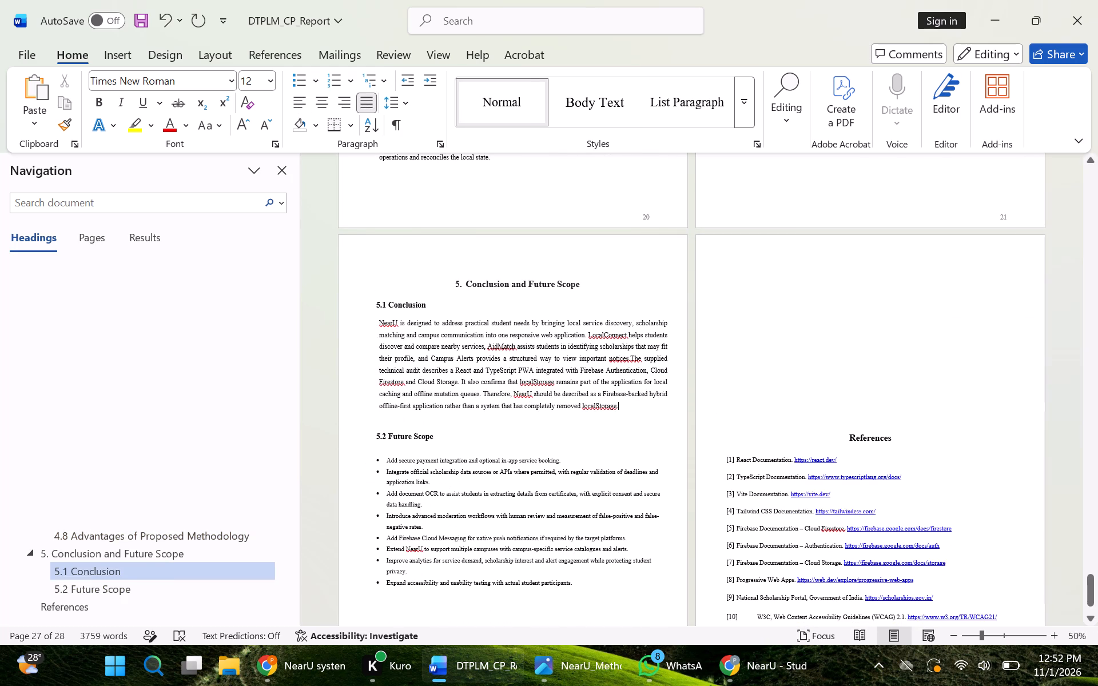
pyautogui.press('BackSpace')
pyautogui.press('BackSpace')
pyautogui.press('BackSpace')
pyautogui.press('BackSpace')
pyautogui.press('BackSpace')
pyautogui.press('BackSpace')
pyautogui.press('BackSpace')
pyautogui.press('BackSpace')
pyautogui.press('BackSpace')
pyautogui.press('BackSpace')
pyautogui.press('BackSpace')
pyautogui.press('BackSpace')
pyautogui.press('BackSpace')
pyautogui.press('BackSpace')
pyautogui.press('BackSpace')
pyautogui.press('BackSpace')
pyautogui.press('BackSpace')
pyautogui.press('BackSpace')
pyautogui.press('BackSpace')
pyautogui.press('BackSpace')
pyautogui.press('BackSpace')
pyautogui.press('BackSpace')
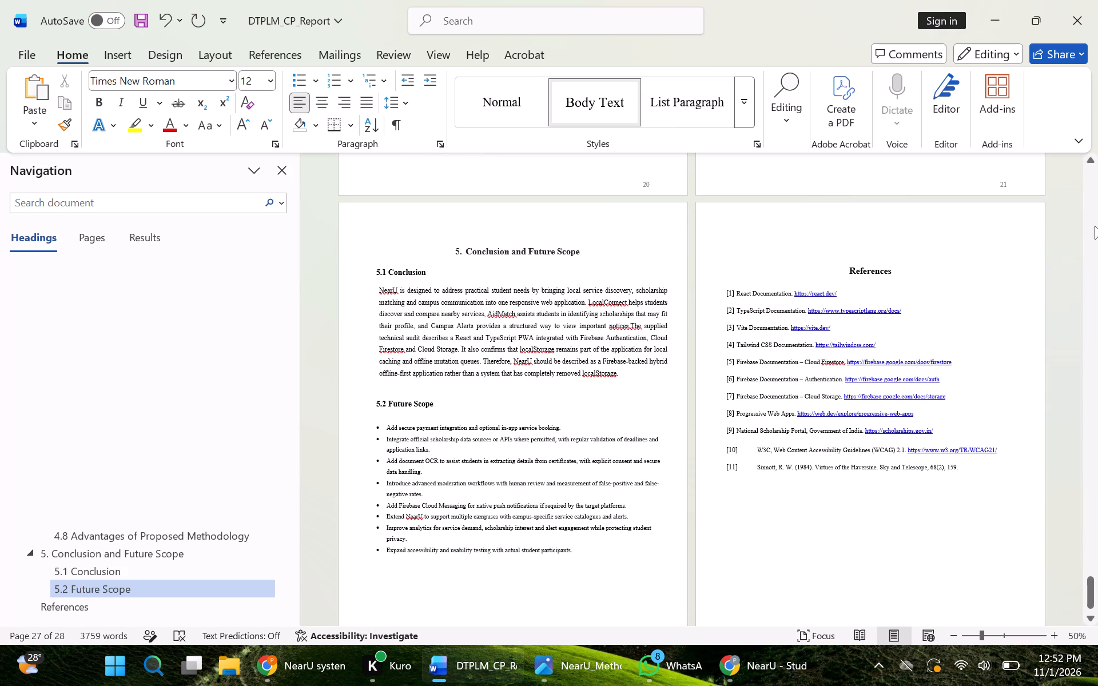
# Look back through the report from References to chapter 2, and recheck the page layout of chapter 4.
pyautogui.click(1091, 158)
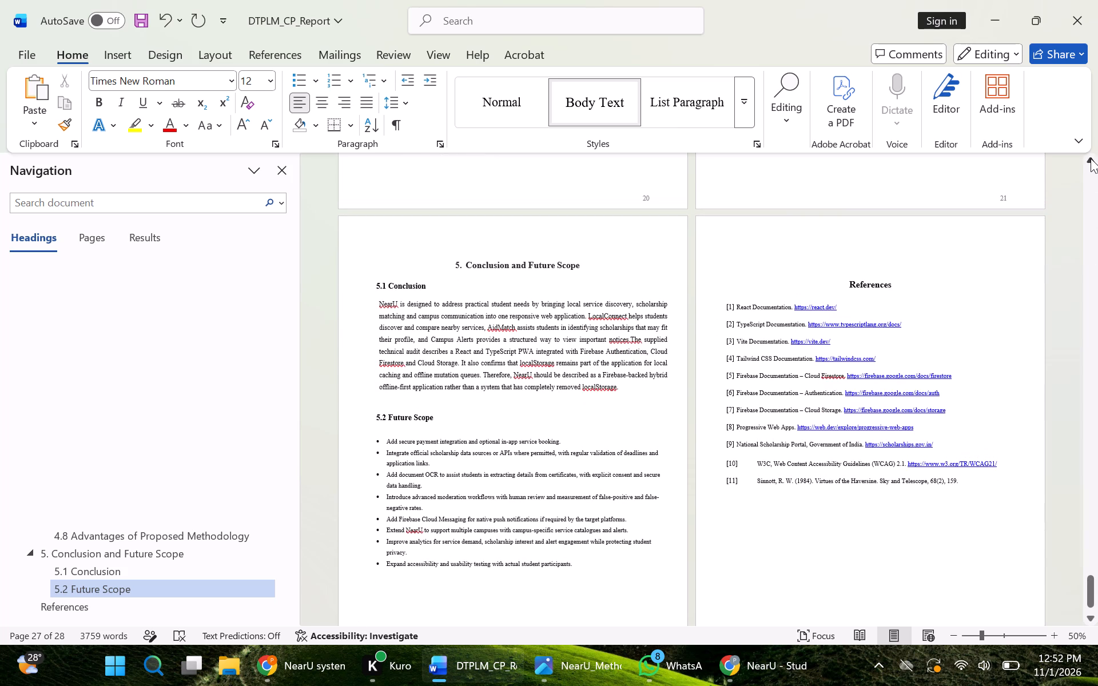
pyautogui.doubleClick(1094, 160)
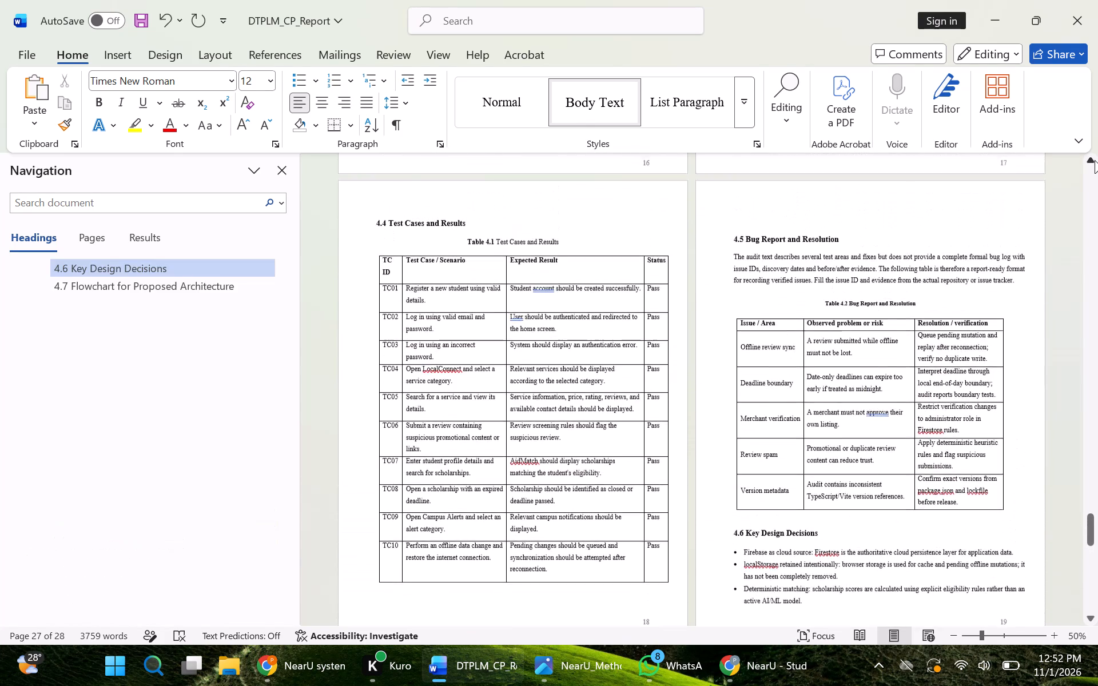
pyautogui.tripleClick(1095, 160)
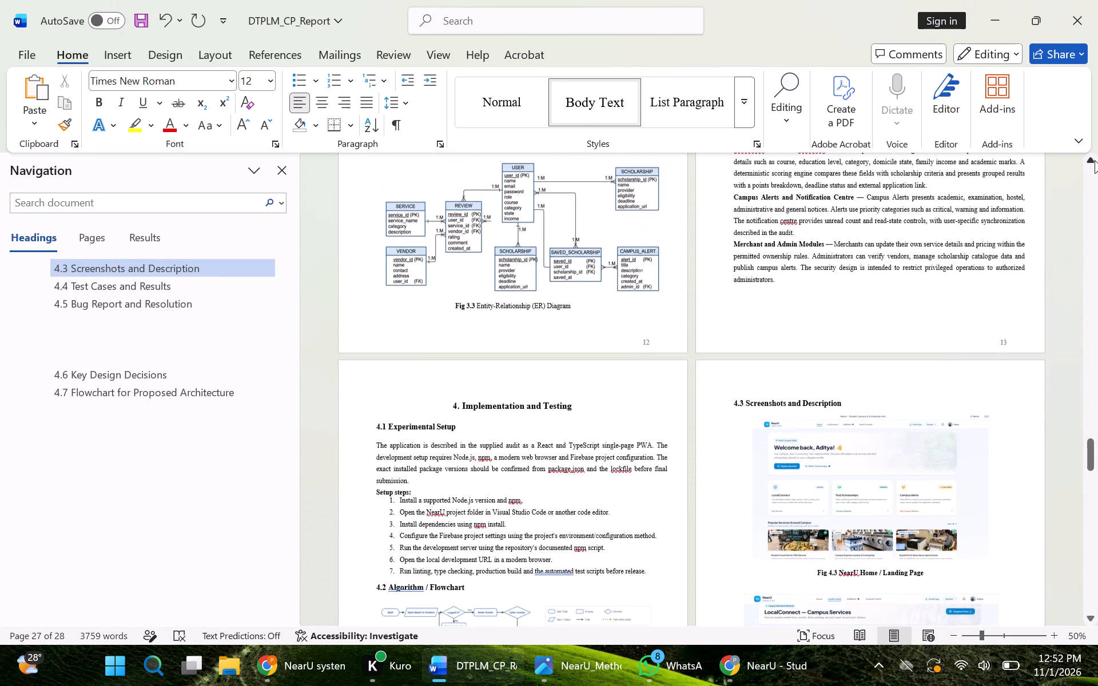
pyautogui.click(1095, 160)
pyautogui.doubleClick(1095, 160)
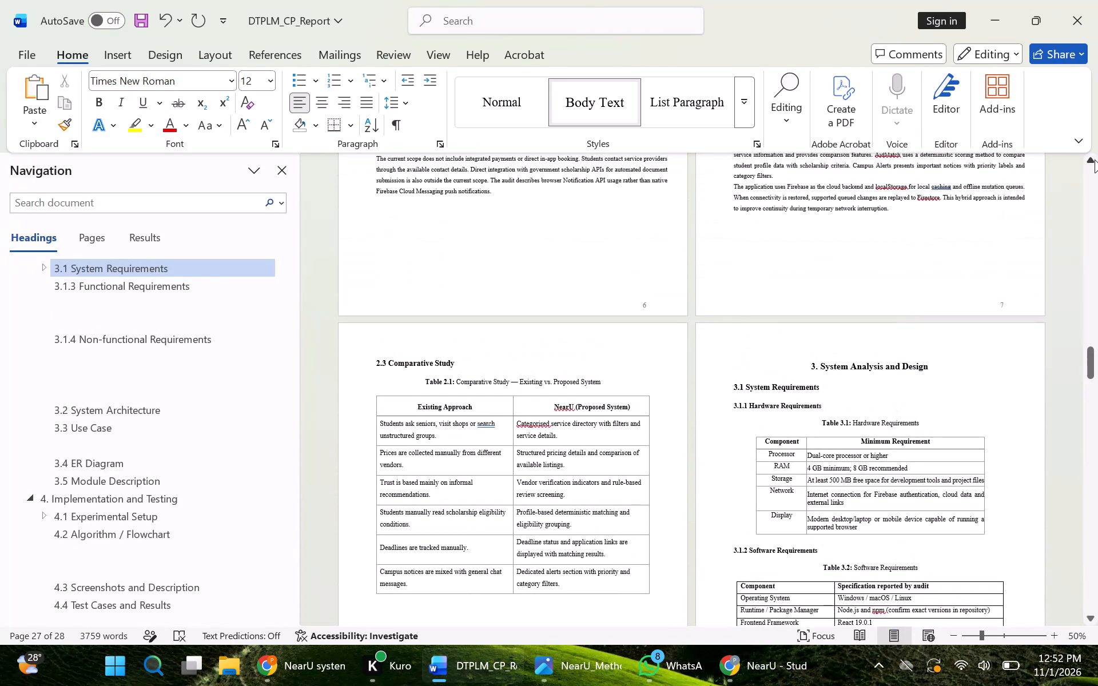
pyautogui.click(1095, 159)
pyautogui.moveTo(1095, 159); pyautogui.dragTo(1097, 340)
pyautogui.moveTo(1087, 297); pyautogui.dragTo(1097, 467)
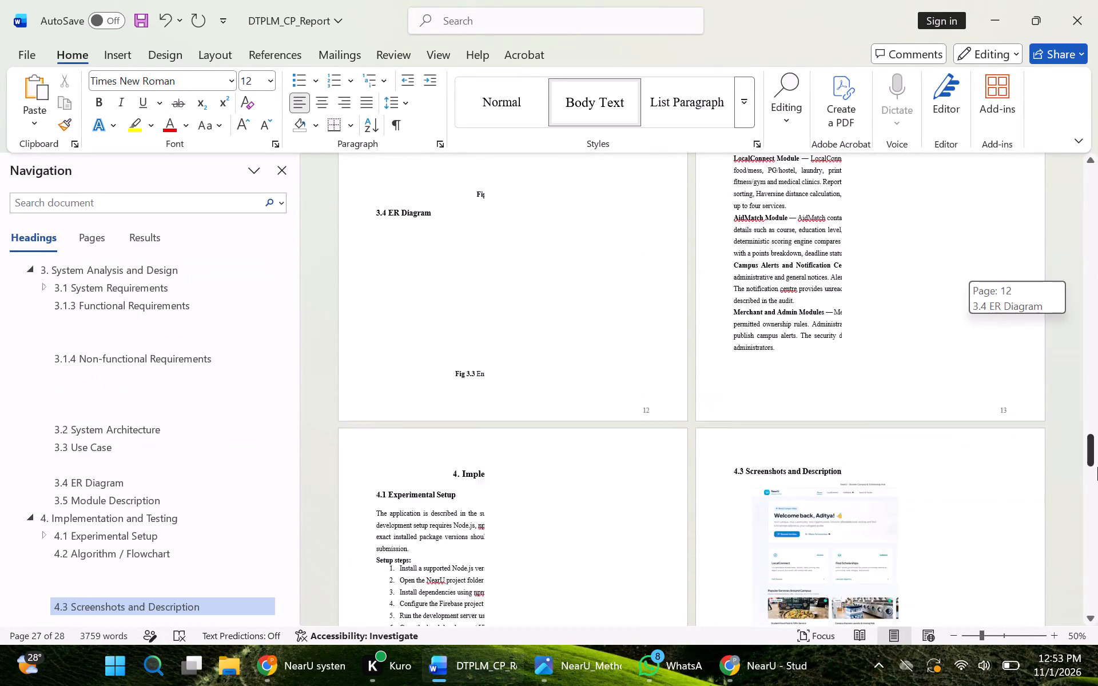
pyautogui.moveTo(1097, 467); pyautogui.dragTo(1097, 515)
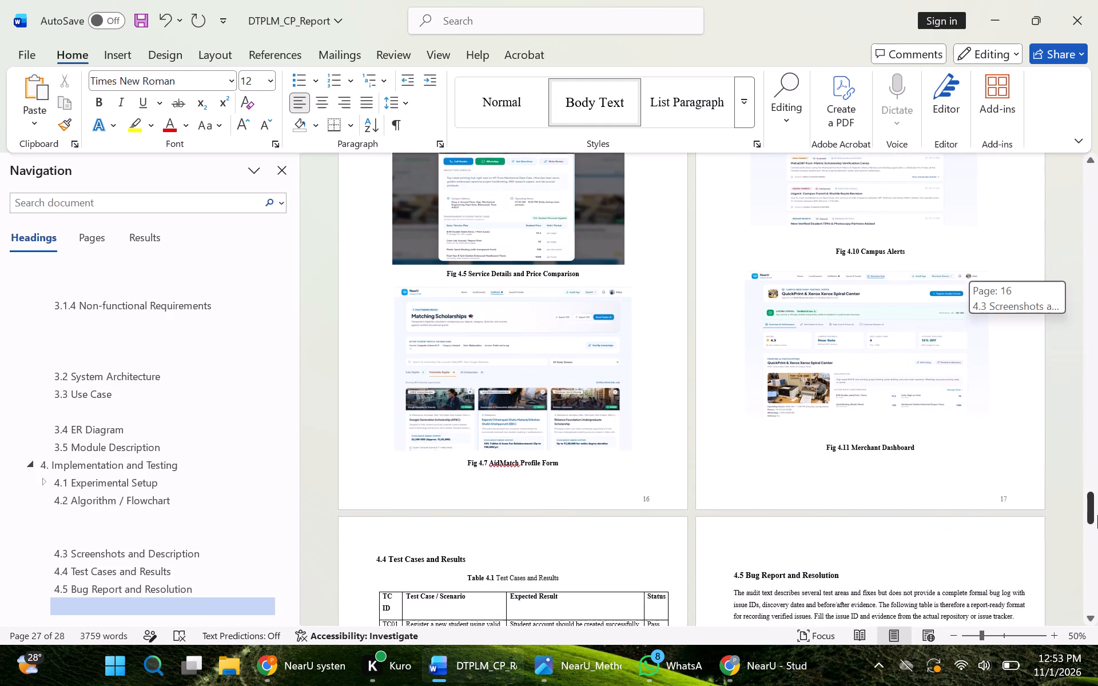
pyautogui.moveTo(1097, 515); pyautogui.dragTo(1093, 517)
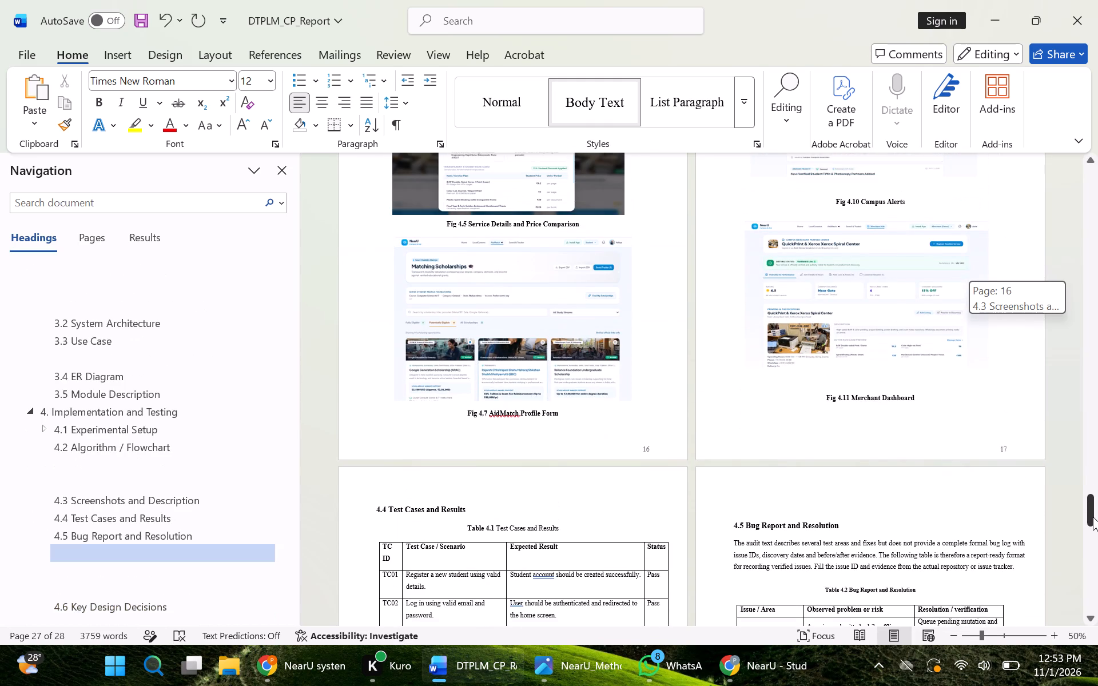
pyautogui.moveTo(1093, 517); pyautogui.dragTo(1093, 486)
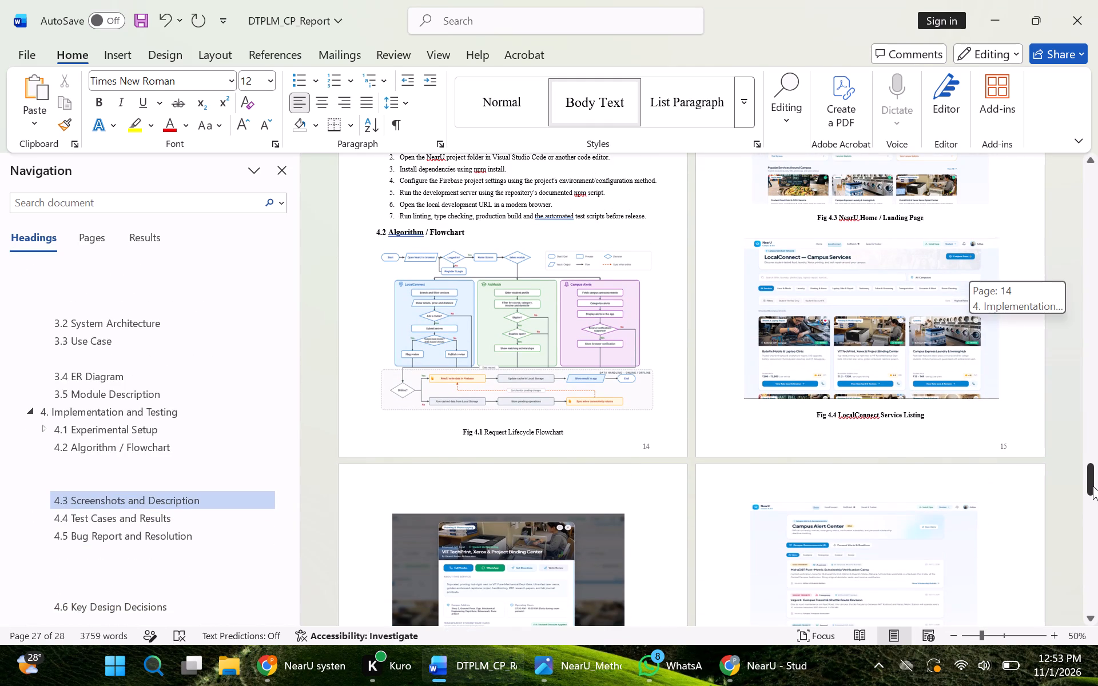
pyautogui.moveTo(1093, 486); pyautogui.dragTo(1096, 474)
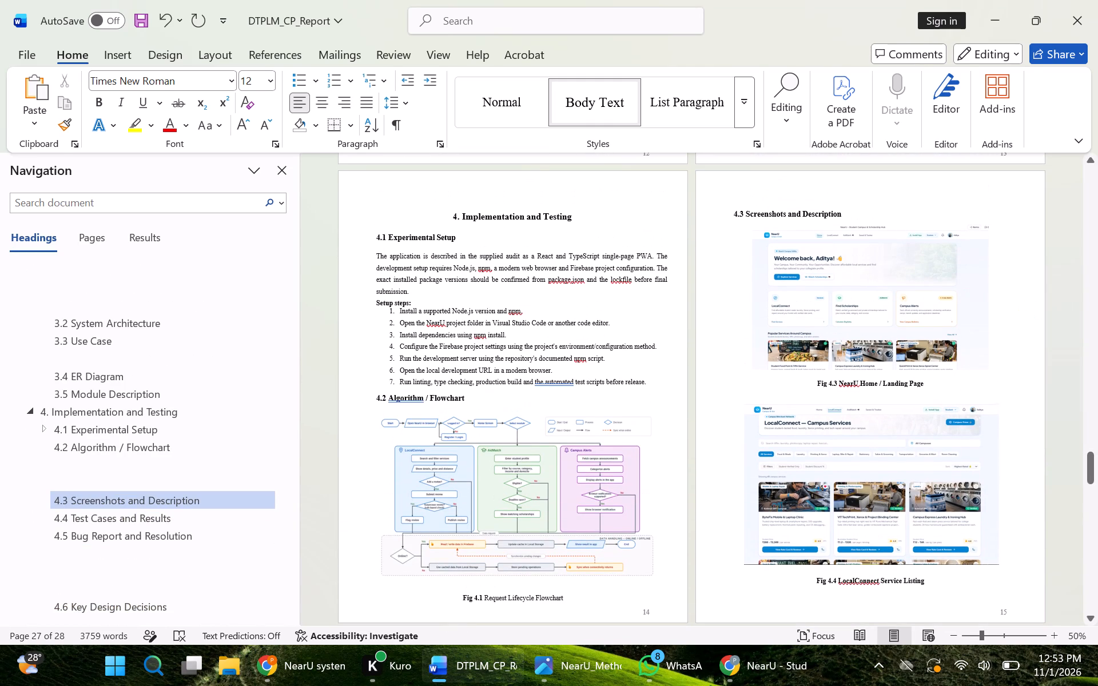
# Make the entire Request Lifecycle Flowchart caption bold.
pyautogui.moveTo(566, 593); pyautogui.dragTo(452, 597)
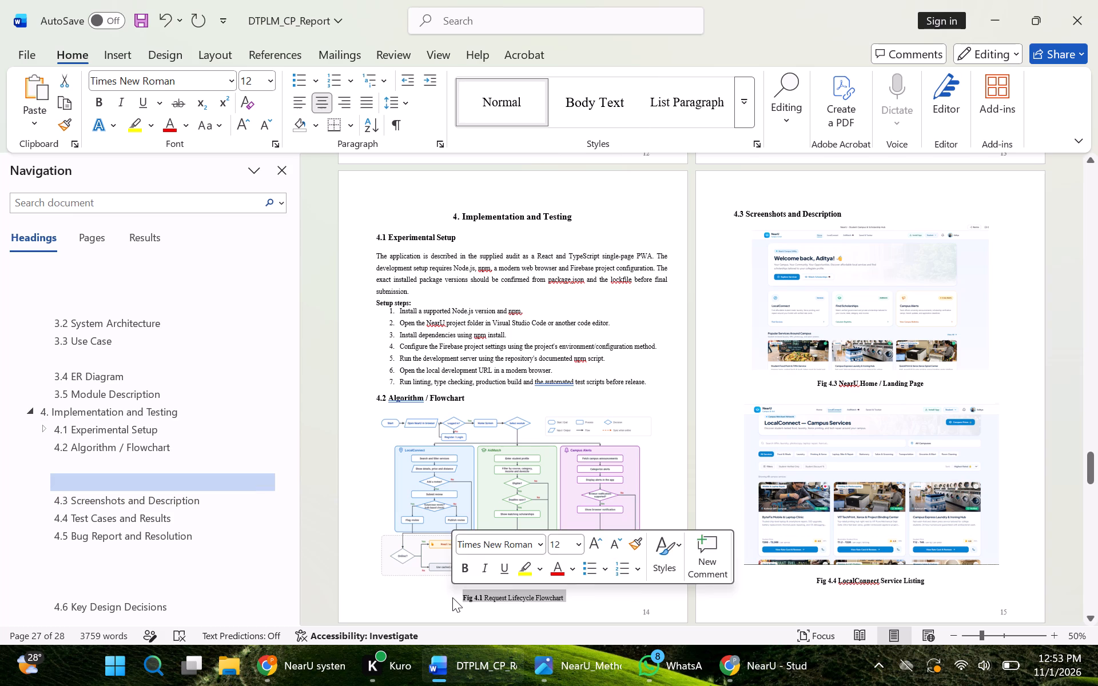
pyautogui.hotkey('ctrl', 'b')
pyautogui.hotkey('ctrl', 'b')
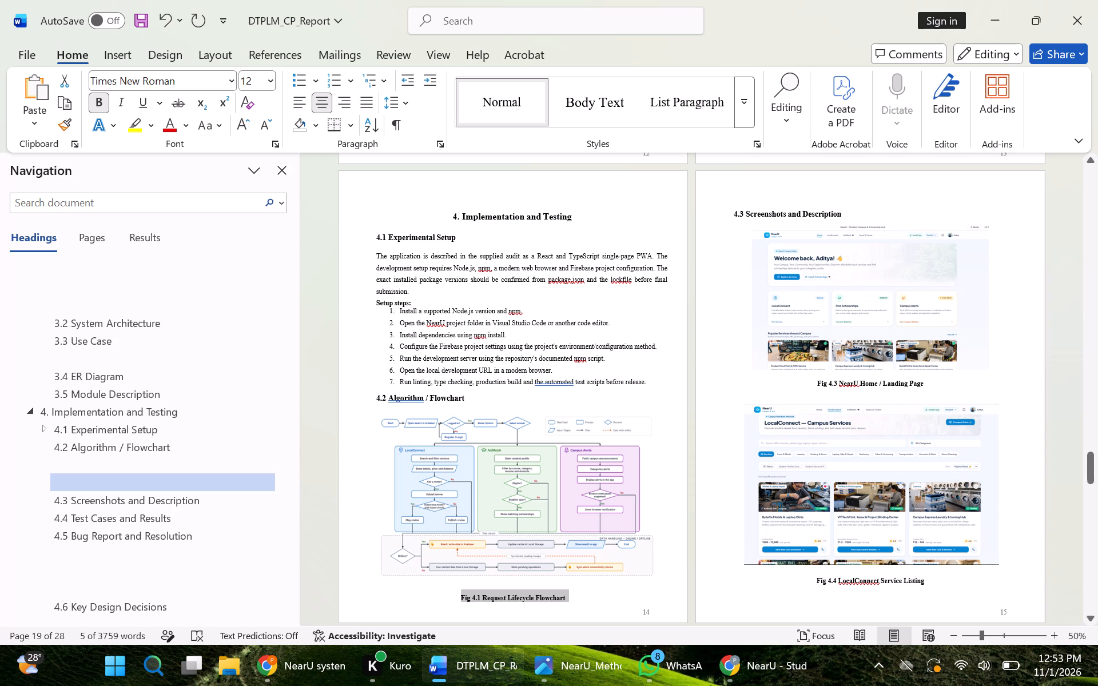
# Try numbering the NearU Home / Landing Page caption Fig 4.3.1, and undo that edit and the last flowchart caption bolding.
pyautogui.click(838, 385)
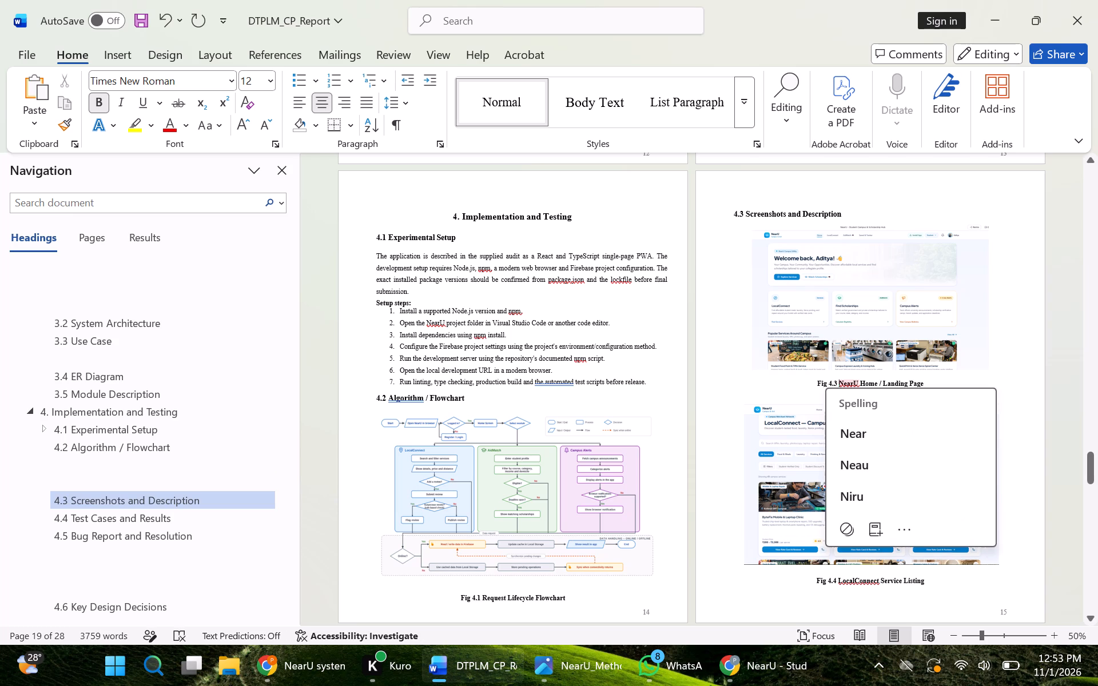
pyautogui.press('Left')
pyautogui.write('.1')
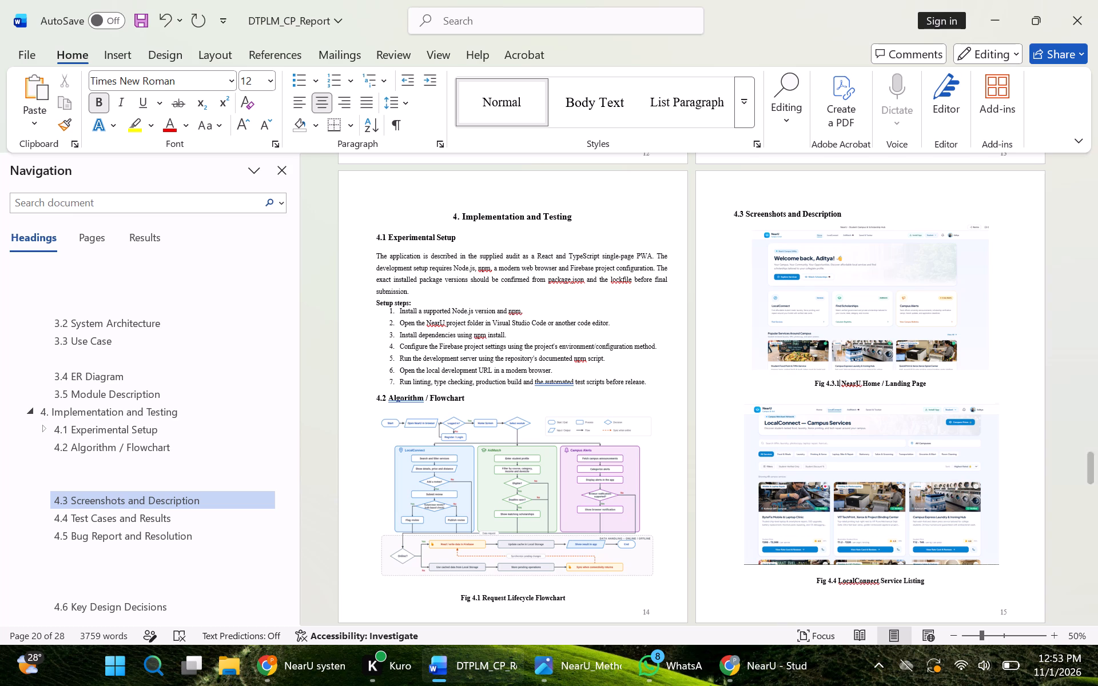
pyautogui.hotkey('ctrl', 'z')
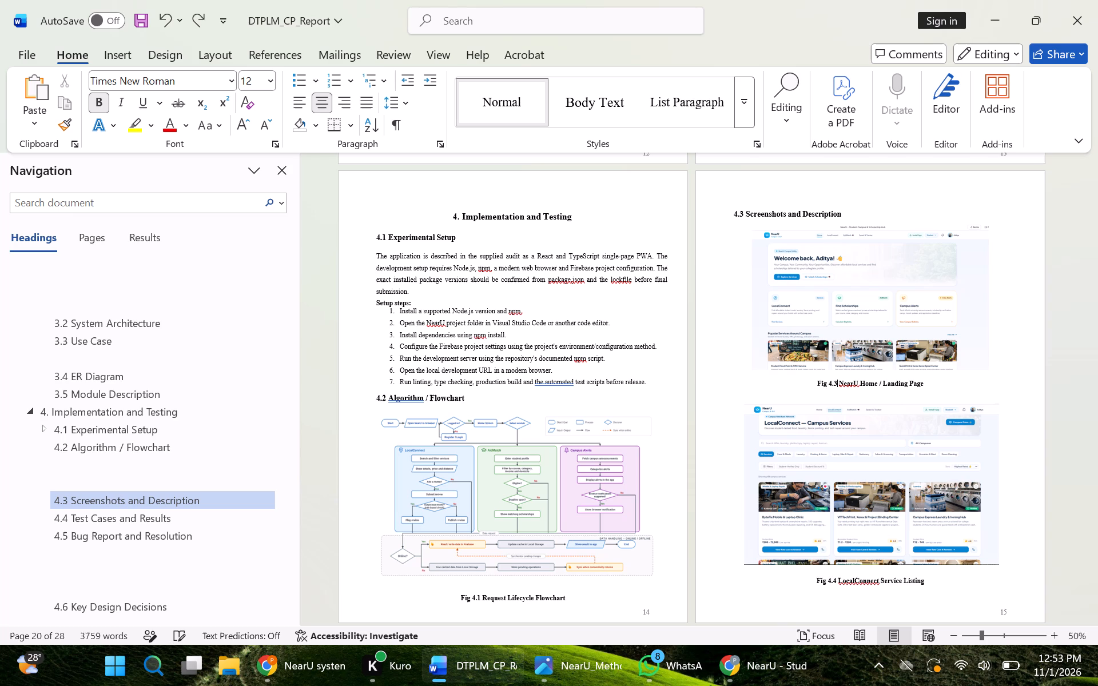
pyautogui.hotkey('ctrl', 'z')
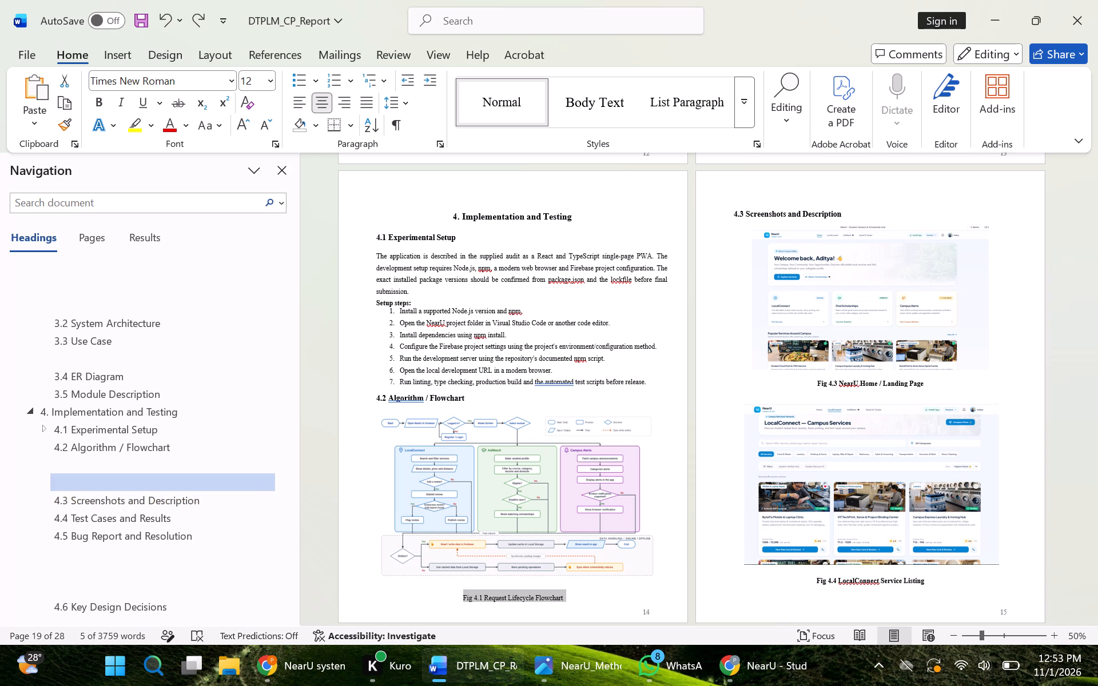
# Renumber the NearU Home / Landing Page caption as Fig 4.2.
pyautogui.click(835, 383)
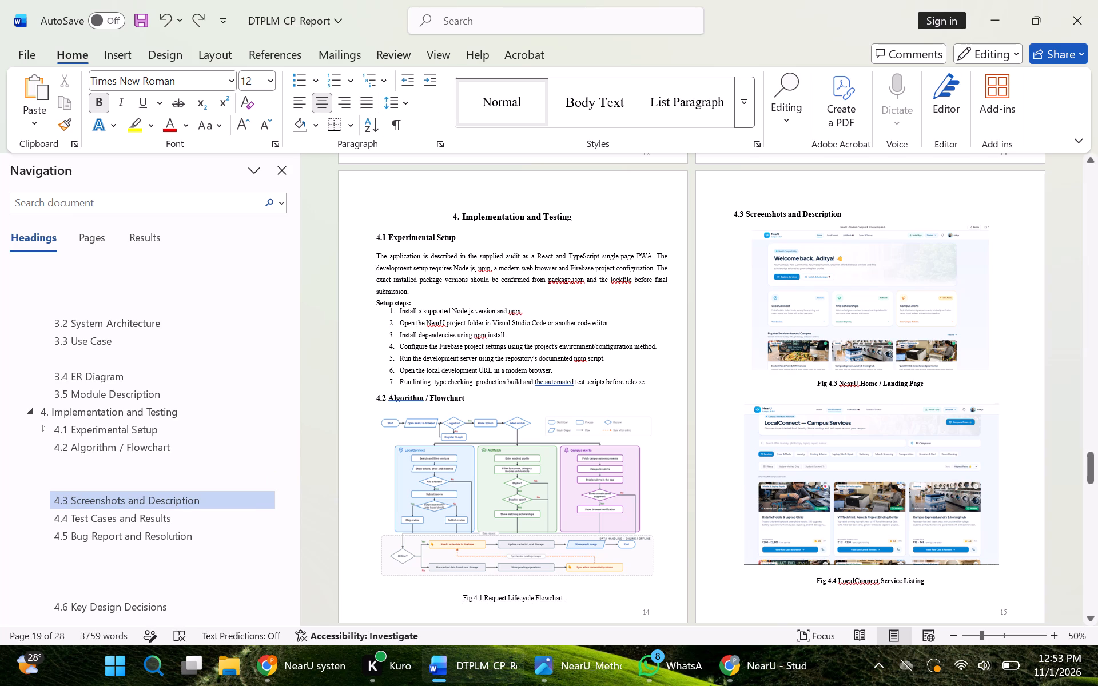
pyautogui.press('Right')
pyautogui.press('BackSpace')
pyautogui.press('BackSpace')
pyautogui.press('2')
pyautogui.press('BackSpace')
pyautogui.write('.2')
# Renumber the LocalConnect Service Listing caption as Fig 4.3.
pyautogui.click(837, 582)
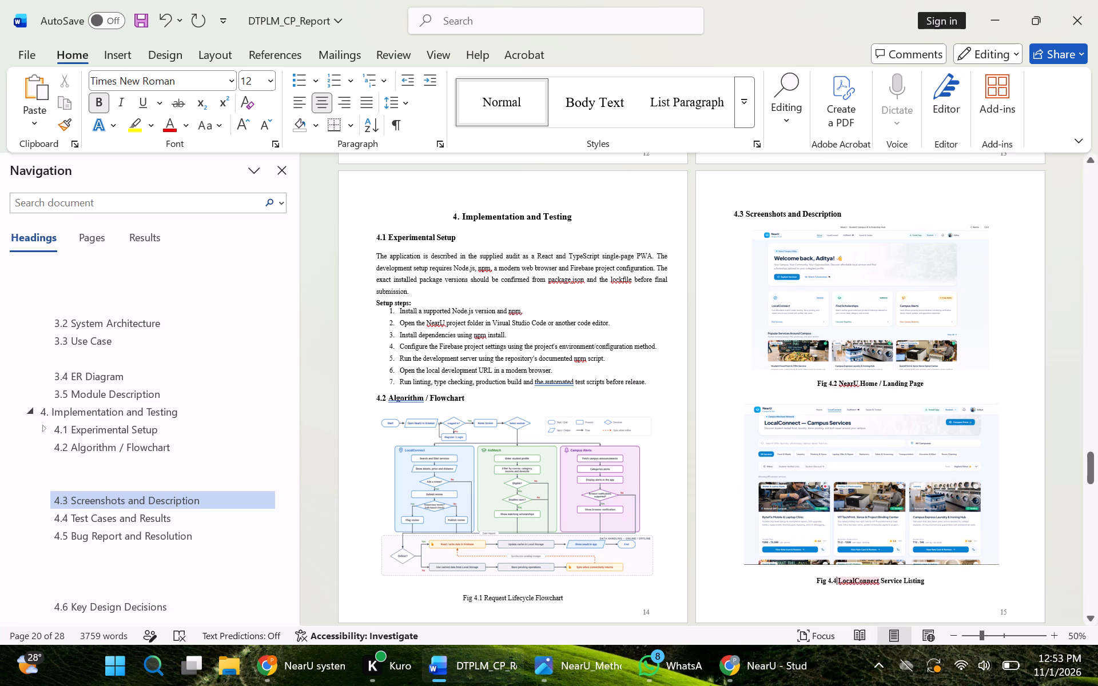
pyautogui.press('BackSpace')
pyautogui.press('3')
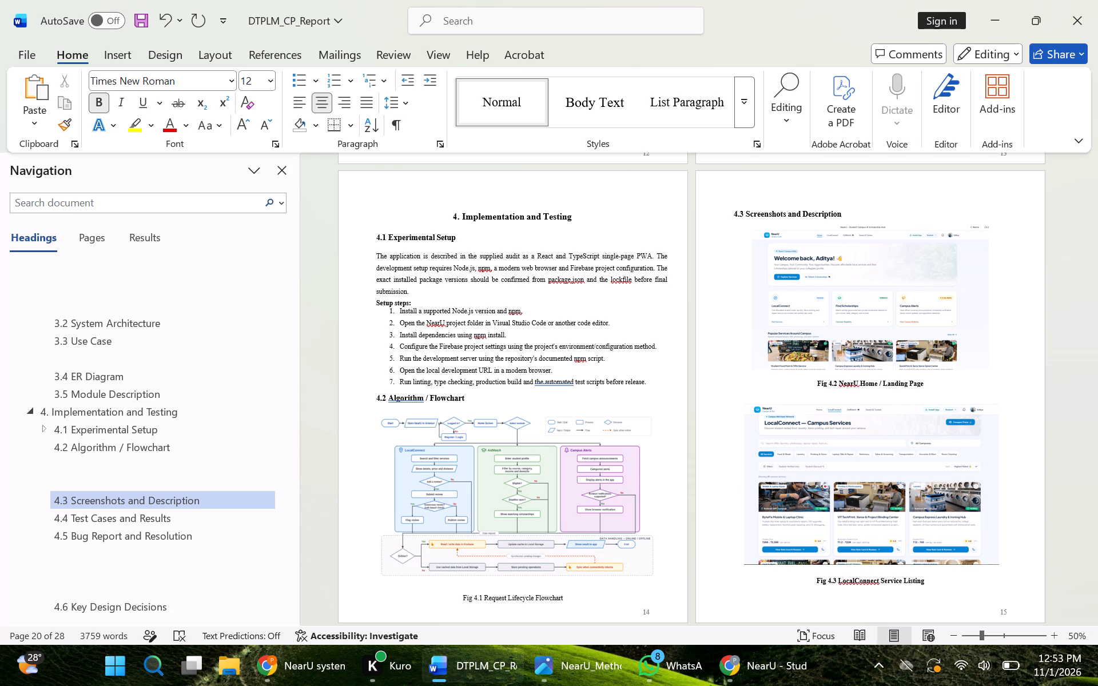
# Renumber the Service Details and Price Comparison caption as Fig 4.4.
pyautogui.press('Down')
pyautogui.press('Down')
pyautogui.press('Down')
pyautogui.press('Down')
pyautogui.press('Down')
pyautogui.press('Down')
pyautogui.press('Down')
pyautogui.press('Down')
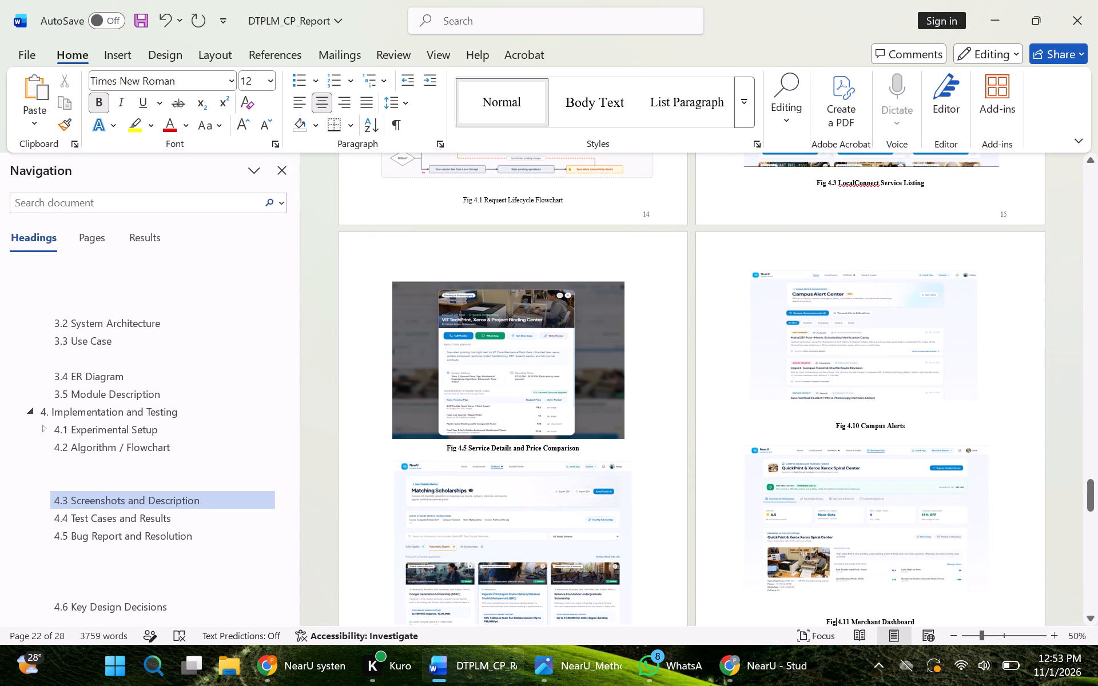
pyautogui.click(467, 448)
pyautogui.press('BackSpace')
pyautogui.press('4')
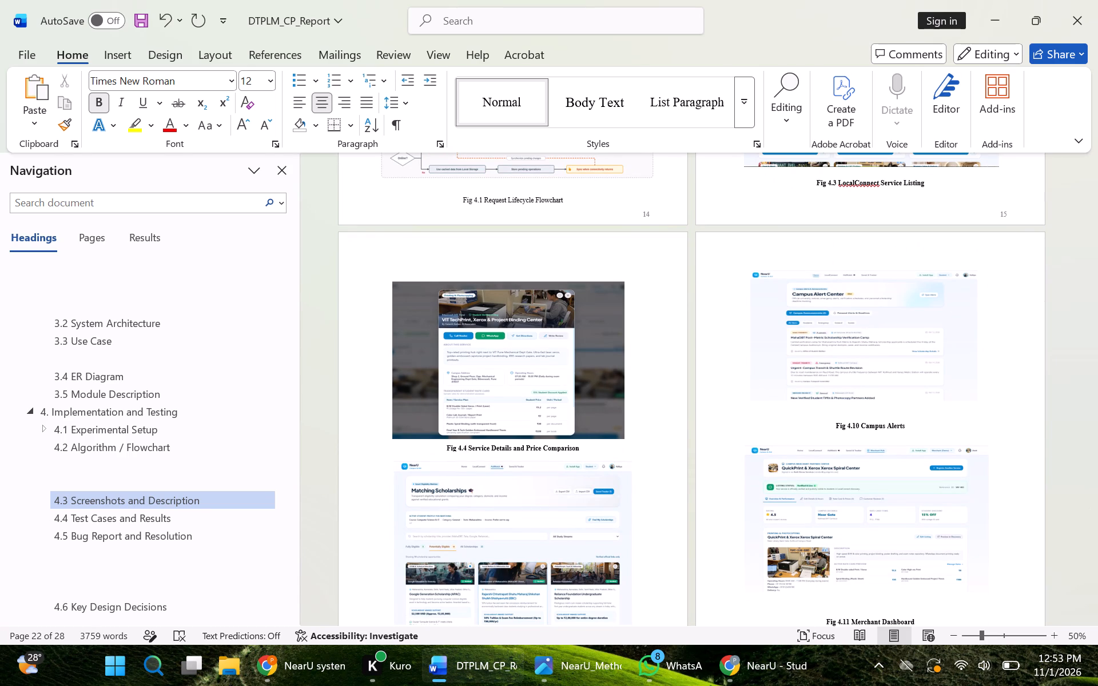
# Renumber the AidMatch Profile Form caption as Fig 4.5.
pyautogui.press('Down')
pyautogui.press('Down')
pyautogui.press('Down')
pyautogui.press('Down')
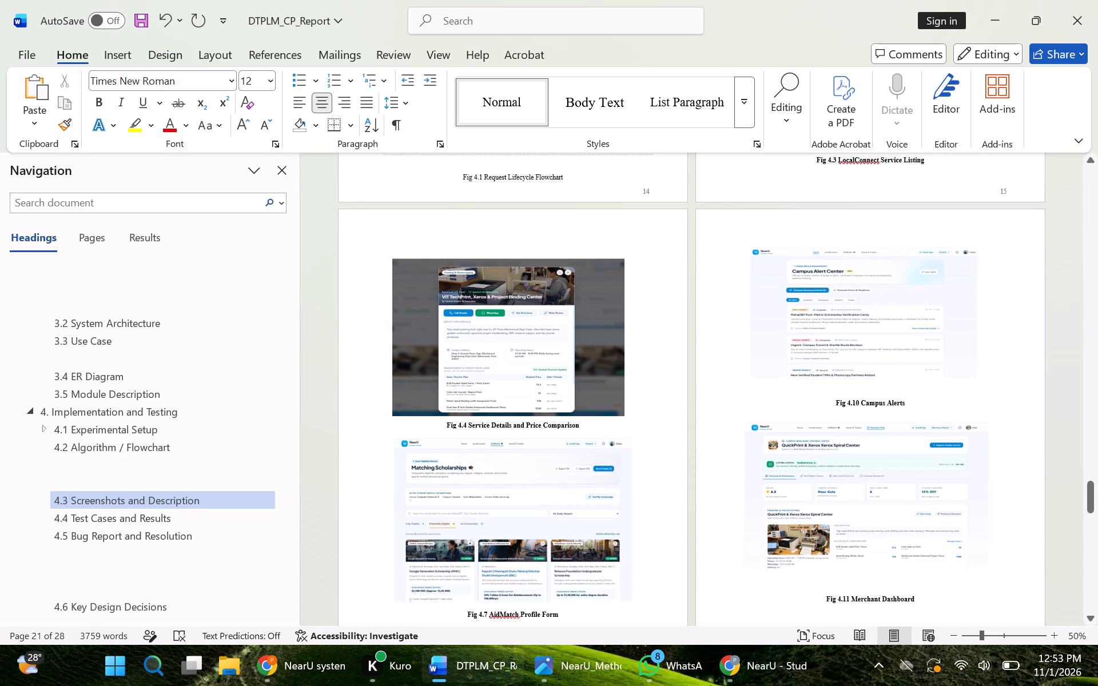
pyautogui.click(490, 614)
pyautogui.press('Left')
pyautogui.press('BackSpace')
pyautogui.press('5')
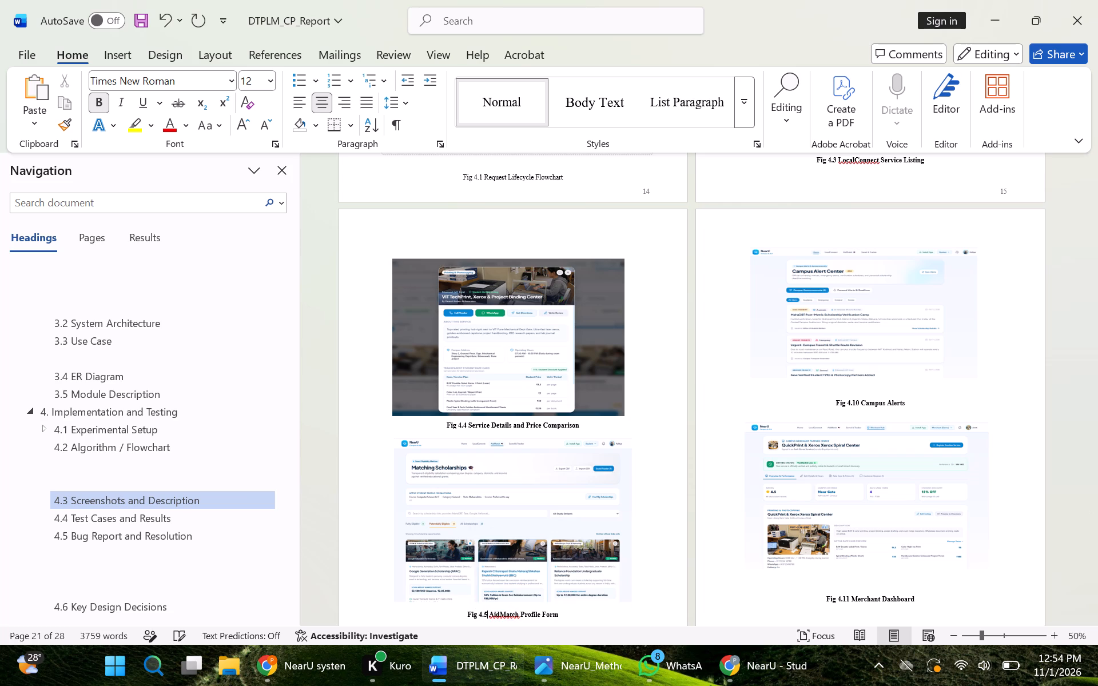
# Renumber the Campus Alerts caption as Fig 4.6.
pyautogui.click(861, 399)
pyautogui.press('BackSpace')
pyautogui.press('BackSpace')
pyautogui.press('BackSpace')
pyautogui.write('6')
pyautogui.press('space')
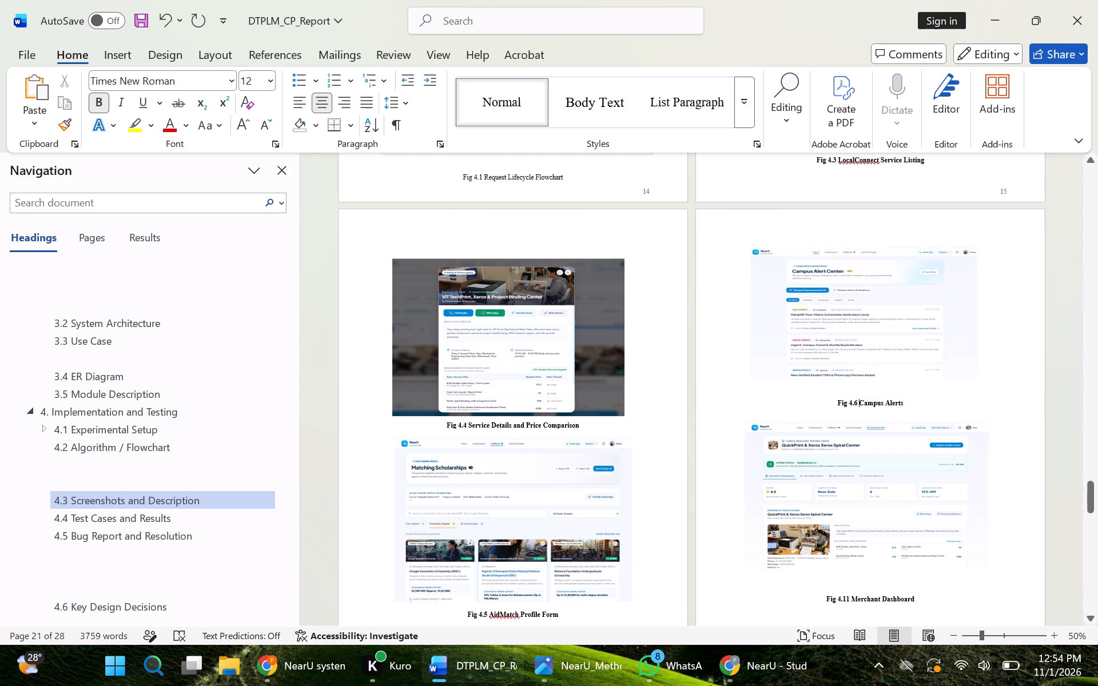
# Renumber the Merchant Dashboard caption as Fig 4.7.
pyautogui.click(854, 597)
pyautogui.press('Left')
pyautogui.press('BackSpace')
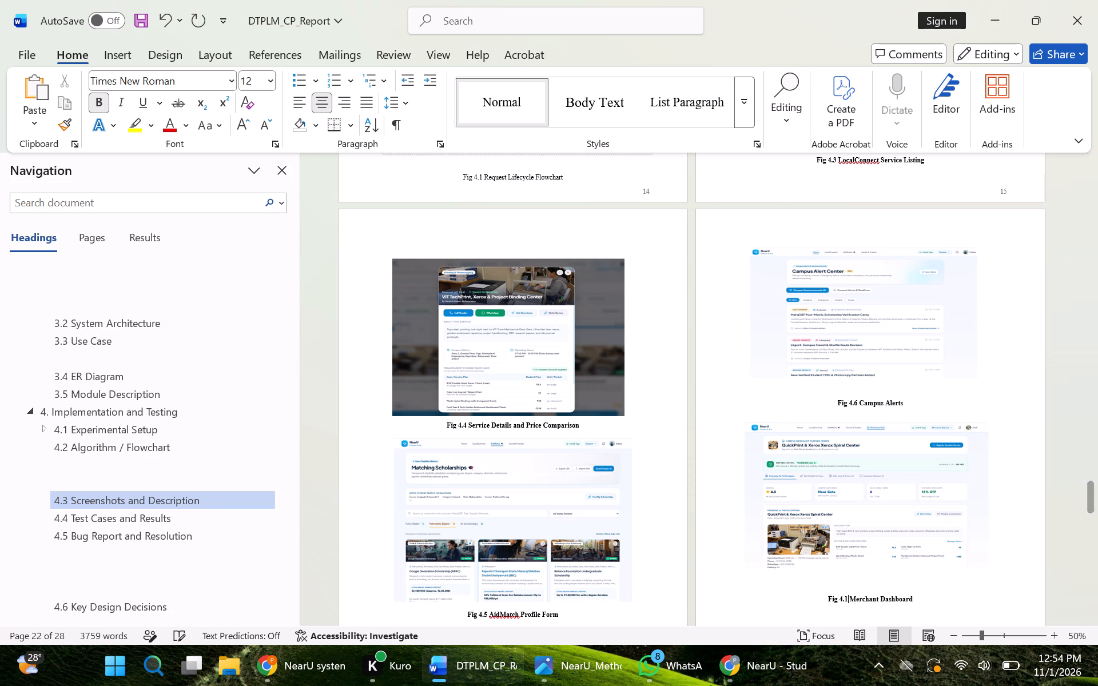
pyautogui.press('BackSpace')
pyautogui.write('7')
pyautogui.press('space')
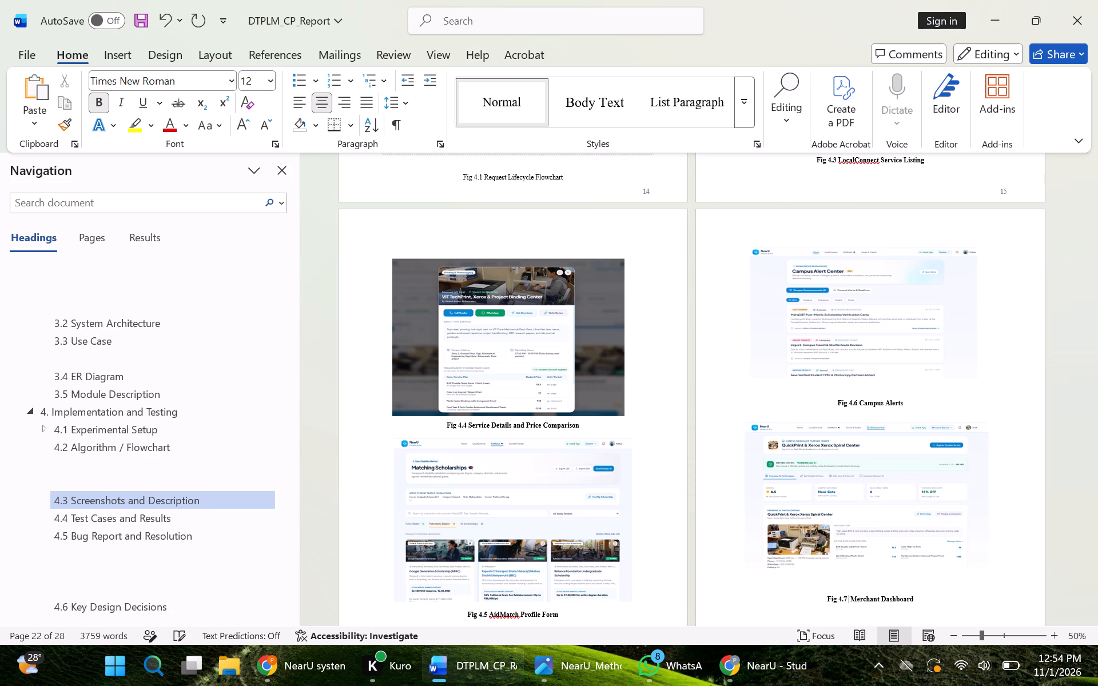
# Check the remaining captions and layout from section 4.4 through to References and back to section 4.3.
pyautogui.doubleClick(1095, 616)
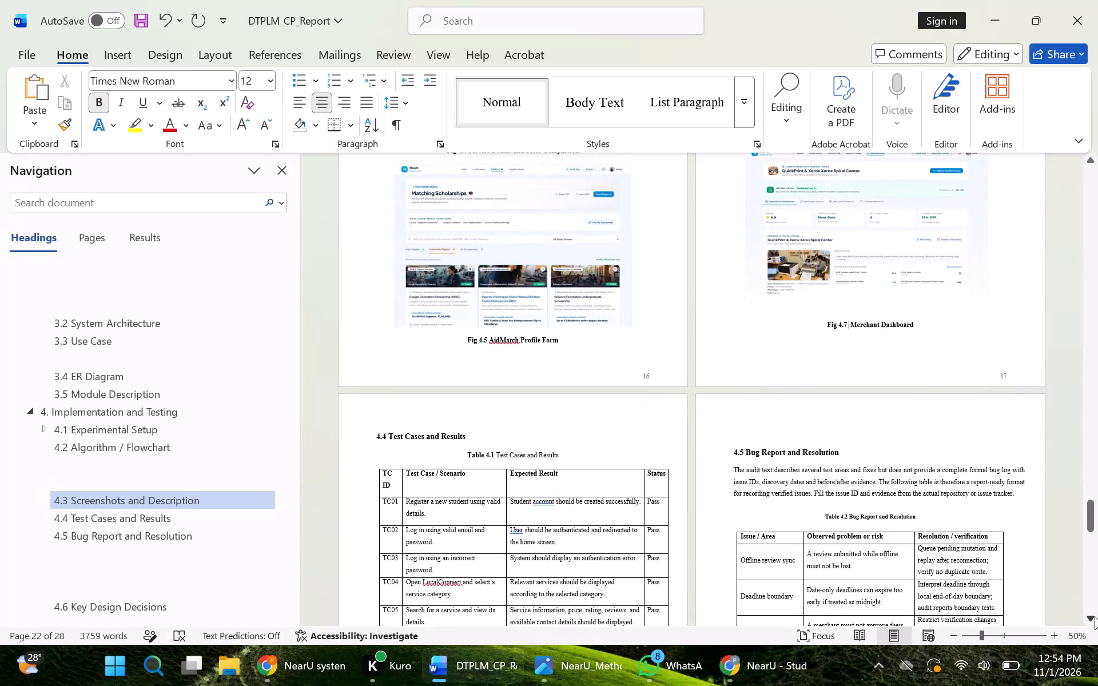
pyautogui.tripleClick(1095, 616)
pyautogui.click(1095, 616)
pyautogui.tripleClick(1095, 616)
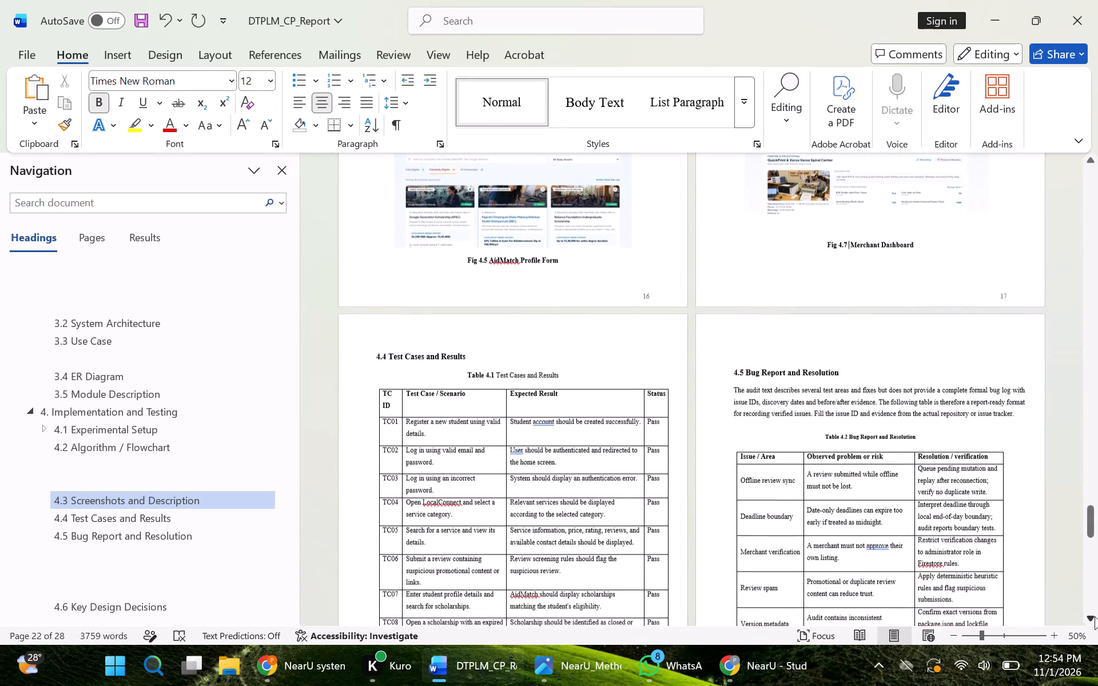
pyautogui.doubleClick(1095, 616)
pyautogui.tripleClick(1095, 616)
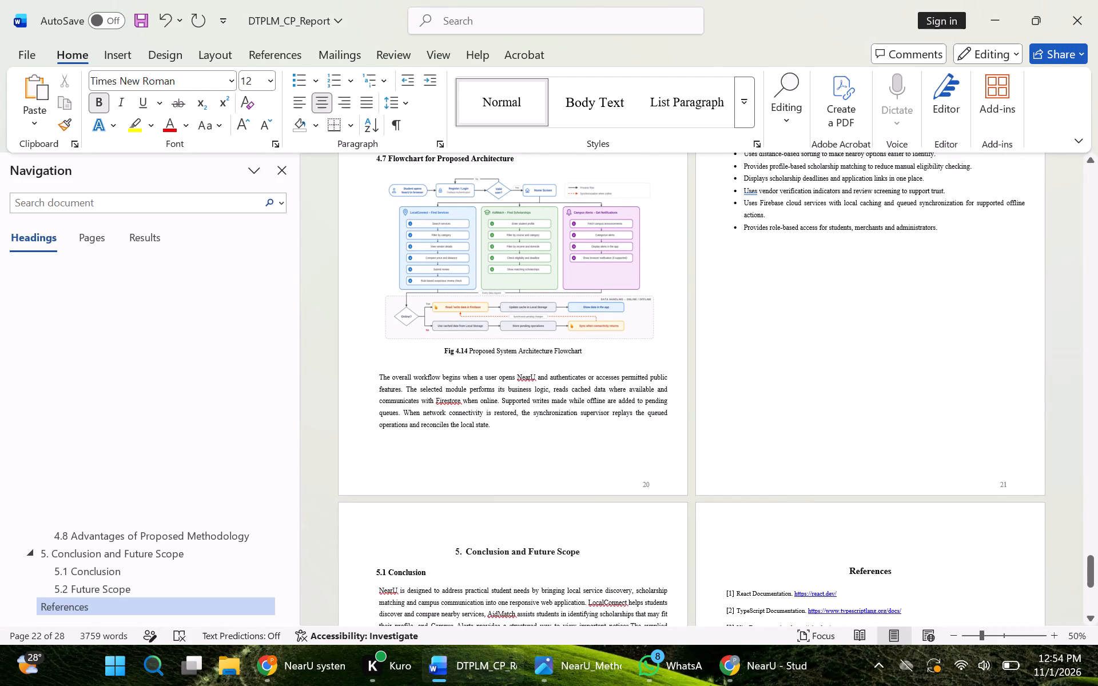
pyautogui.doubleClick(1097, 162)
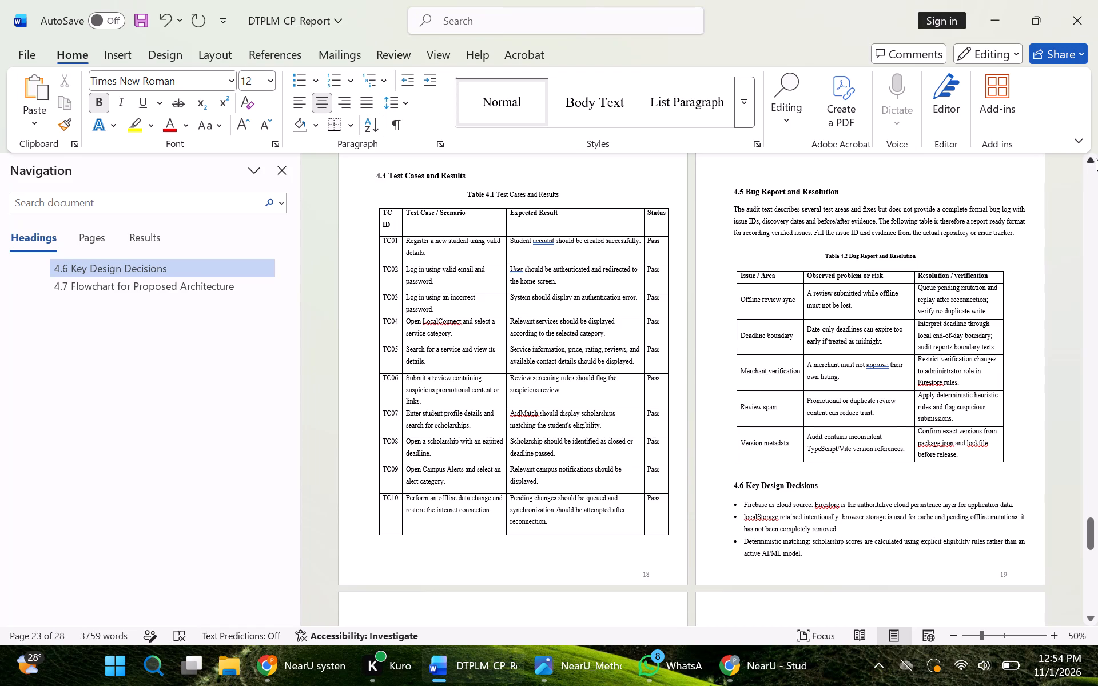
pyautogui.click(1096, 158)
pyautogui.moveTo(1096, 158); pyautogui.dragTo(1063, 672)
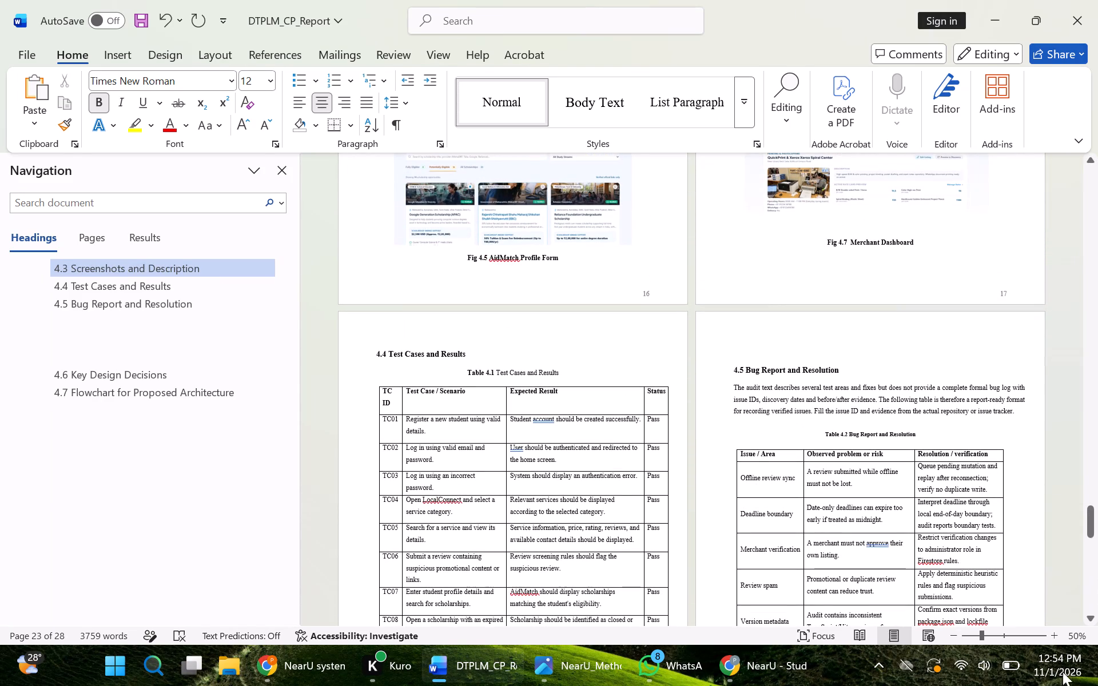
pyautogui.moveTo(1063, 672); pyautogui.dragTo(1097, 629)
pyautogui.moveTo(1097, 629); pyautogui.dragTo(1089, 527)
# Save the report.
pyautogui.hotkey('ctrl', 's')
# Look over the report's front matter, including the title page, Abstract, Table of Contents and List of Figures.
pyautogui.moveTo(1089, 527); pyautogui.dragTo(1079, 389)
pyautogui.doubleClick(1097, 340)
pyautogui.moveTo(1097, 340); pyautogui.dragTo(1083, 138)
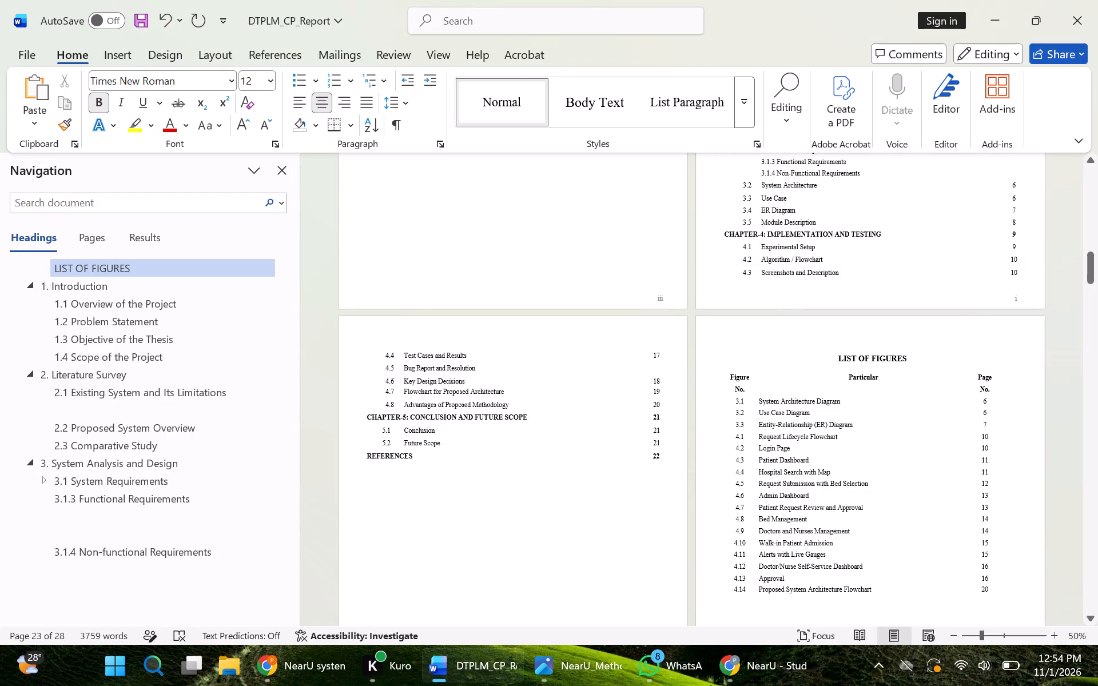
pyautogui.moveTo(1095, 264); pyautogui.dragTo(1097, 242)
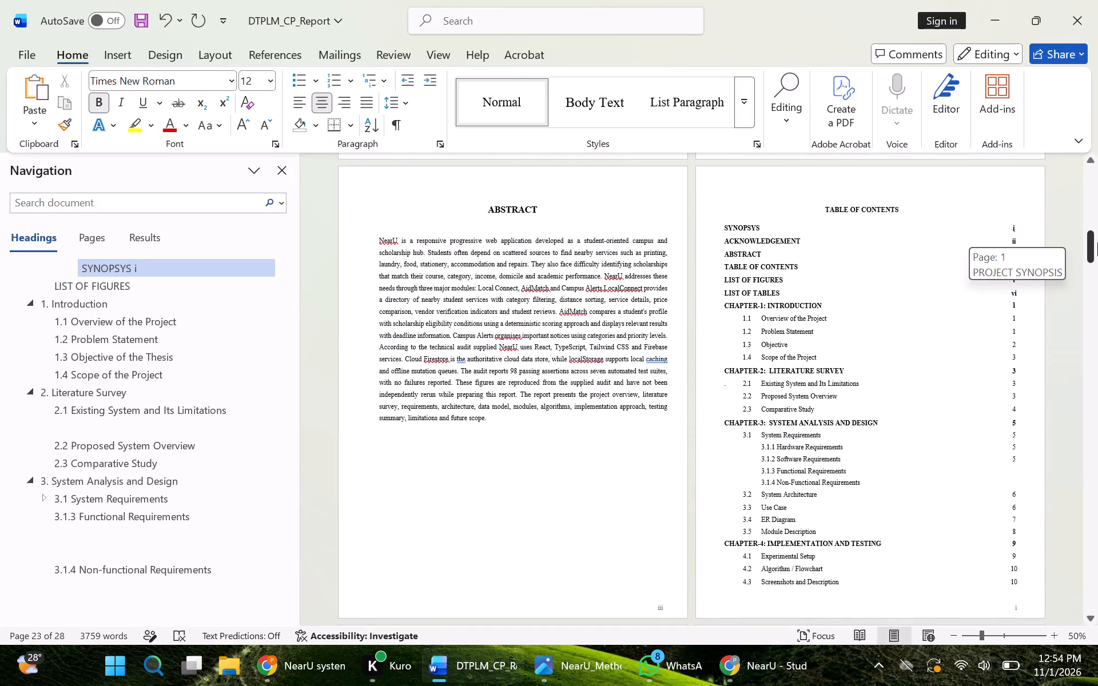
pyautogui.moveTo(1097, 242); pyautogui.dragTo(1097, 184)
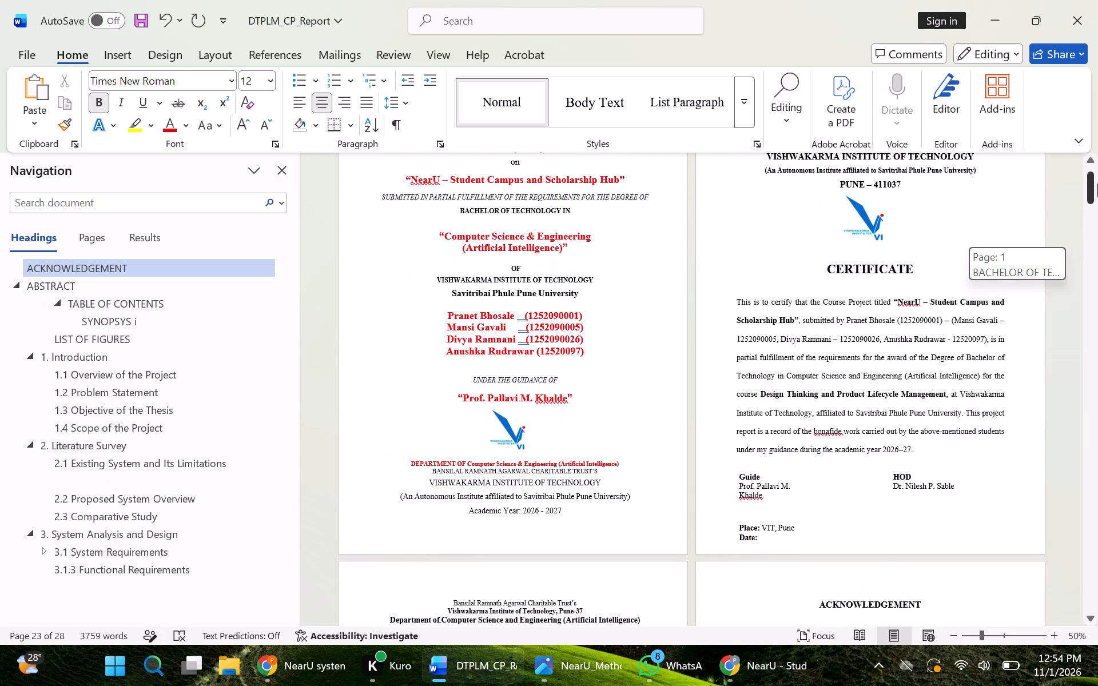
pyautogui.moveTo(1097, 184); pyautogui.dragTo(1097, 242)
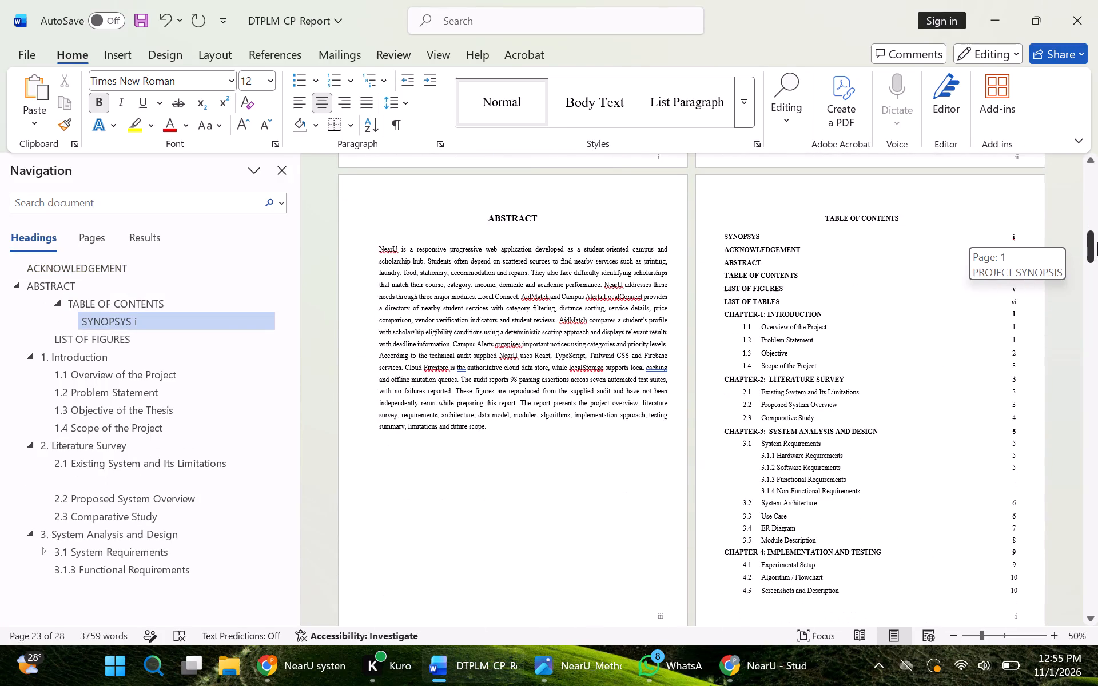
pyautogui.moveTo(1097, 242); pyautogui.dragTo(1097, 269)
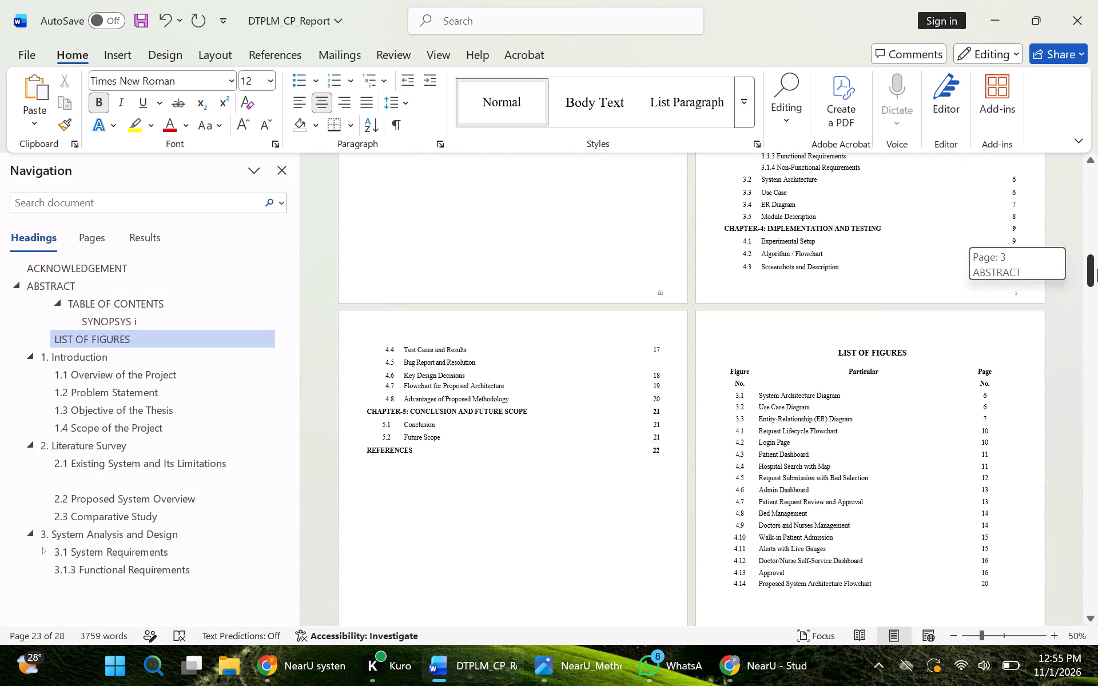
pyautogui.moveTo(1097, 269); pyautogui.dragTo(1097, 273)
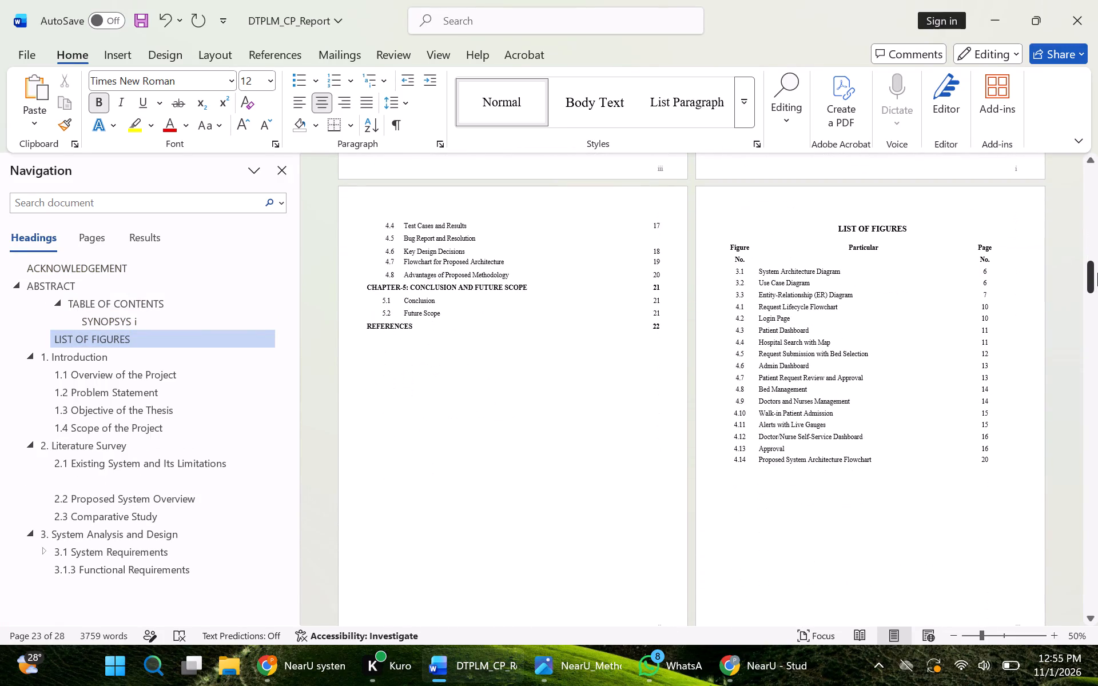
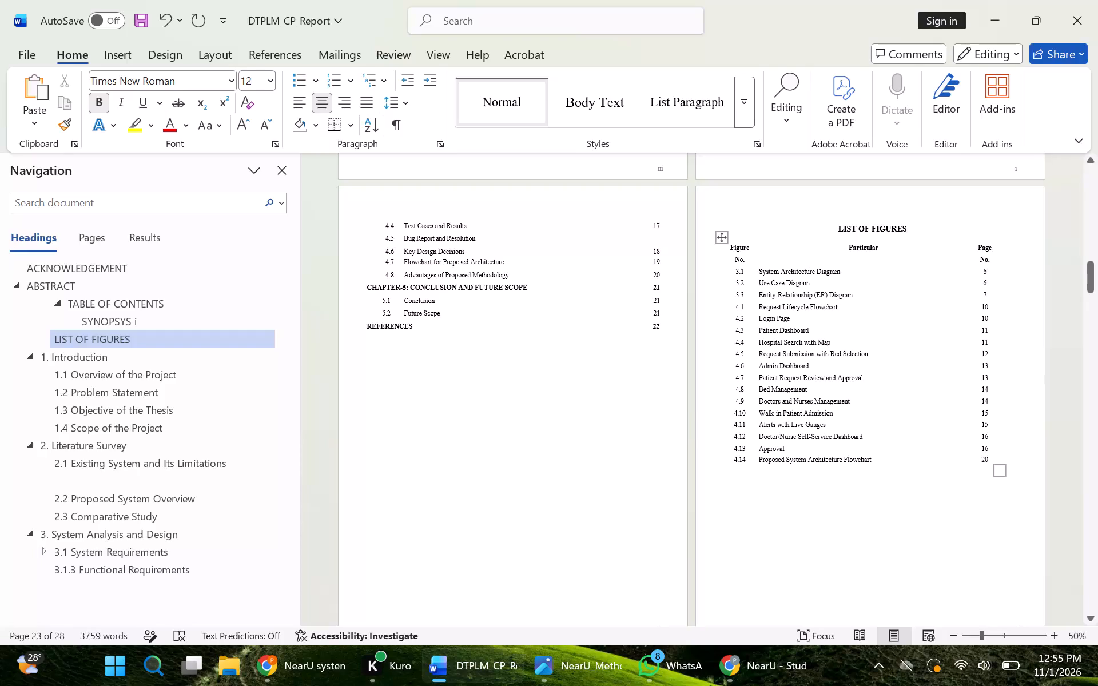
# Look over the report's front matter, from the synopsis and Table of Contents to the List of Figures, List of Tables and Introduction.
pyautogui.click(974, 633)
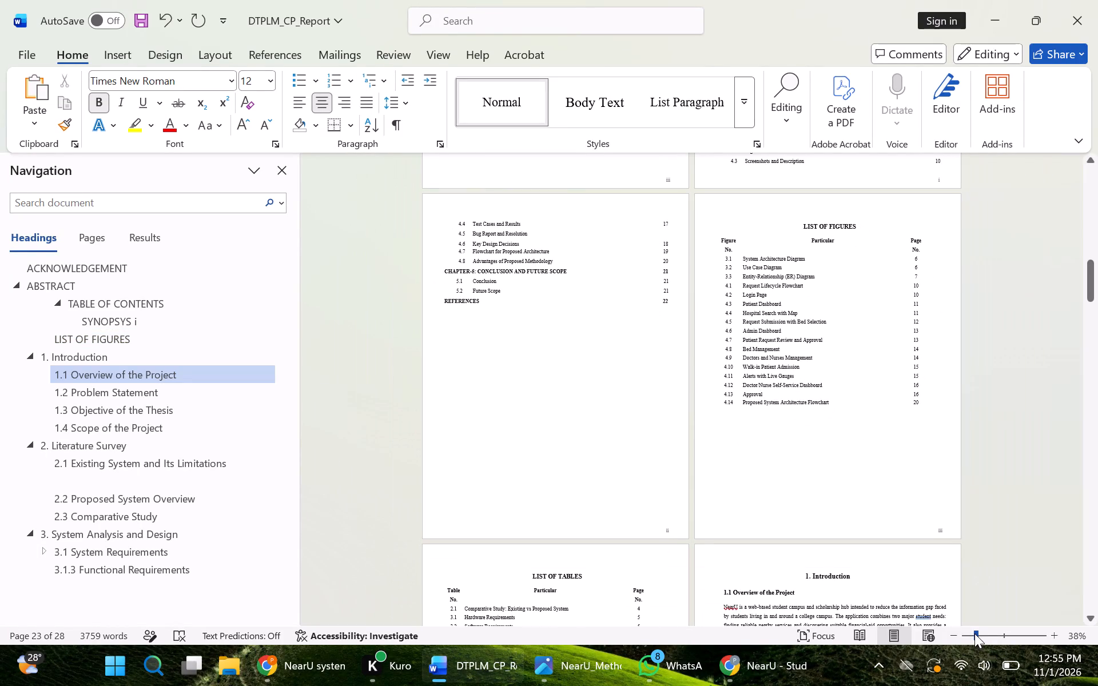
pyautogui.click(1088, 615)
pyautogui.moveTo(1088, 615); pyautogui.dragTo(1061, 436)
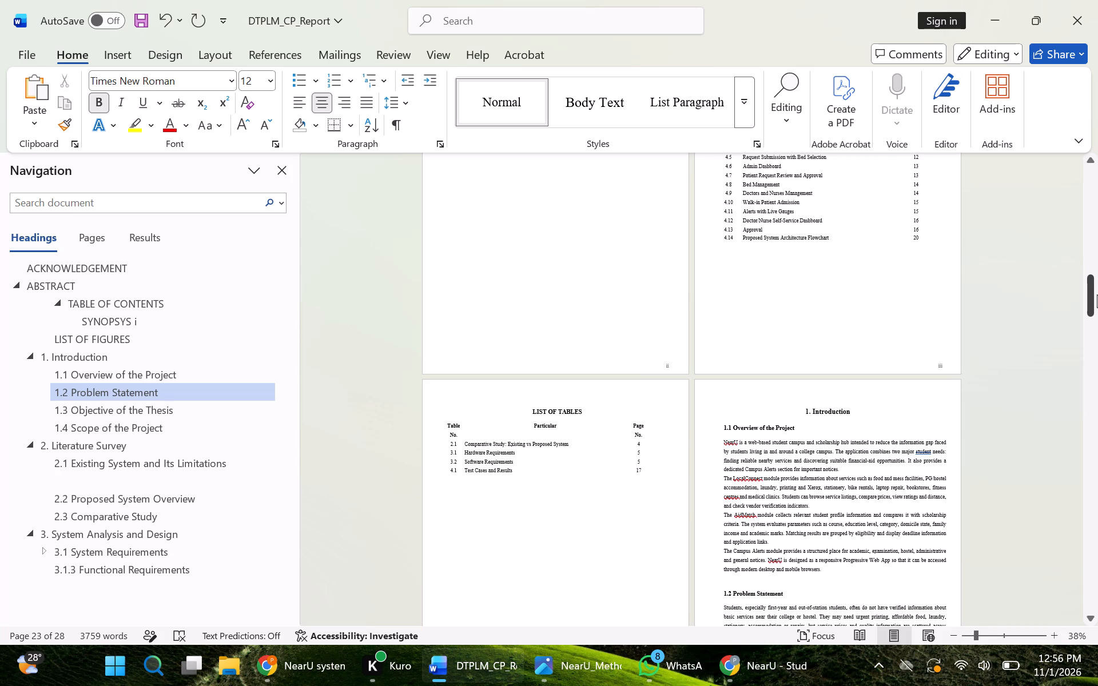
pyautogui.moveTo(1091, 293); pyautogui.dragTo(1093, 249)
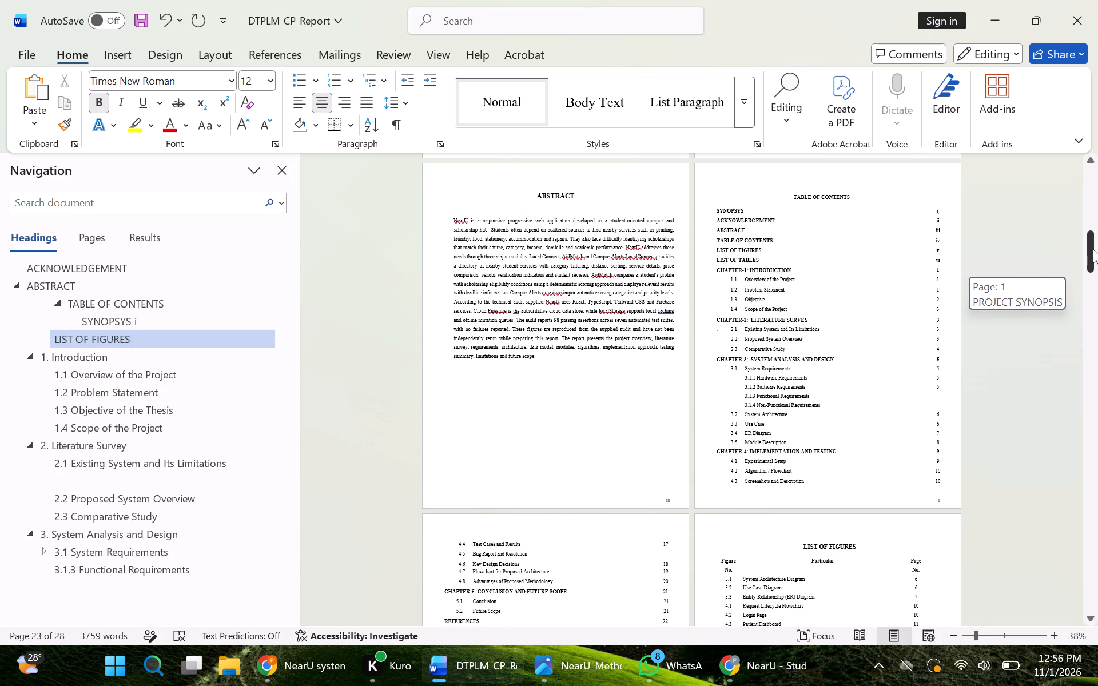
pyautogui.moveTo(1093, 249); pyautogui.dragTo(1094, 288)
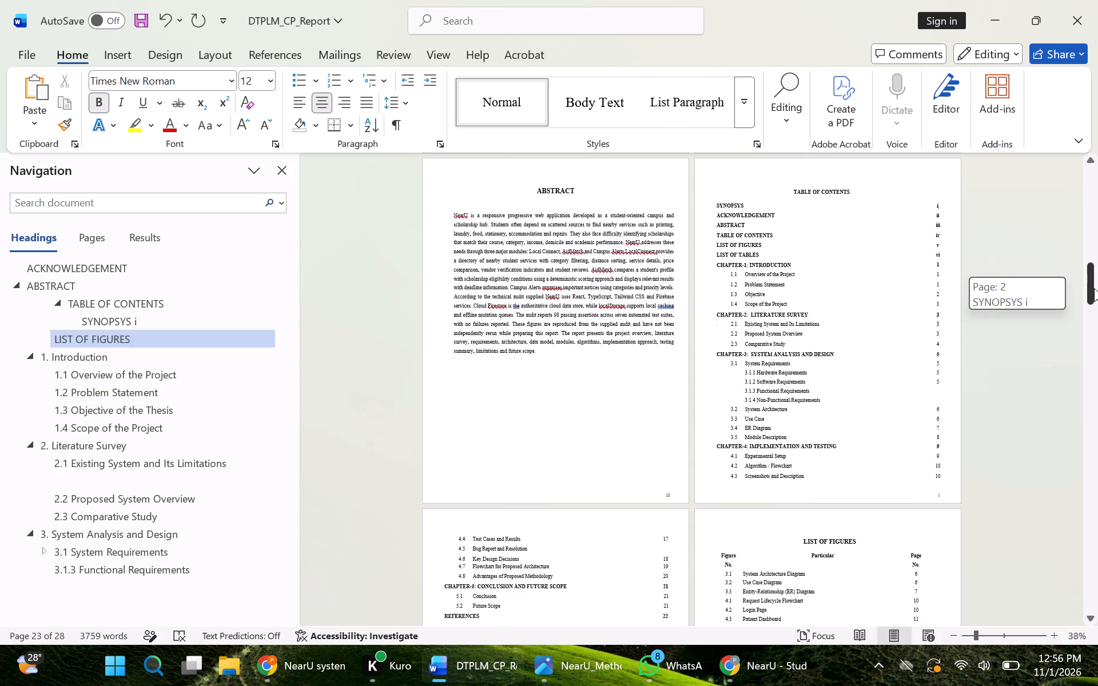
pyautogui.moveTo(1094, 288); pyautogui.dragTo(1094, 309)
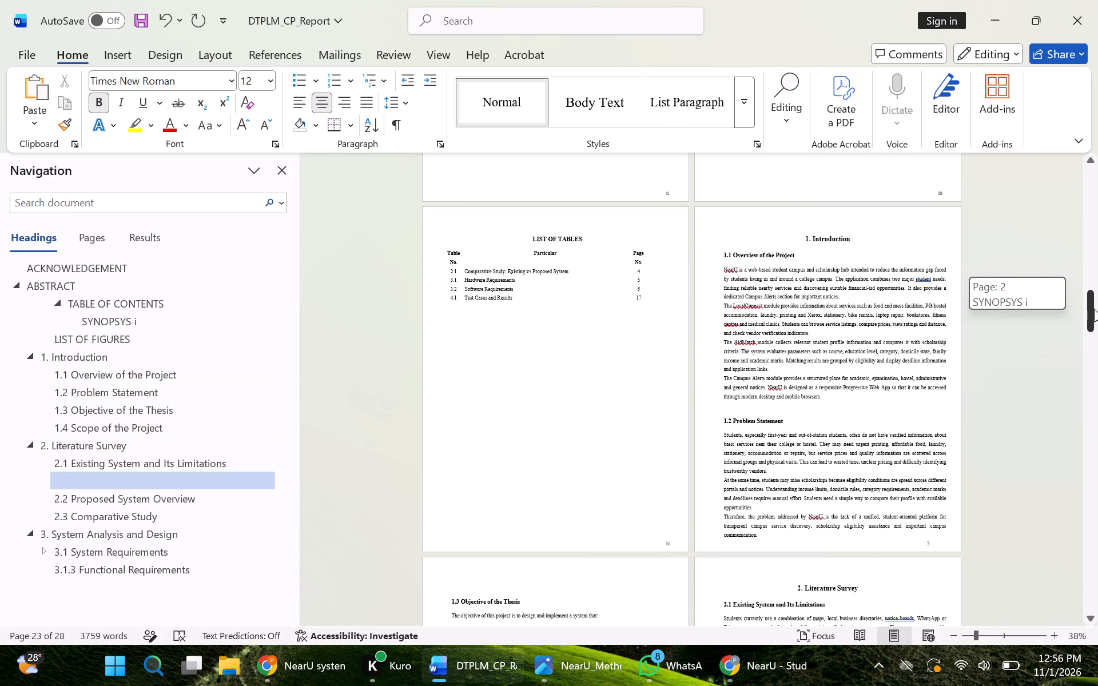
pyautogui.moveTo(1094, 309); pyautogui.dragTo(1097, 227)
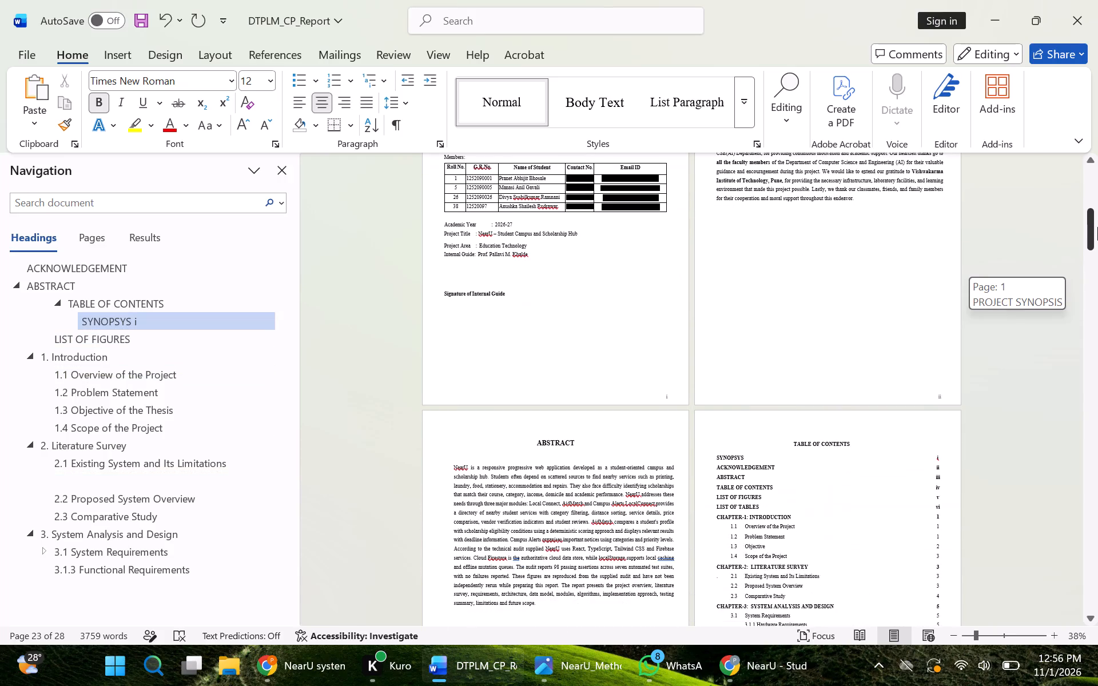
pyautogui.moveTo(1097, 227); pyautogui.dragTo(1097, 228)
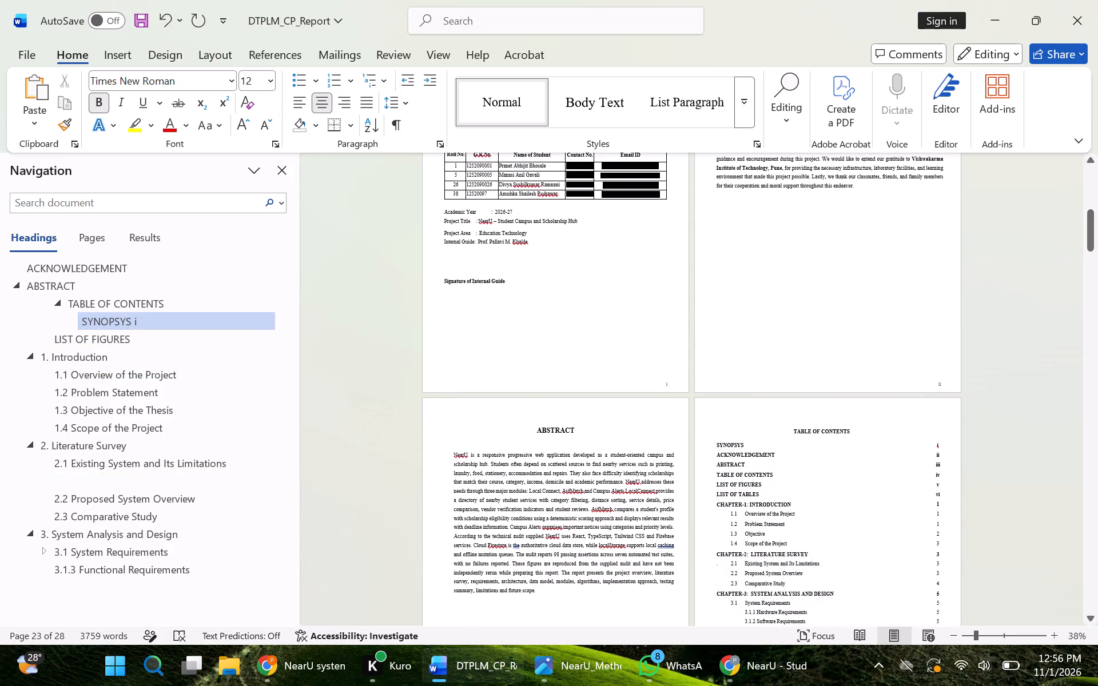
pyautogui.click(1097, 616)
pyautogui.moveTo(1097, 616); pyautogui.dragTo(1055, 358)
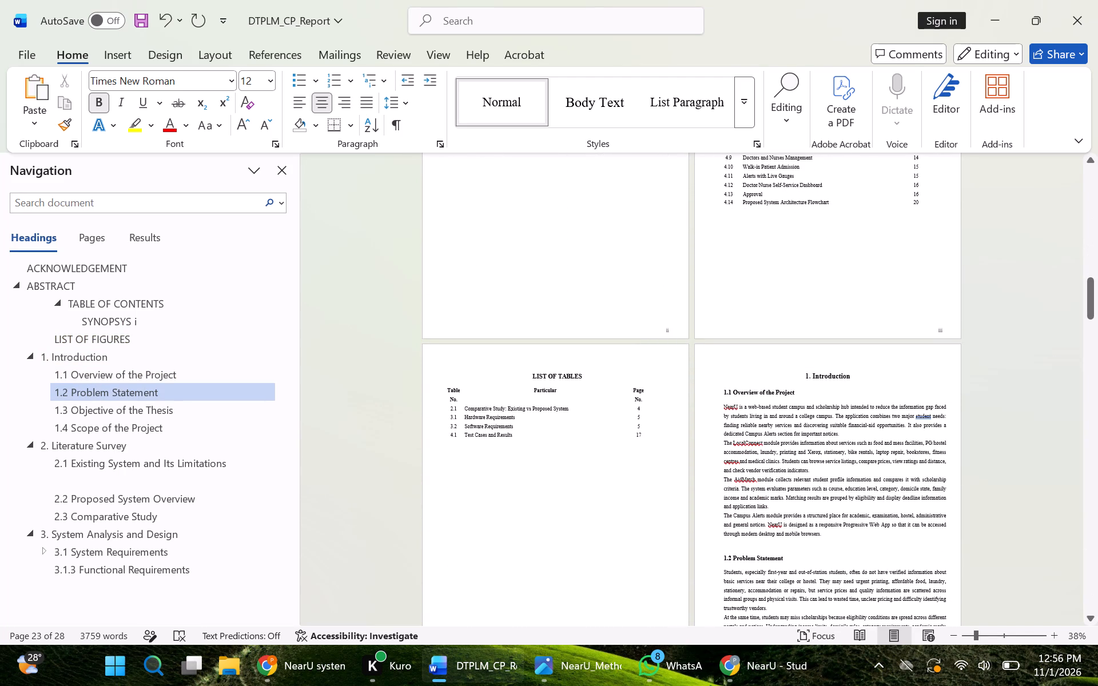
# Select the whole document and save the report.
pyautogui.click(605, 249)
pyautogui.hotkey('ctrl', 'a')
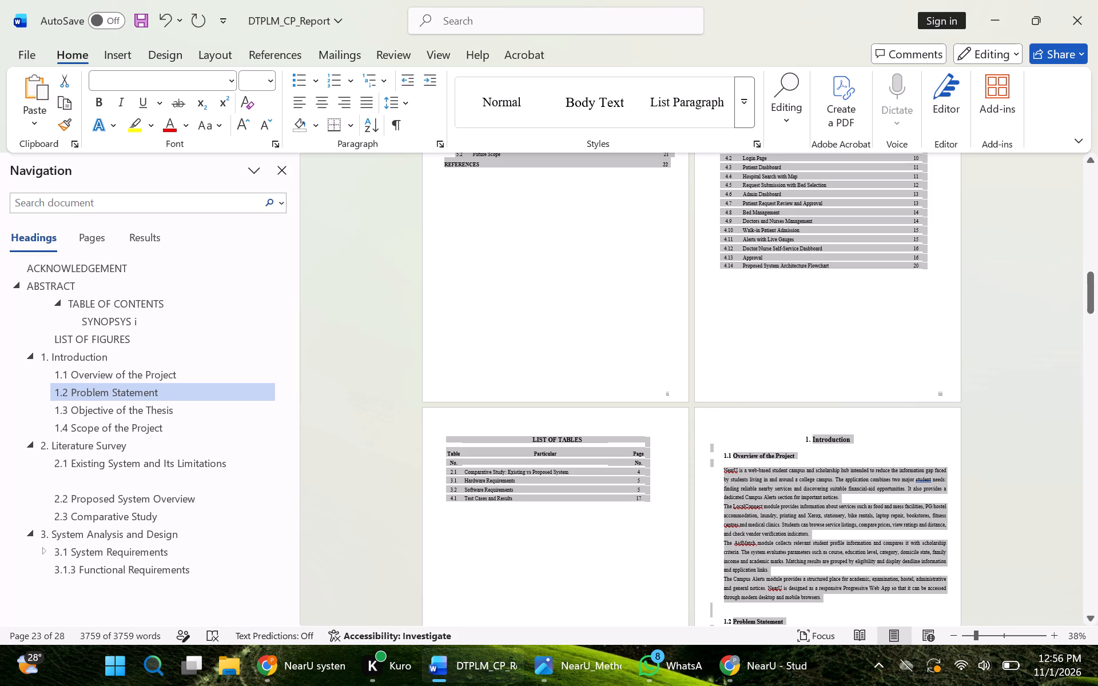
pyautogui.hotkey('ctrl', 's')
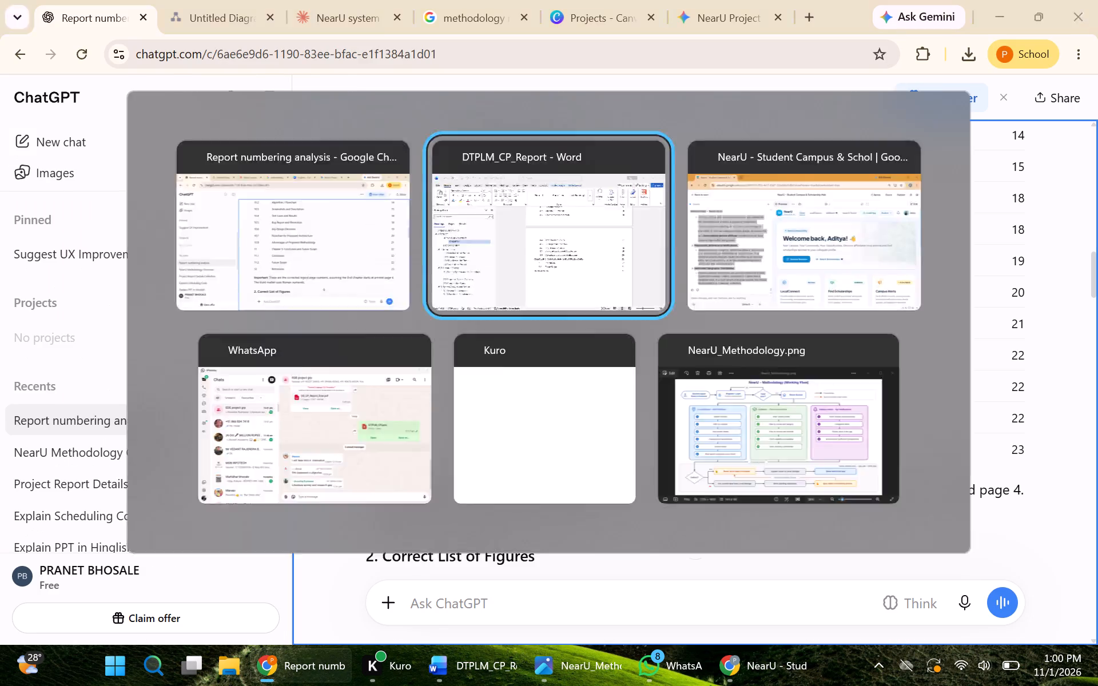
pyautogui.press('Down')
pyautogui.press('BackSpace')
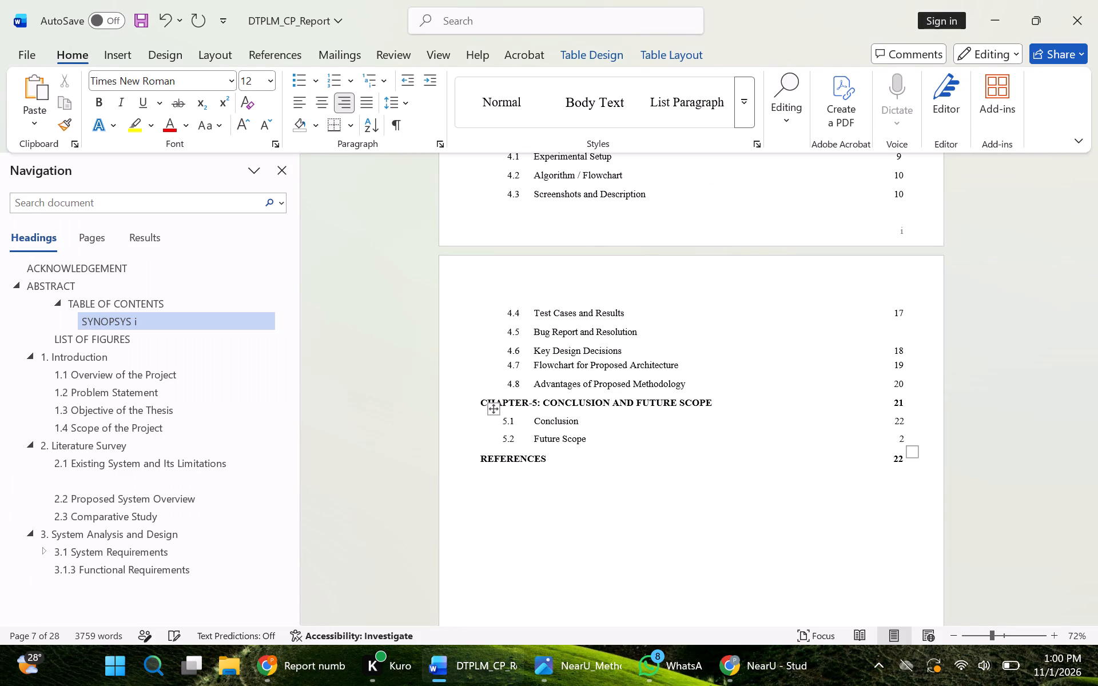
pyautogui.press('2')
pyautogui.press('Down')
pyautogui.press('BackSpace')
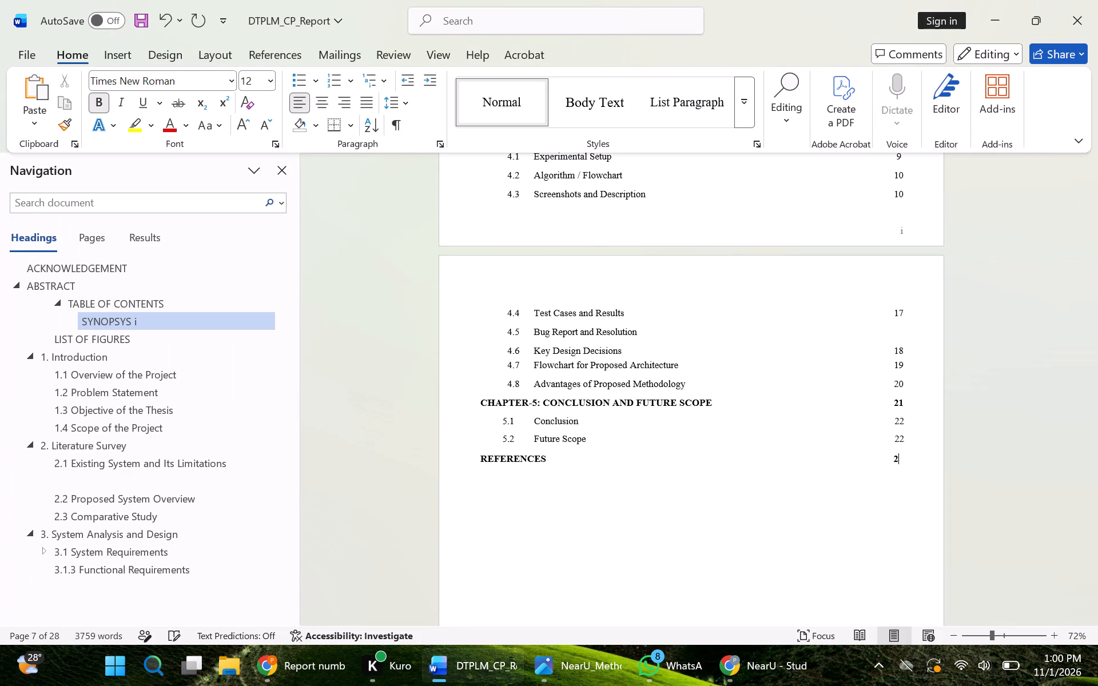
pyautogui.press('3')
# Check ChatGPT's list in Chrome and set the page number of Chapter-5: Conclusion and Future Scope to 22 in Word.
pyautogui.press('Up')
pyautogui.press('Up')
pyautogui.press('Up')
pyautogui.press('Up')
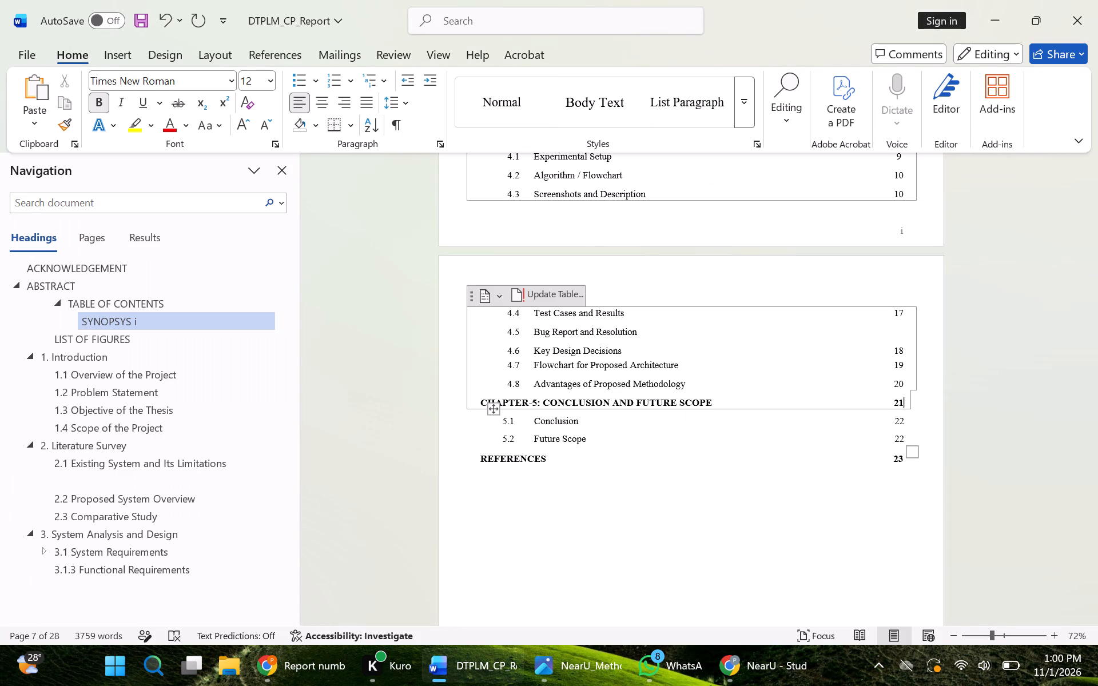
pyautogui.press('Up')
pyautogui.hotkey('alt', 'Tab')
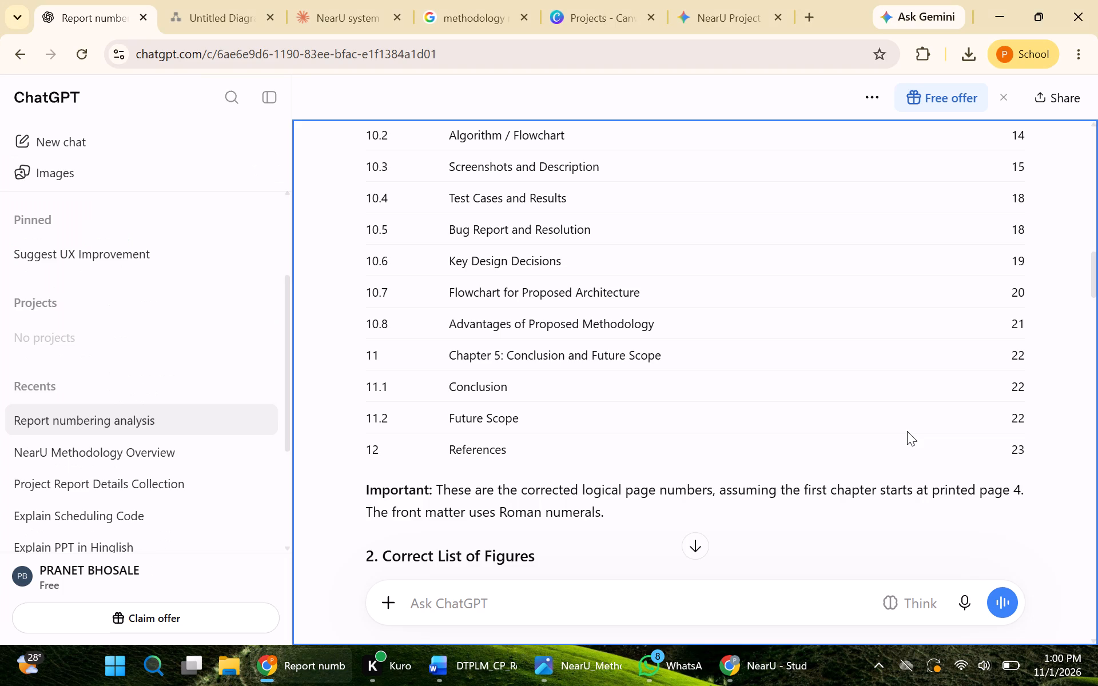
pyautogui.hotkey('alt', 'Tab')
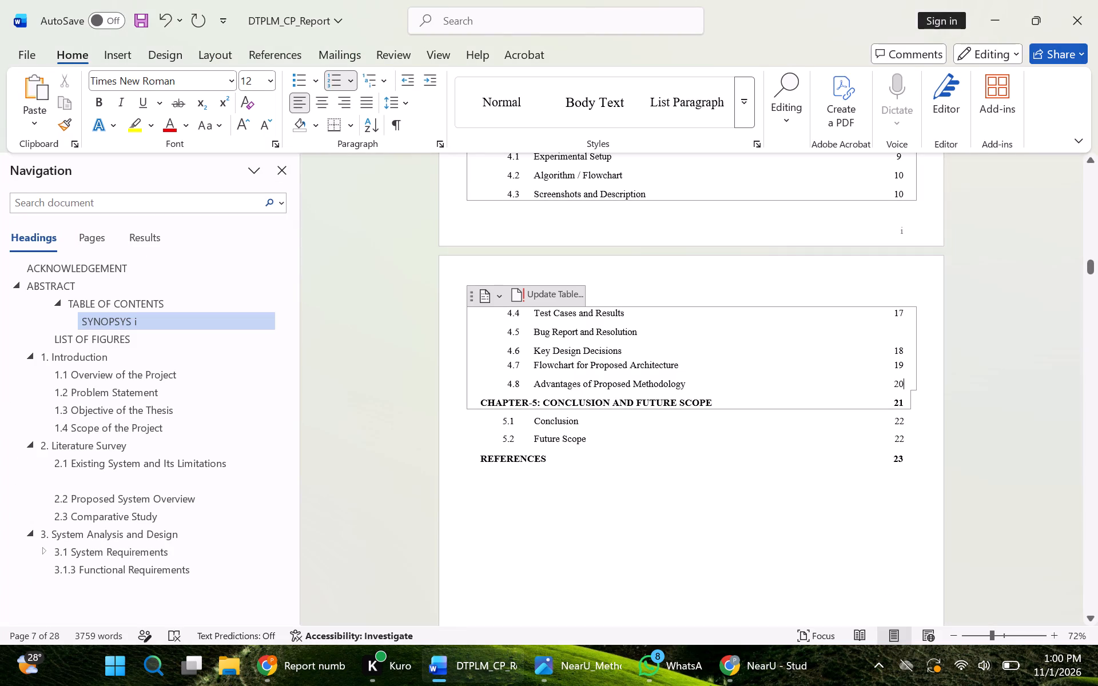
pyautogui.press('Down')
pyautogui.press('BackSpace')
pyautogui.press('2')
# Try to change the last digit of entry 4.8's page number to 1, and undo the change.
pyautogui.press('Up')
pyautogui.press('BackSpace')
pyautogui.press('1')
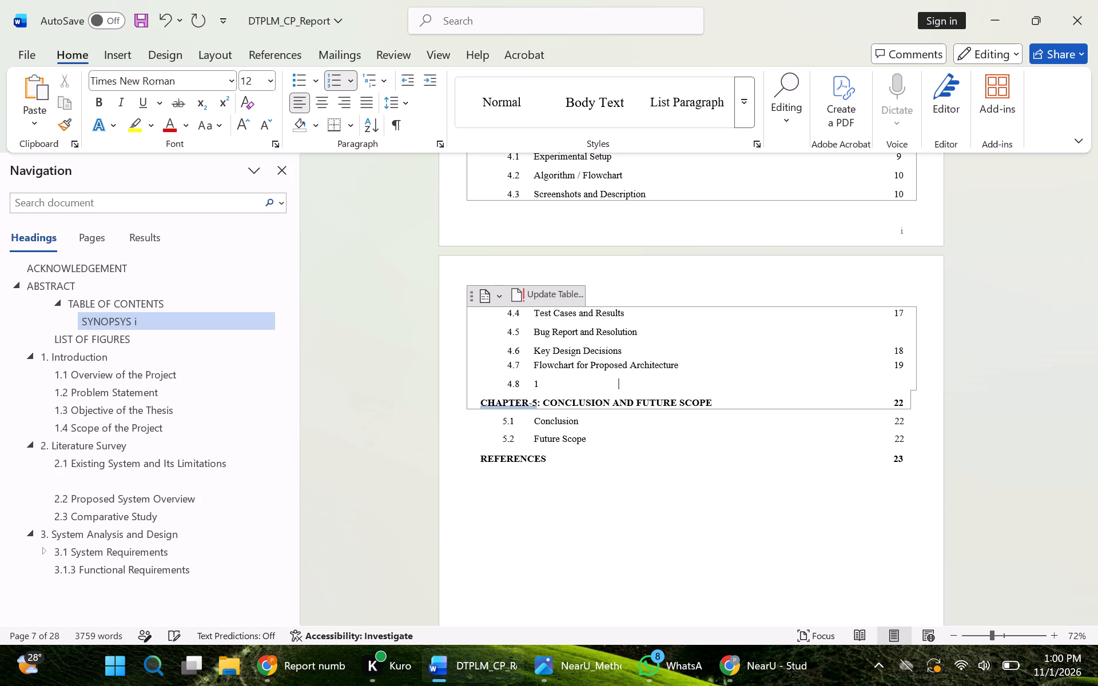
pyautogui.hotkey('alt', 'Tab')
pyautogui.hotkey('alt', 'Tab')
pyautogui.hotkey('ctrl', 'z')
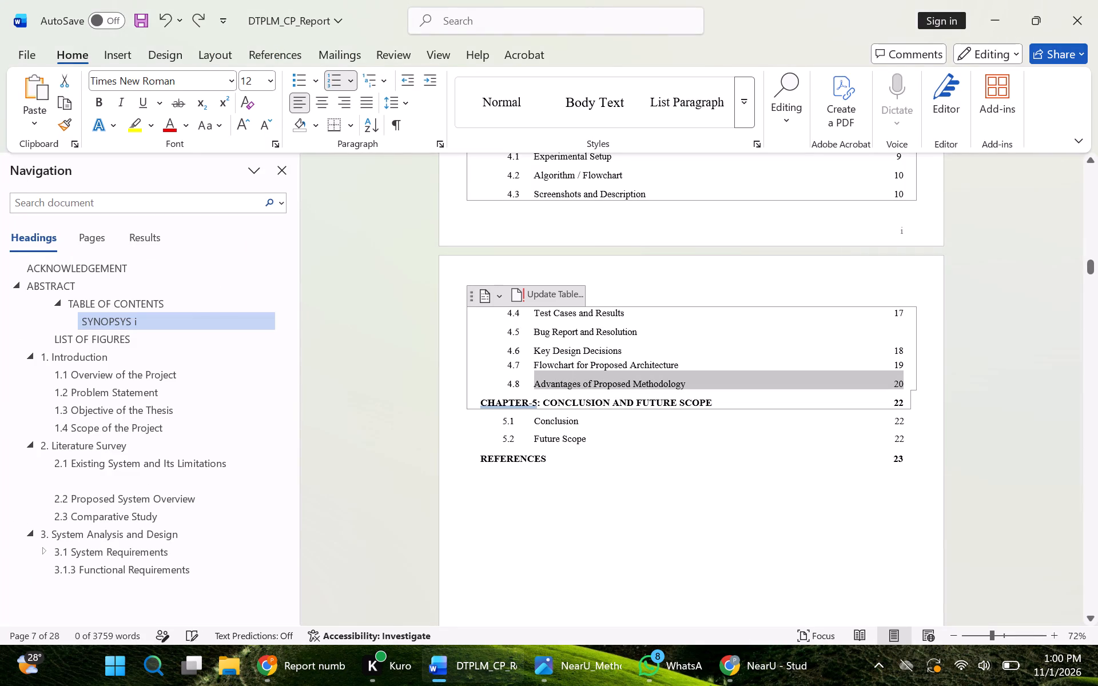
# Set the page number of entry 4.8 Advantages of Proposed Methodology to 21.
pyautogui.doubleClick(901, 383)
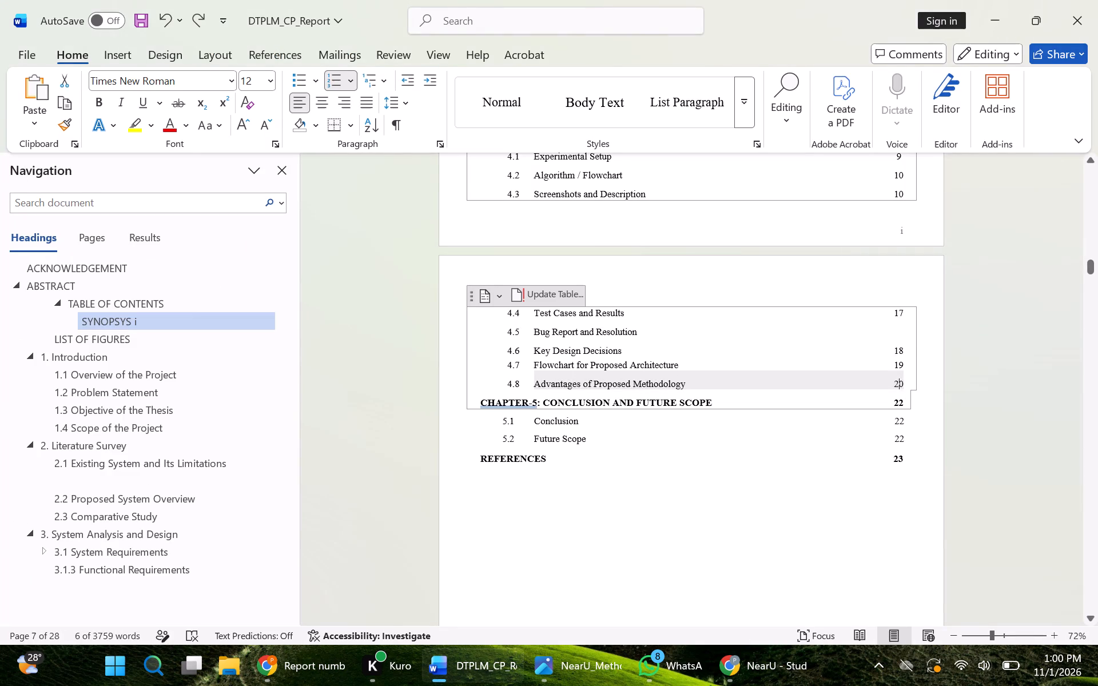
pyautogui.click(901, 383)
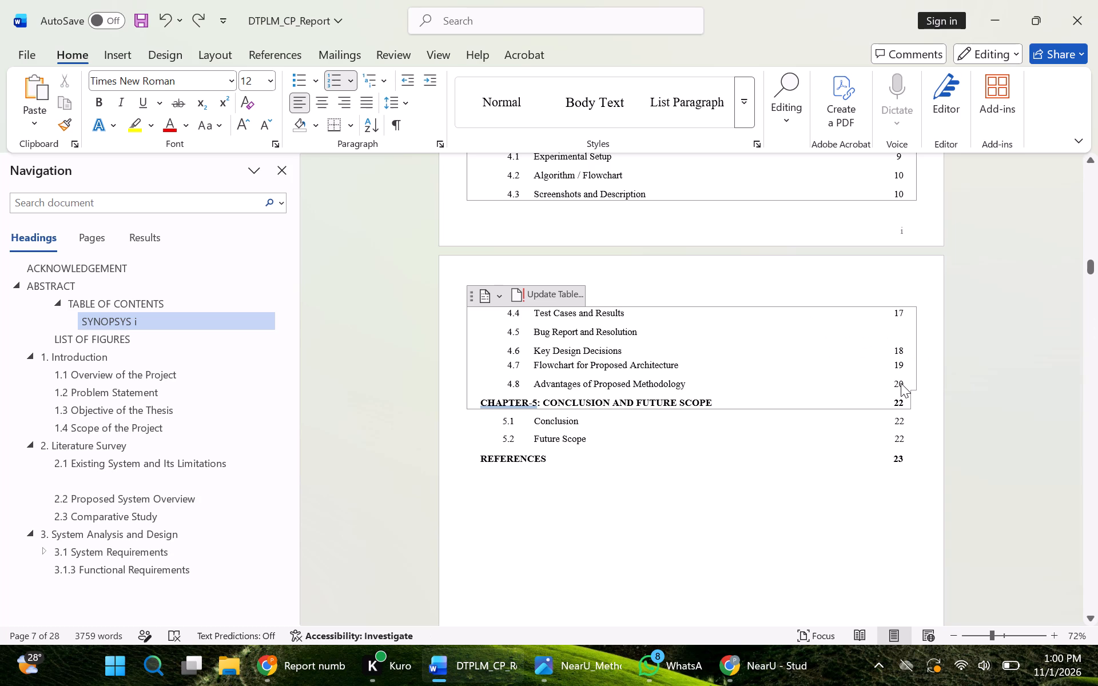
pyautogui.click(901, 383)
pyautogui.press('Right')
pyautogui.press('BackSpace')
pyautogui.press('Down')
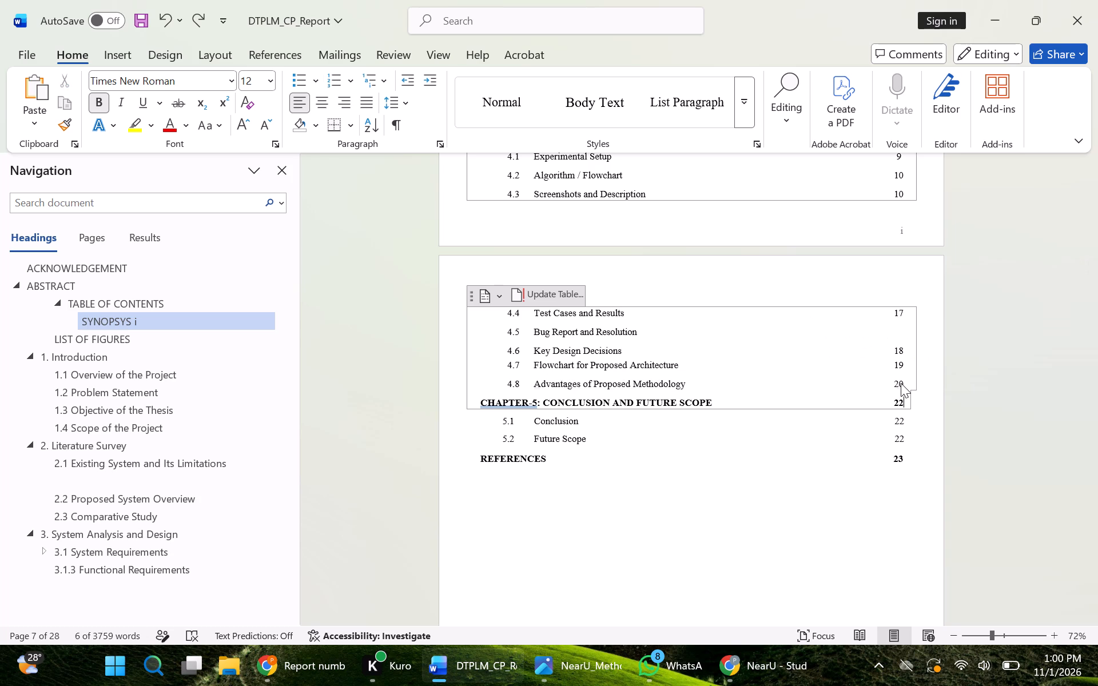
pyautogui.press('Left')
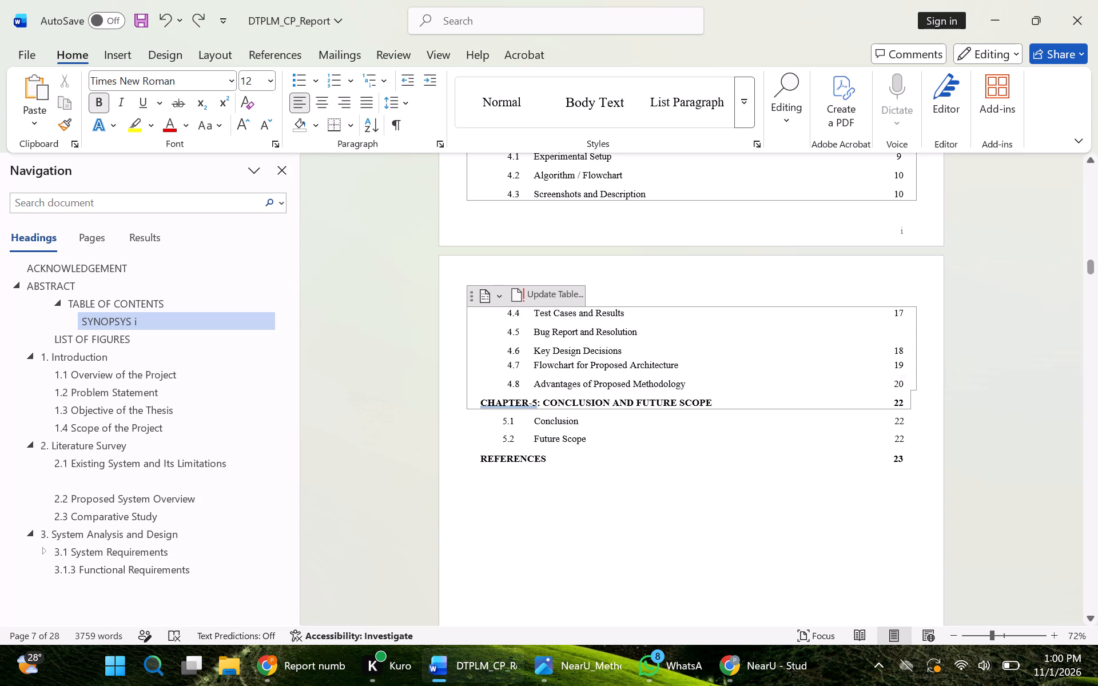
pyautogui.doubleClick(900, 381)
pyautogui.press('1')
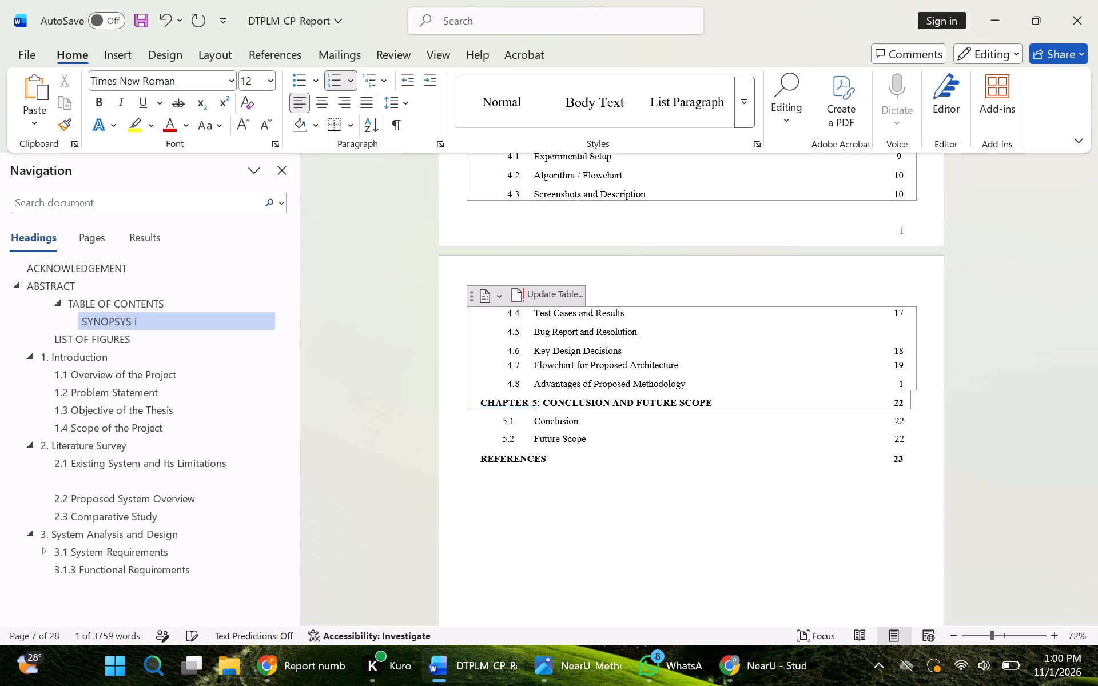
pyautogui.press('2')
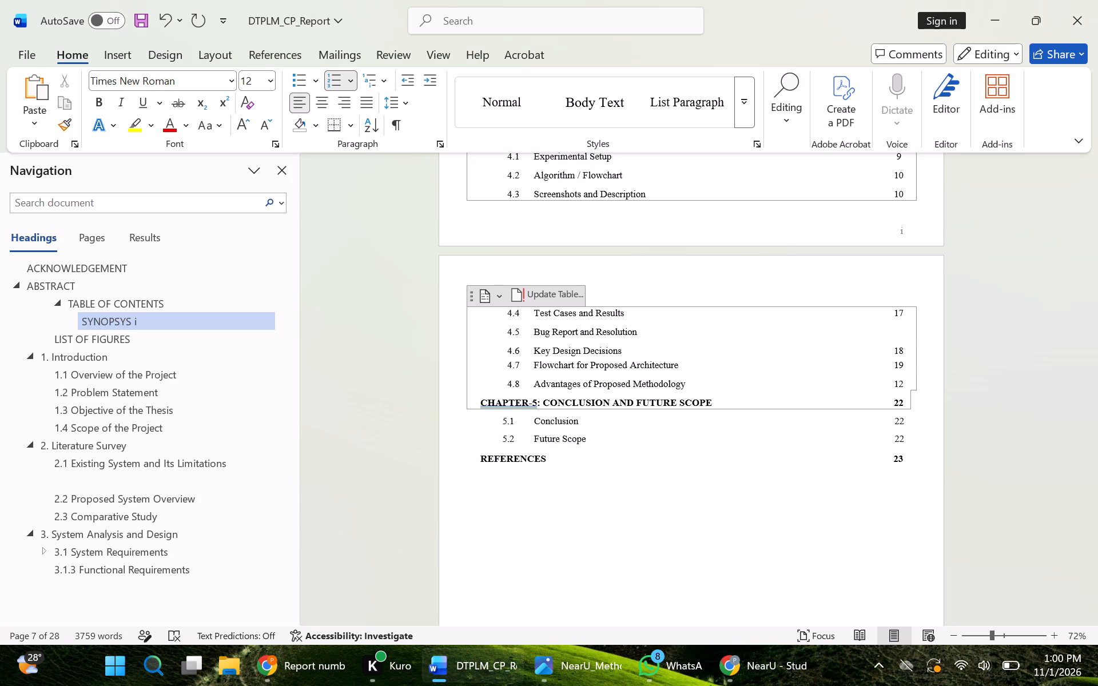
pyautogui.press('BackSpace')
pyautogui.press('BackSpace')
pyautogui.write('21')
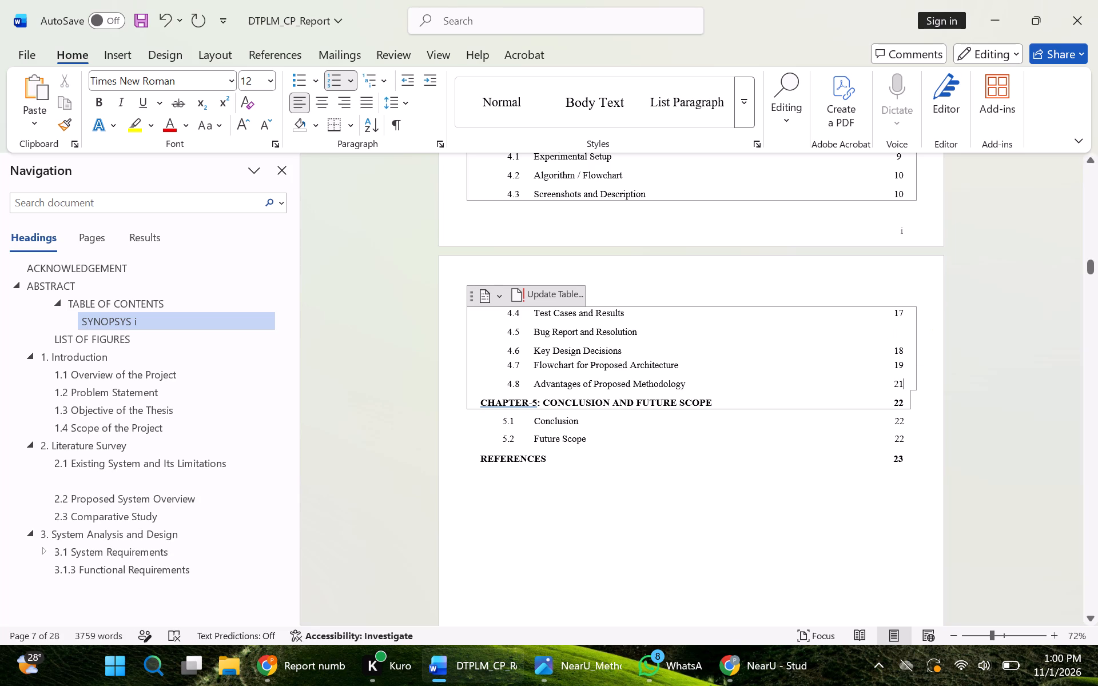
# Check ChatGPT's list in Chrome and set the page number of entry 4.7 Flowchart for Proposed Architecture to 20 in Word.
pyautogui.doubleClick(897, 363)
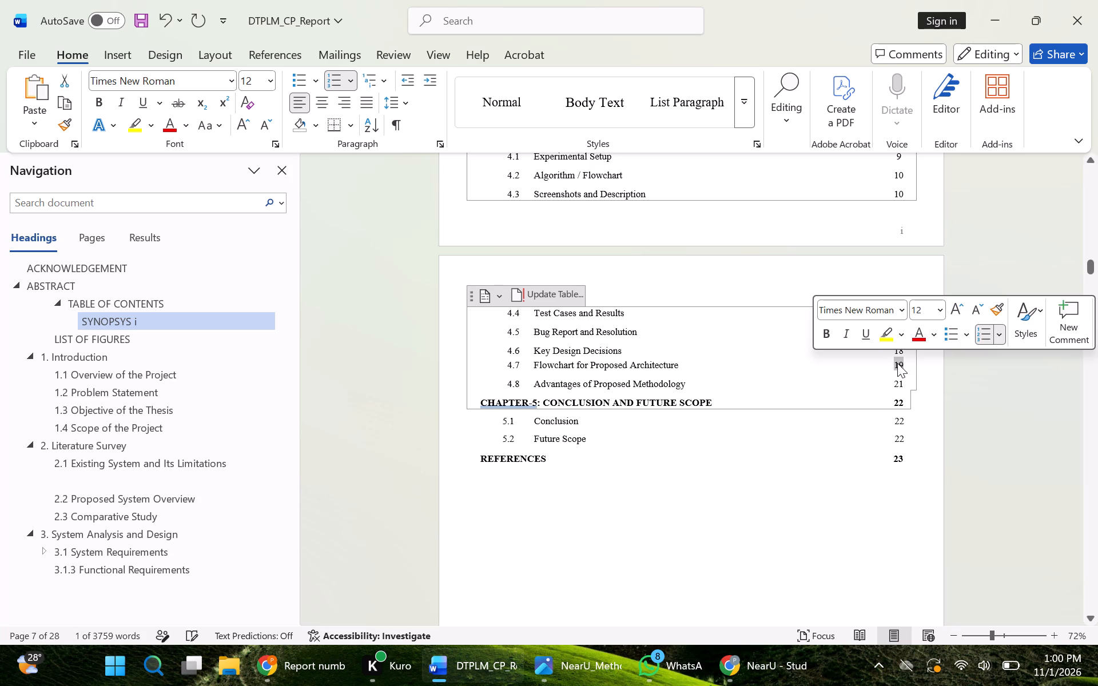
pyautogui.press('BackSpace')
pyautogui.hotkey('alt', 'Tab')
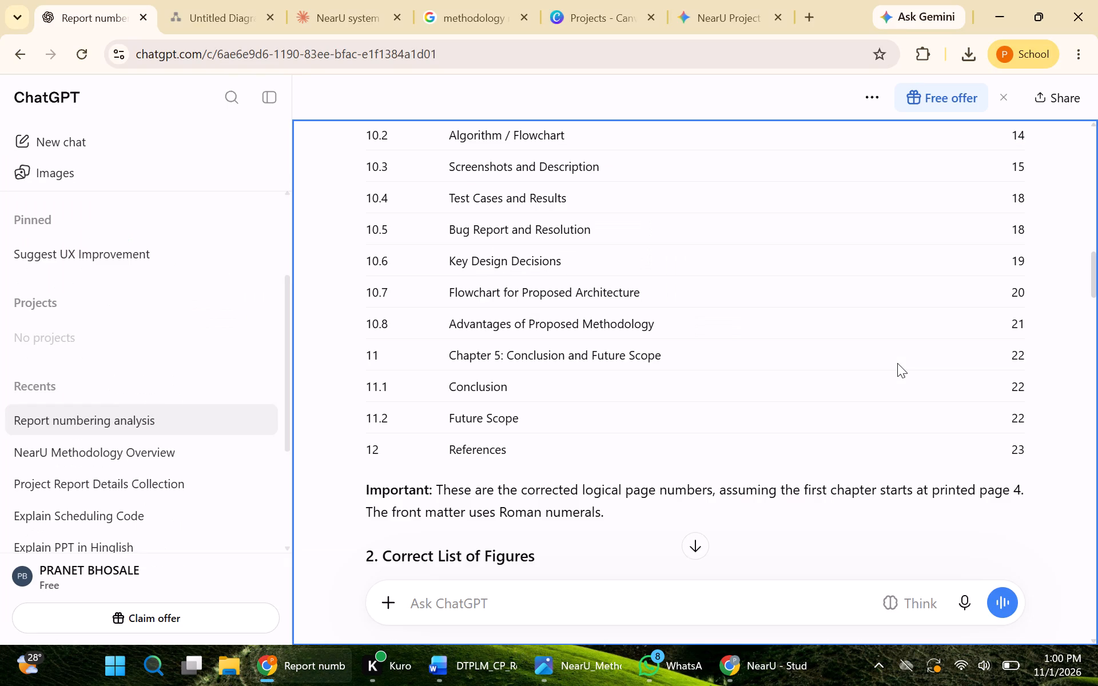
pyautogui.hotkey('alt', 'Tab')
pyautogui.hotkey('alt', 'Tab')
pyautogui.hotkey('alt', 'Tab')
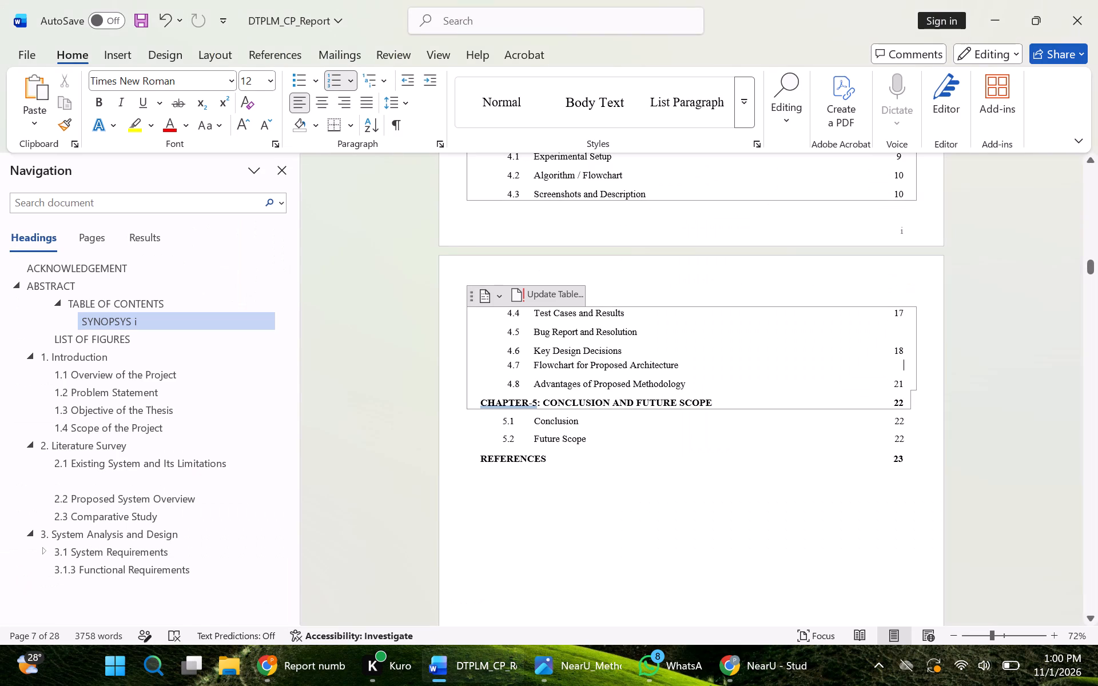
pyautogui.write('20')
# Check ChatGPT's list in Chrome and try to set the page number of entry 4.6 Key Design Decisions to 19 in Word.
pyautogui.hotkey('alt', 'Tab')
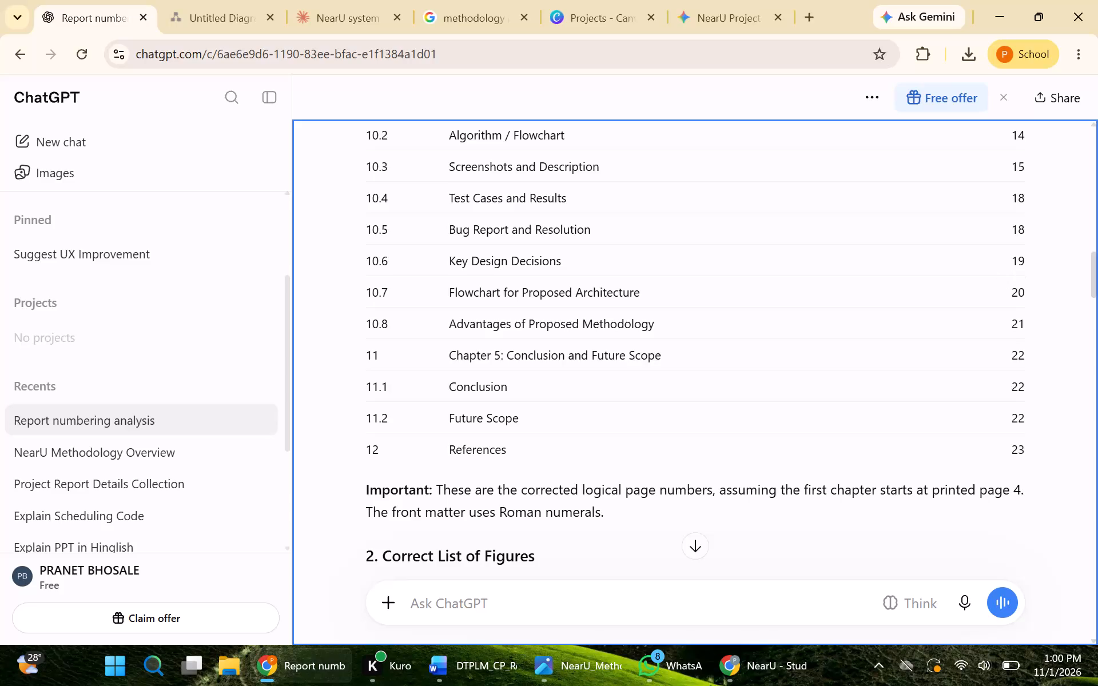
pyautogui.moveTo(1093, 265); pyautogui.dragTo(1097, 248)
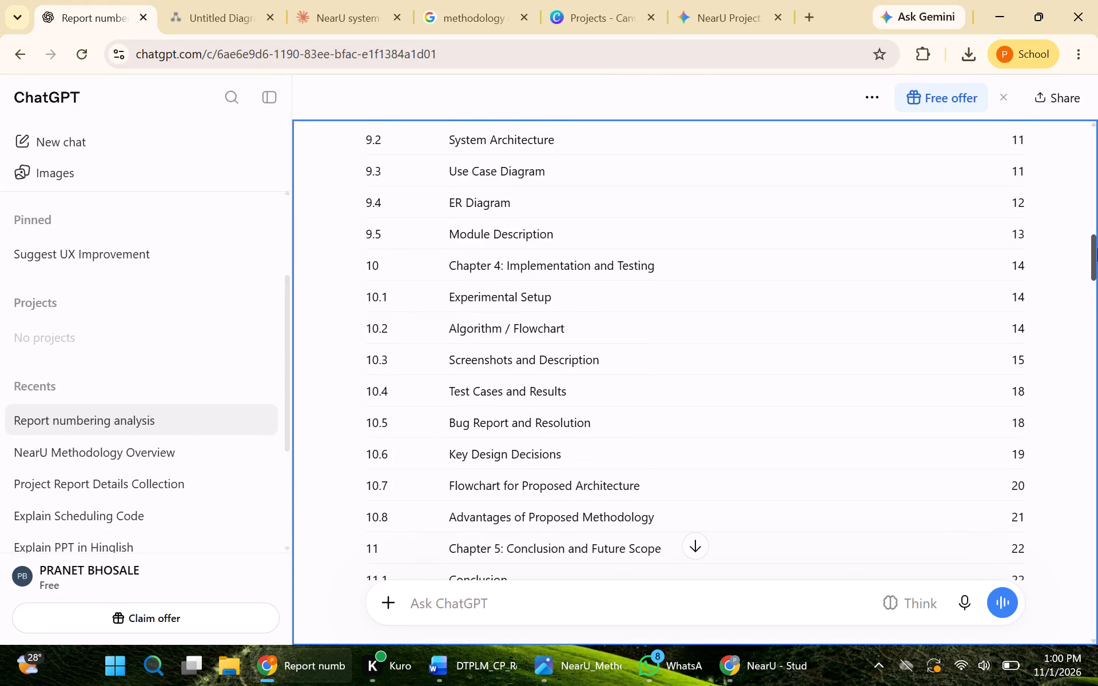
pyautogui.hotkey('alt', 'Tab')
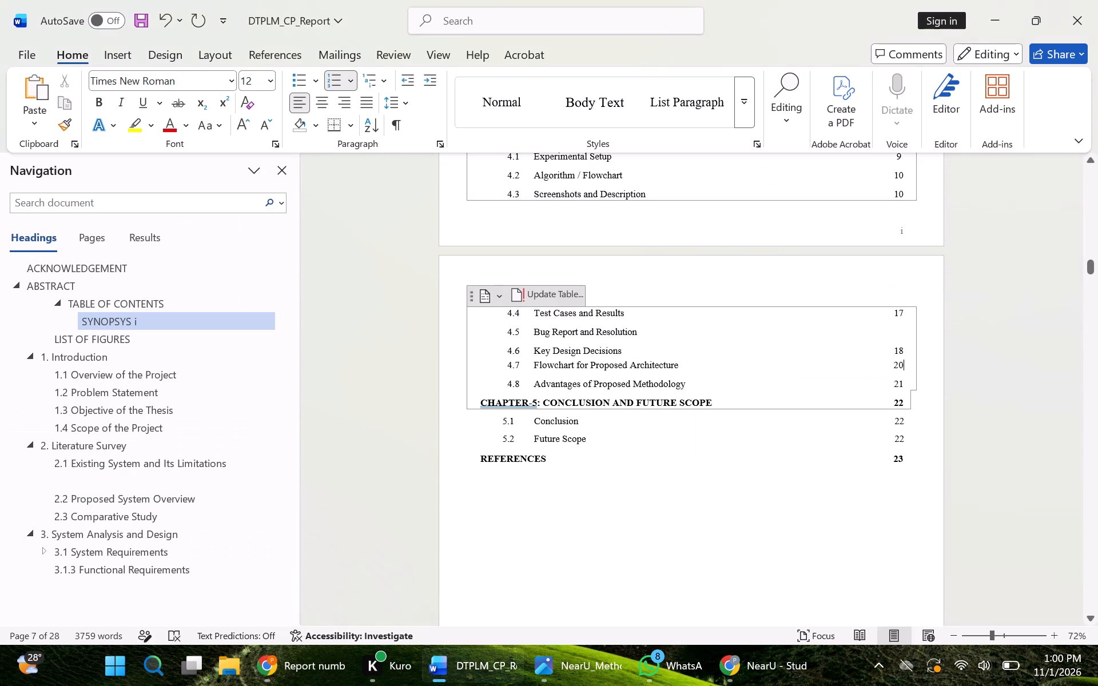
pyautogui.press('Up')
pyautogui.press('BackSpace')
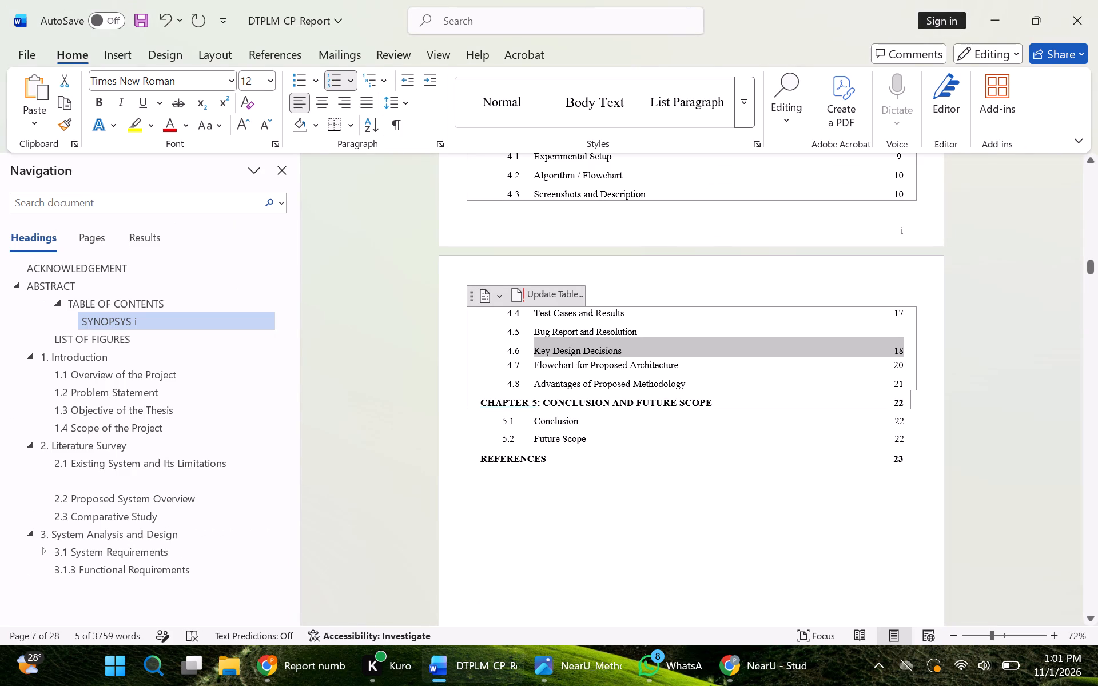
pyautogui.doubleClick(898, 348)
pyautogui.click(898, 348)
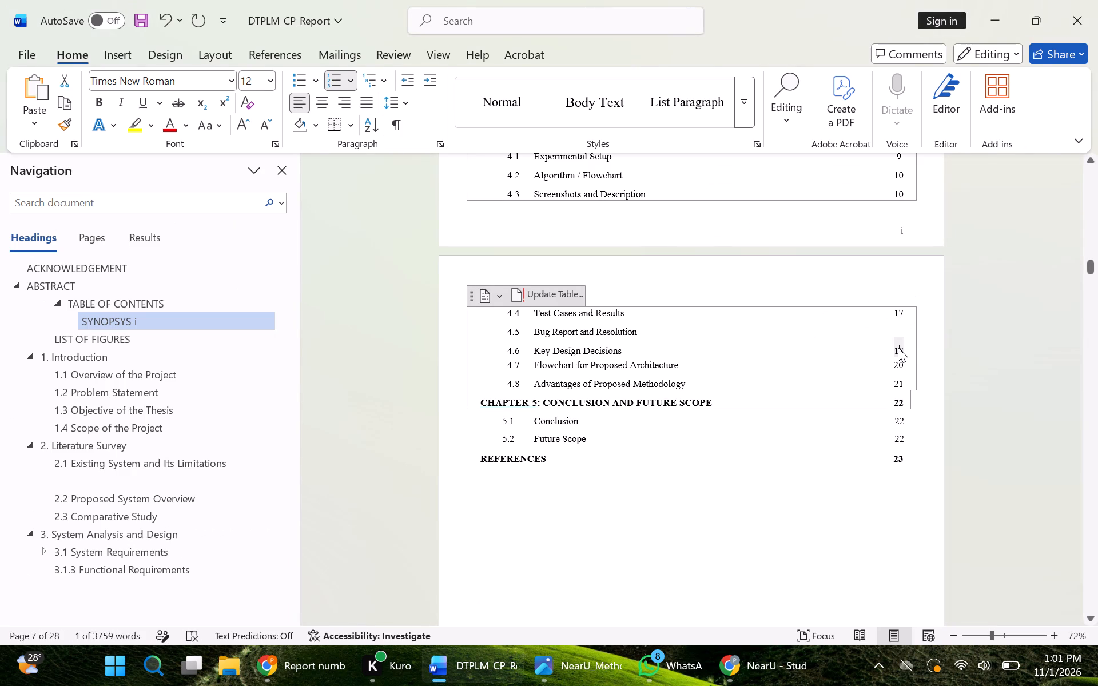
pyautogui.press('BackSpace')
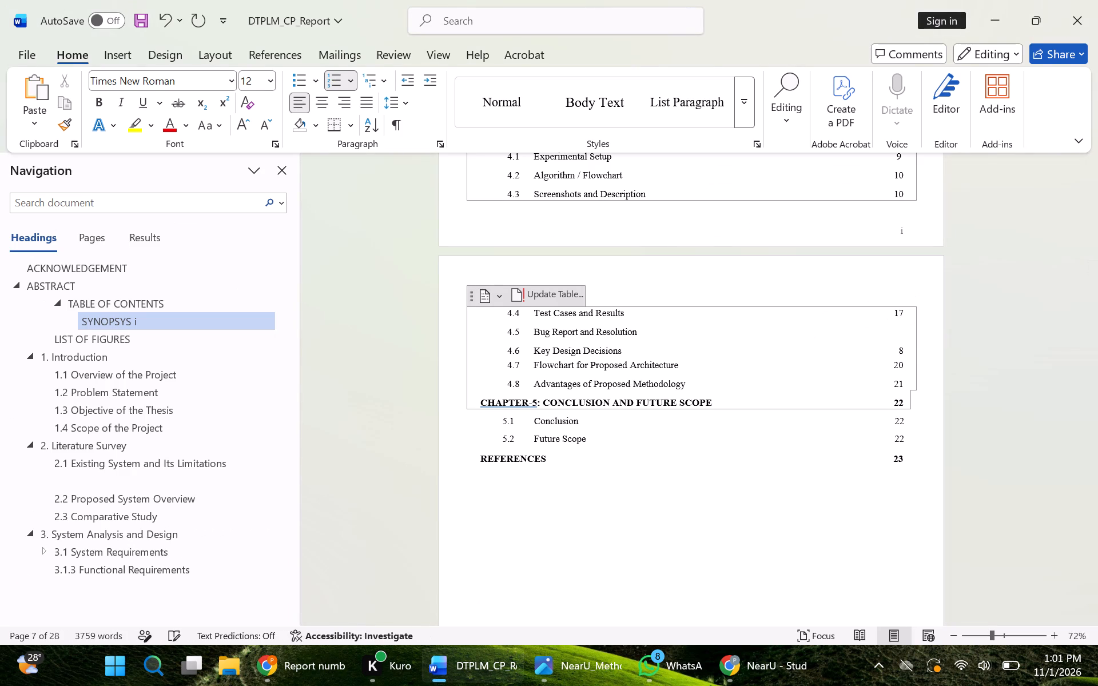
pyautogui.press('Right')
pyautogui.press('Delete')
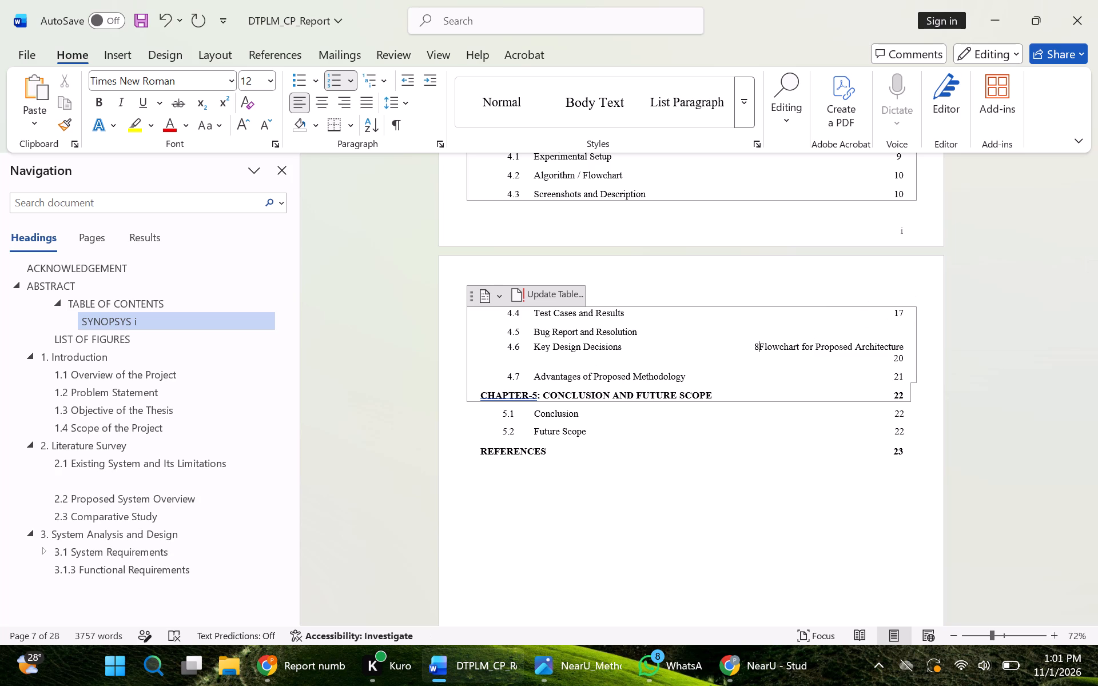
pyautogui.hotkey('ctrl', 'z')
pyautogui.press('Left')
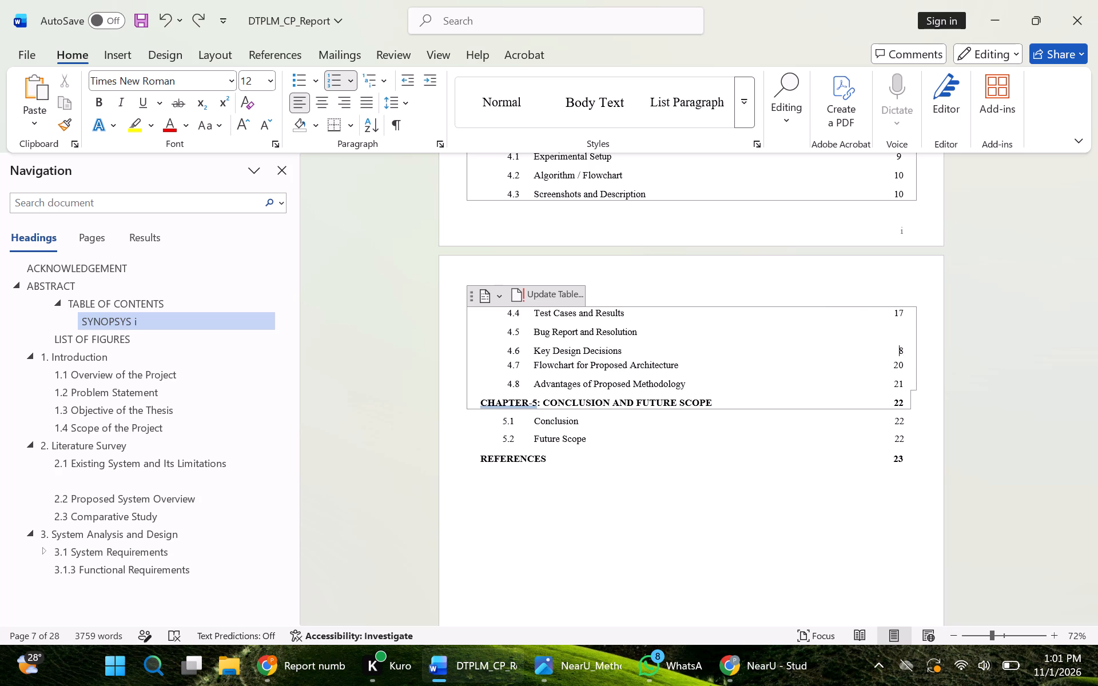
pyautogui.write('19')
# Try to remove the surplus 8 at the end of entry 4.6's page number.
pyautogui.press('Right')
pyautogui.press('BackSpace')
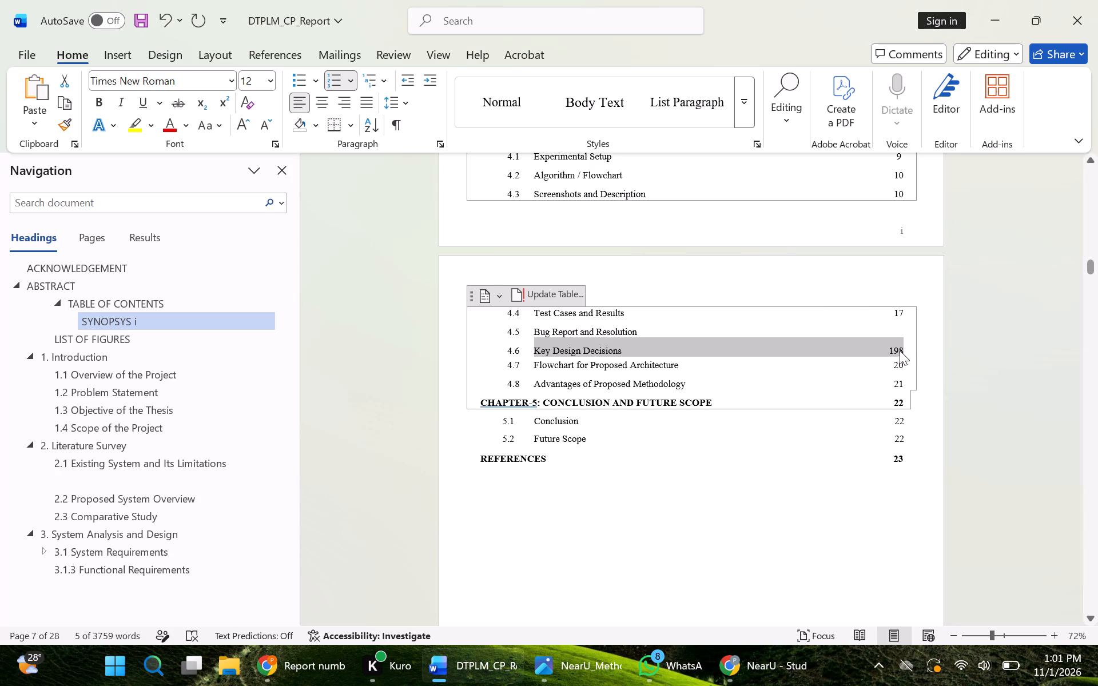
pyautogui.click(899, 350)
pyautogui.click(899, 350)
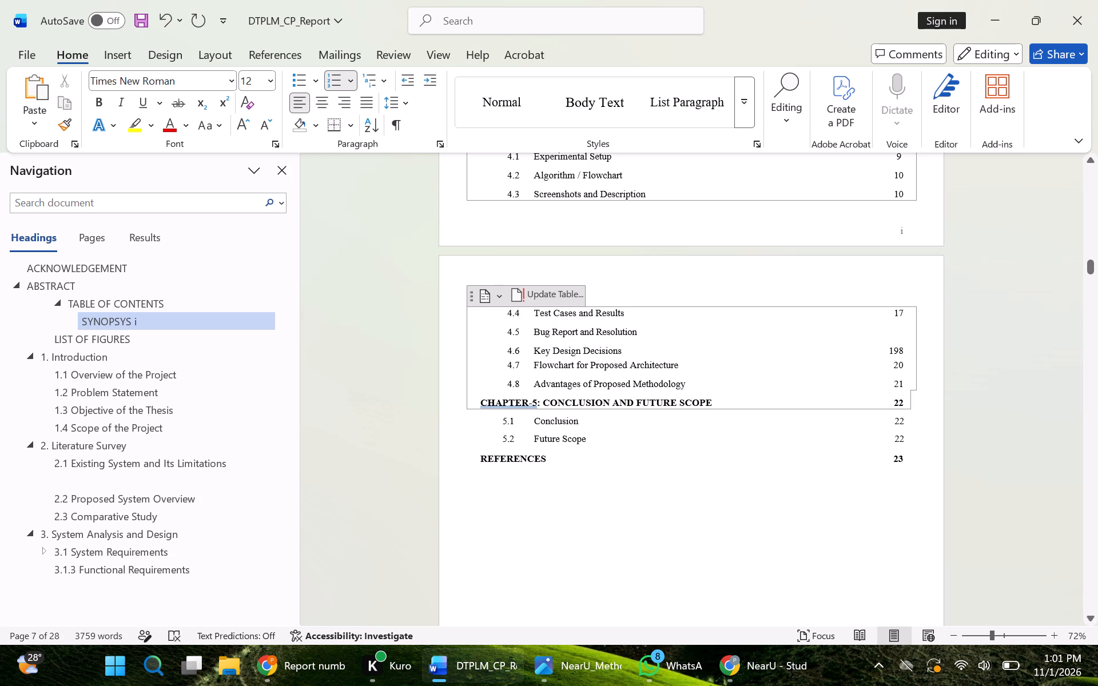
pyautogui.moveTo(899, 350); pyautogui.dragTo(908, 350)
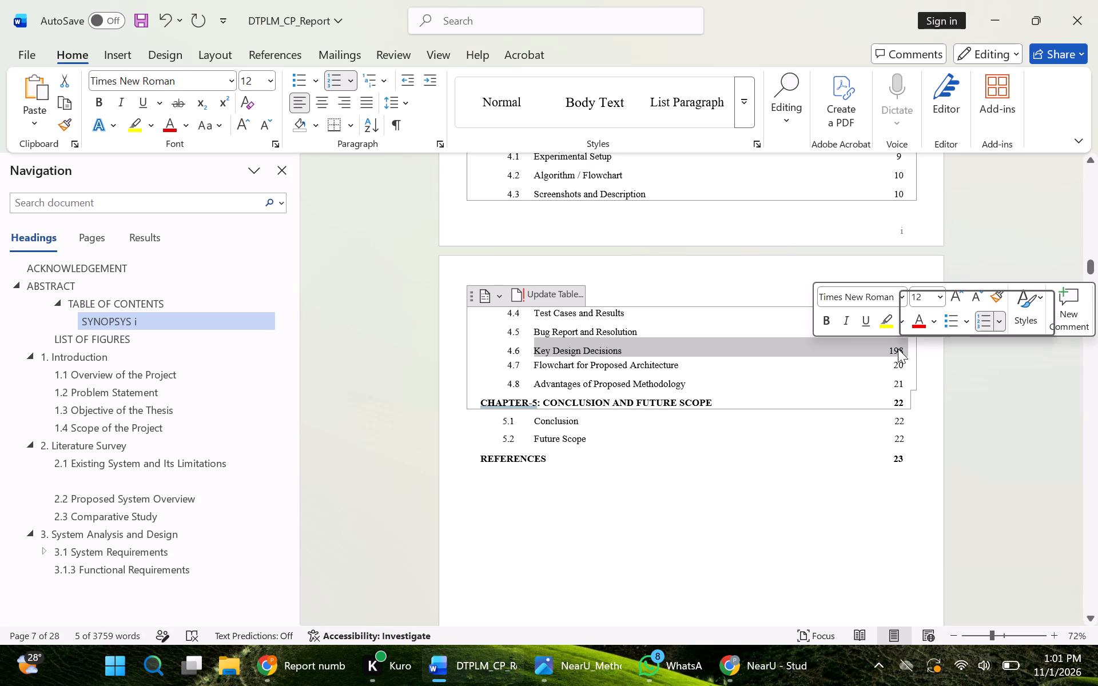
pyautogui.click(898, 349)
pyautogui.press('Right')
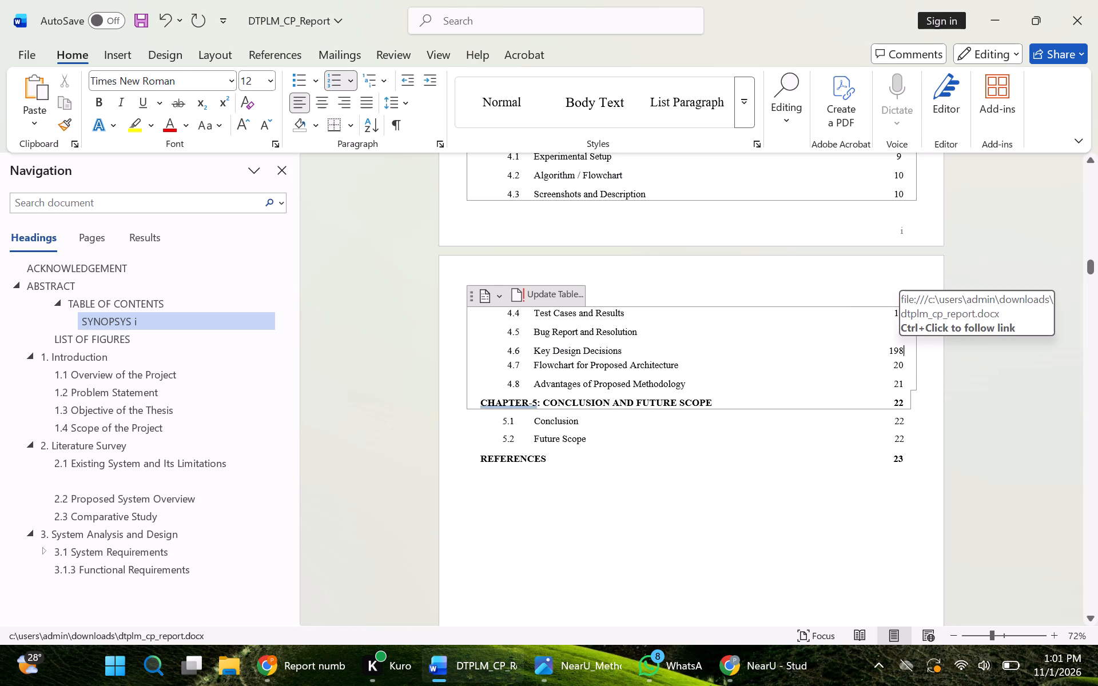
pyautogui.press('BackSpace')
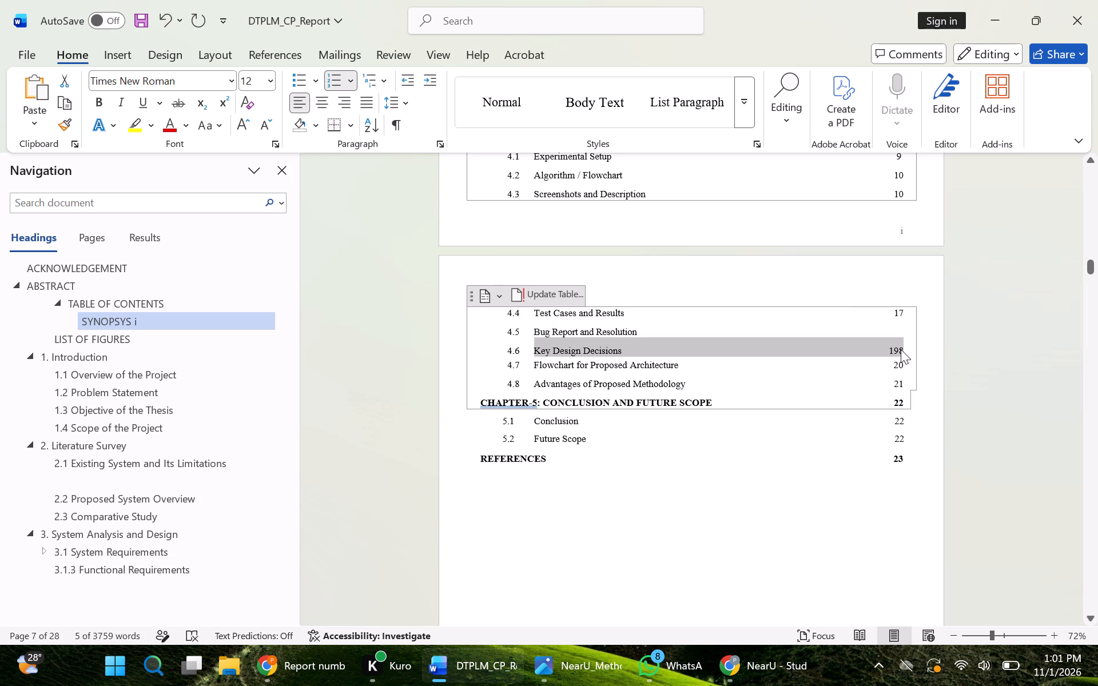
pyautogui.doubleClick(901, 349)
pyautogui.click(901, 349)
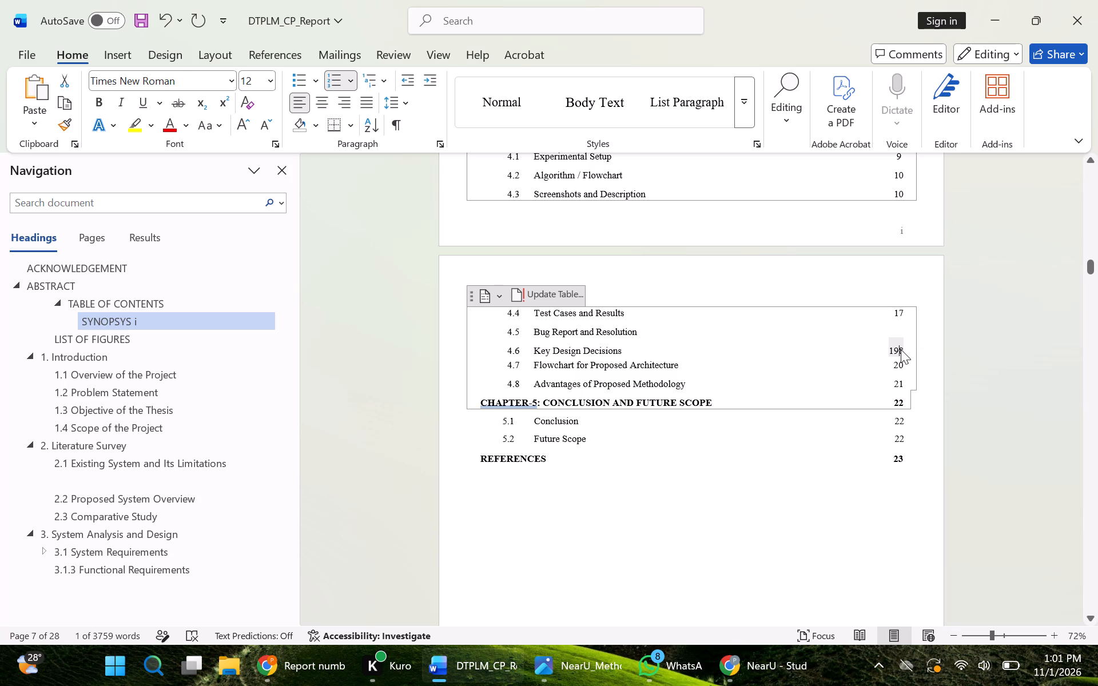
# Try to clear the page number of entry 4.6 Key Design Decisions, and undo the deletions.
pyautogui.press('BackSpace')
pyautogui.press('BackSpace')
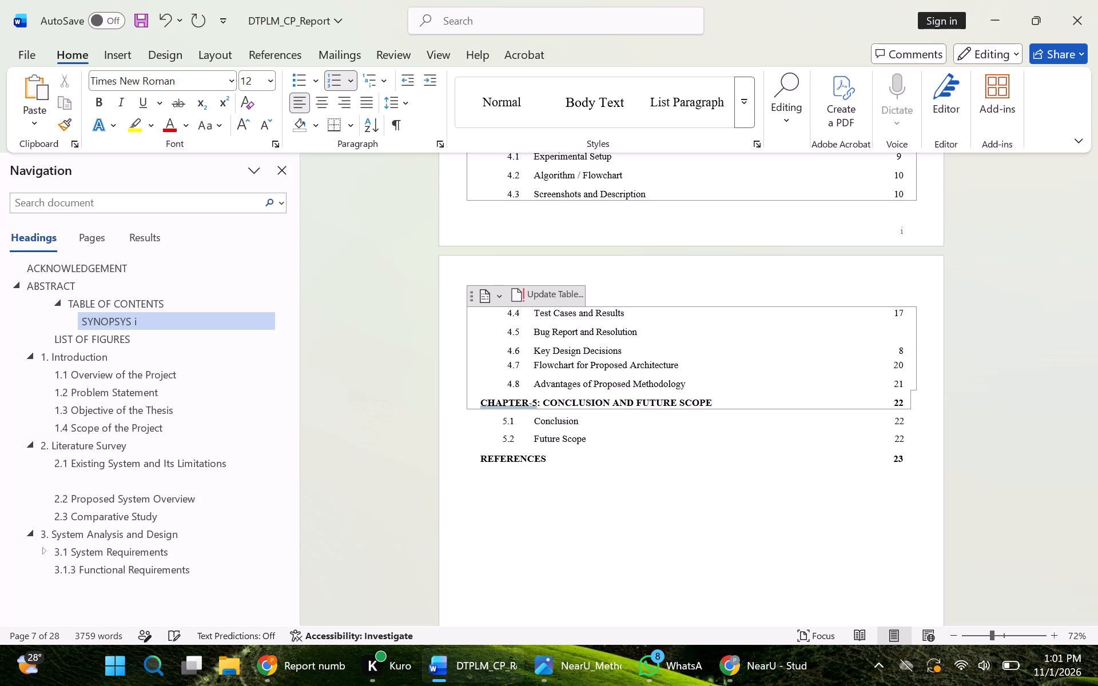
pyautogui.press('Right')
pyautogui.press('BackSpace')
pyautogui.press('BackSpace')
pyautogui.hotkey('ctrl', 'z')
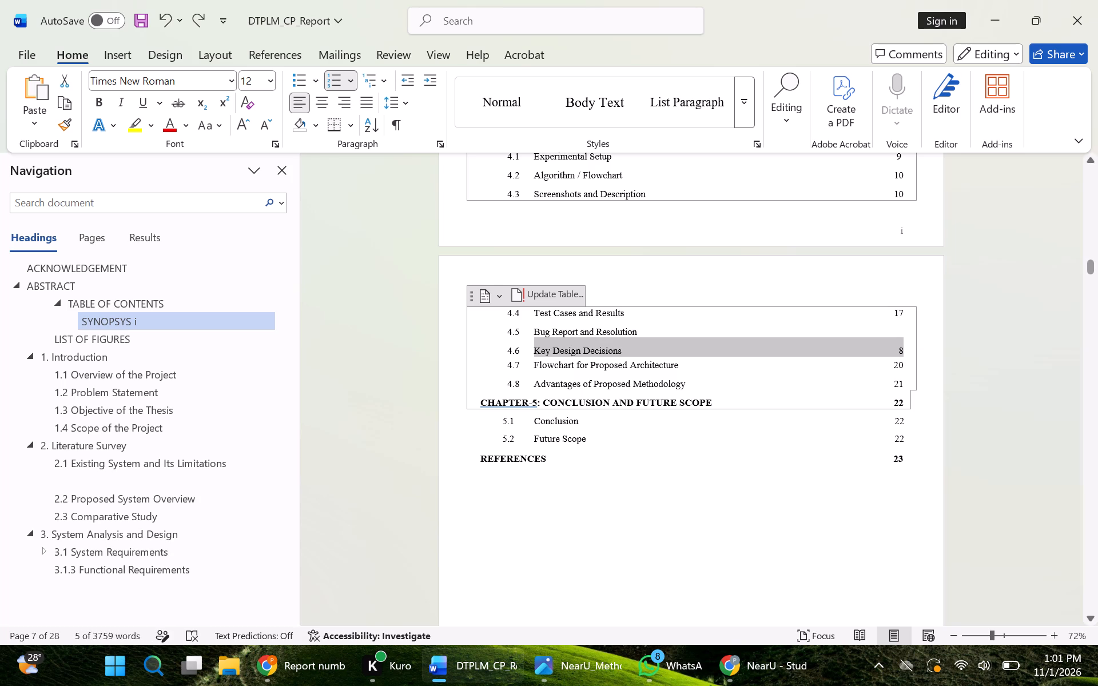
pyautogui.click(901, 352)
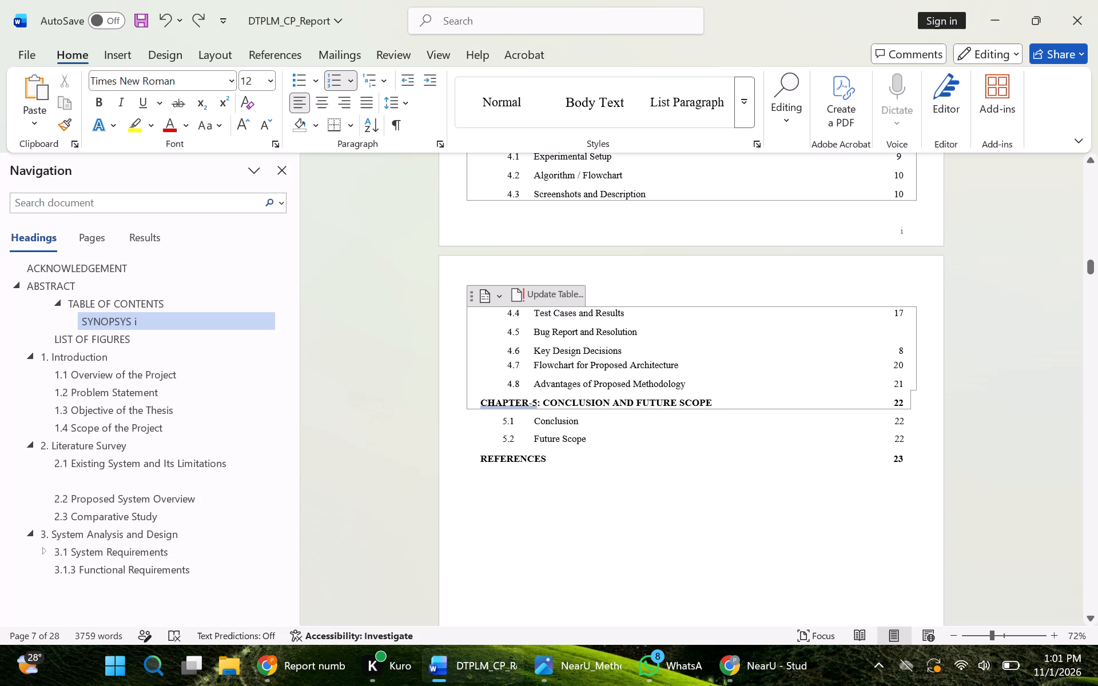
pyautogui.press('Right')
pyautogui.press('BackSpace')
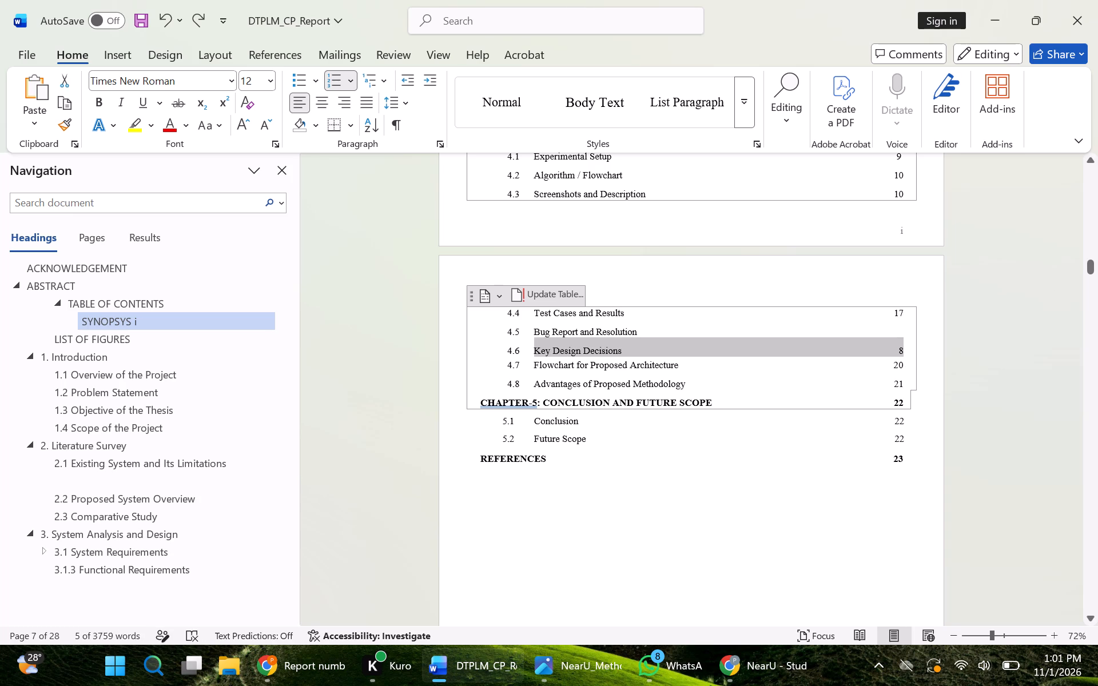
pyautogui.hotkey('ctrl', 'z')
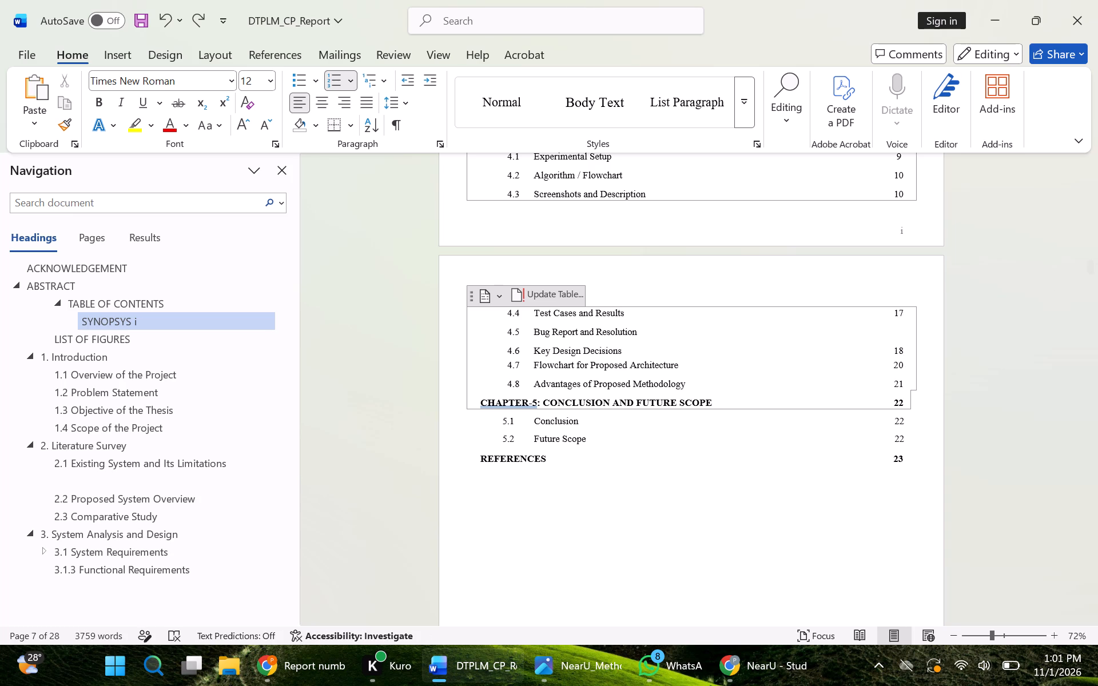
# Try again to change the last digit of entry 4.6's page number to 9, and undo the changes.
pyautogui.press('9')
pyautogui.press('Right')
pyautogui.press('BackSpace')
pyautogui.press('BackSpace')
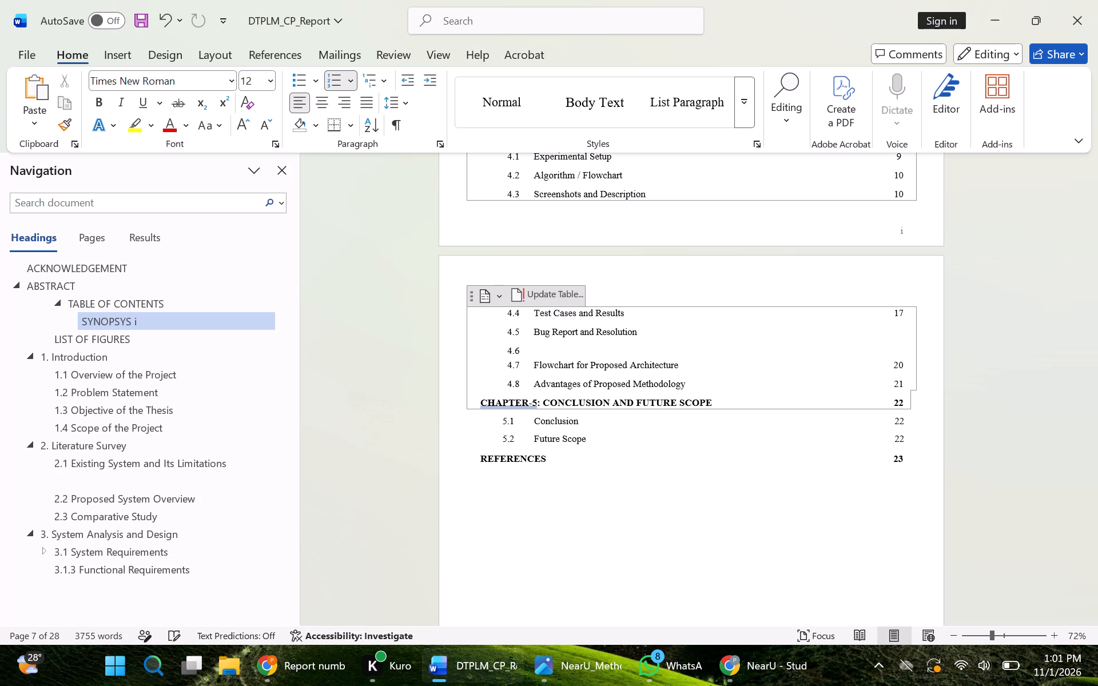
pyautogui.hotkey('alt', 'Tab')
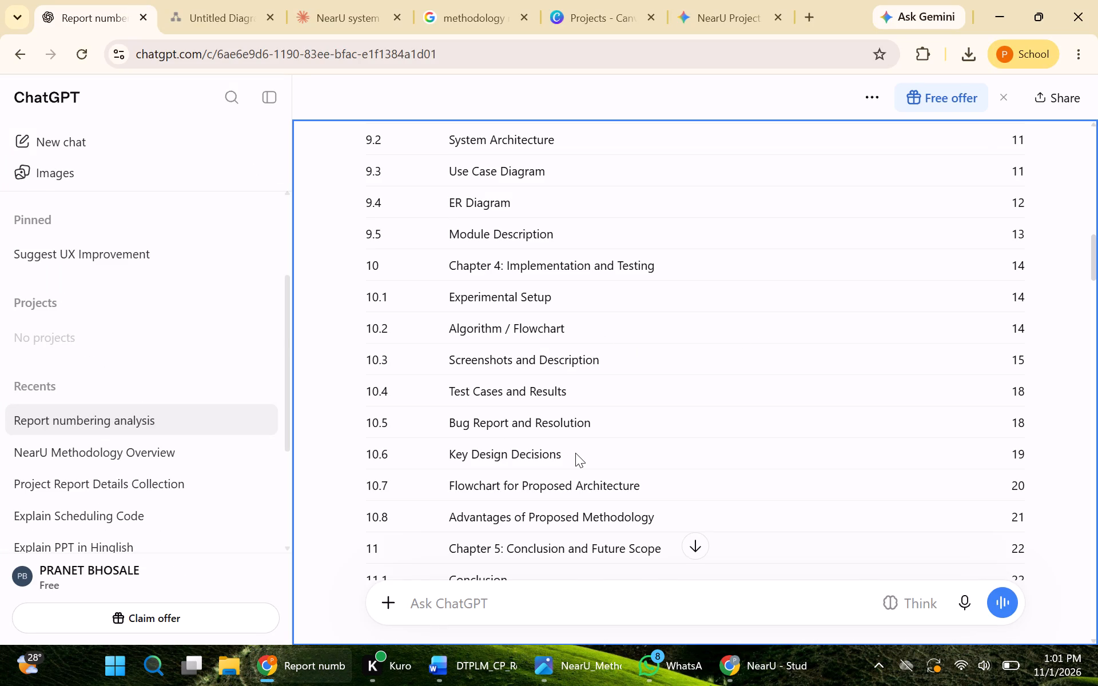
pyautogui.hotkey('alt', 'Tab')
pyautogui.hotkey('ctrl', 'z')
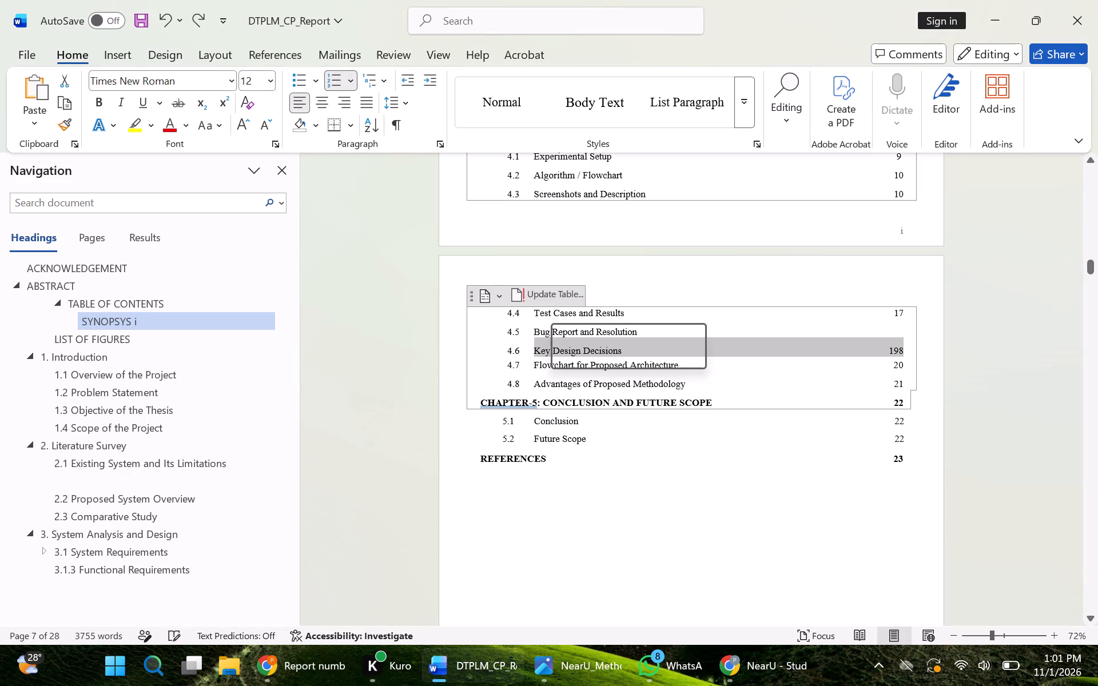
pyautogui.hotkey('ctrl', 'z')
# Recheck ChatGPT's list in Chrome and select the page number of entry 4.6 Key Design Decisions in Word.
pyautogui.hotkey('alt', 'Tab')
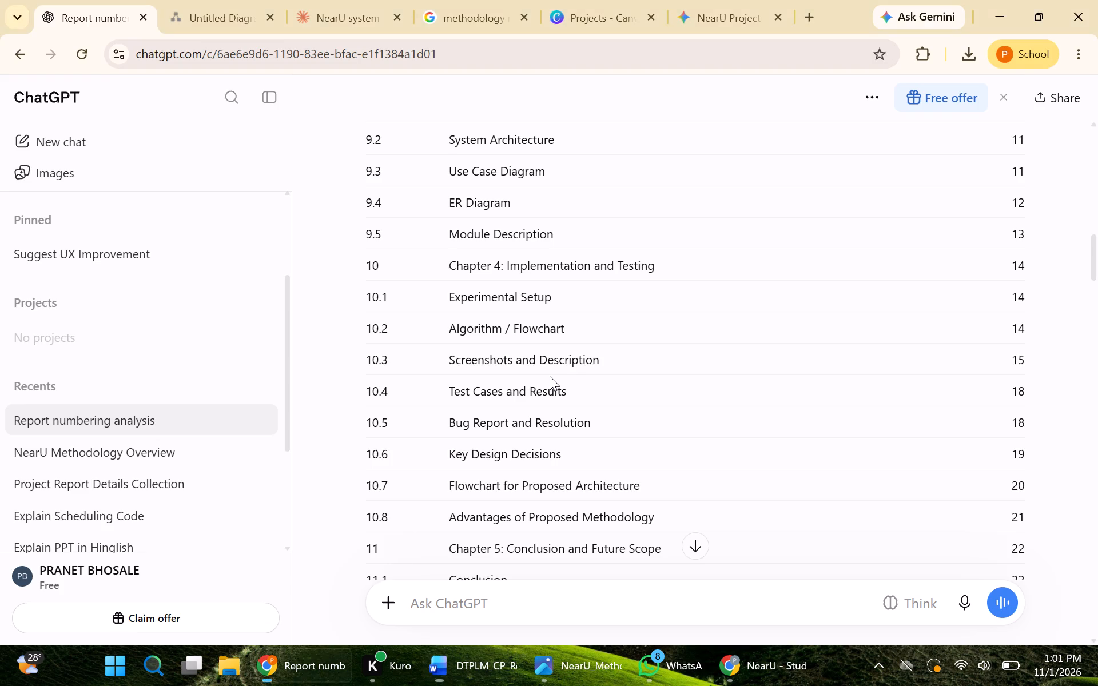
pyautogui.hotkey('alt', 'Tab')
pyautogui.press('Right')
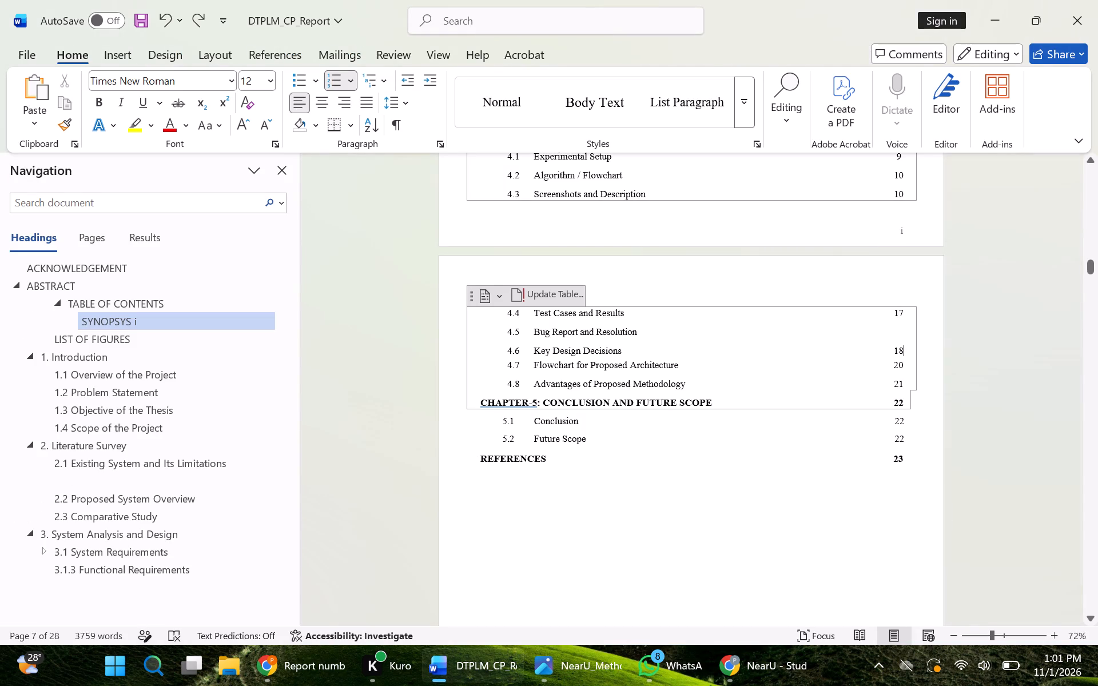
pyautogui.press('BackSpace')
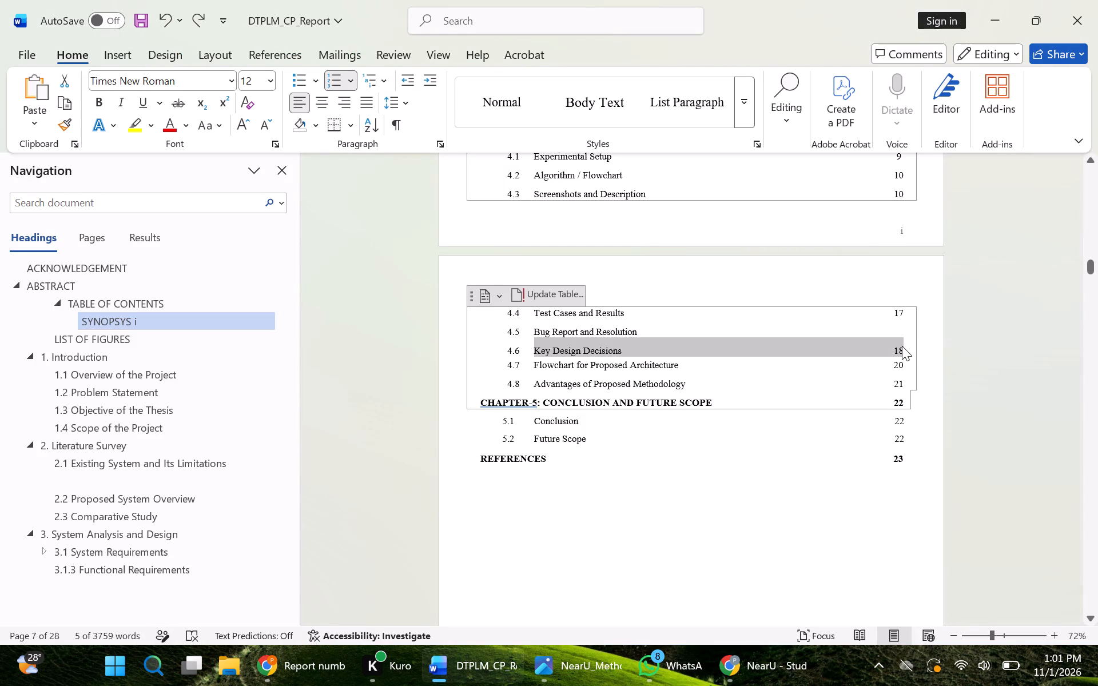
pyautogui.doubleClick(900, 347)
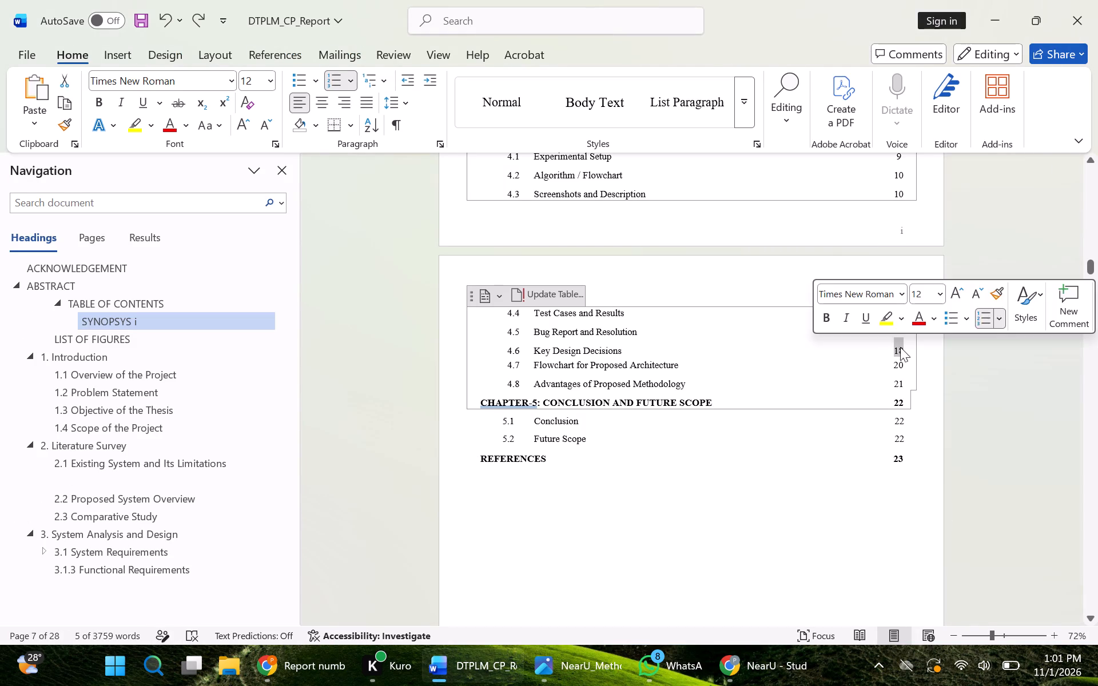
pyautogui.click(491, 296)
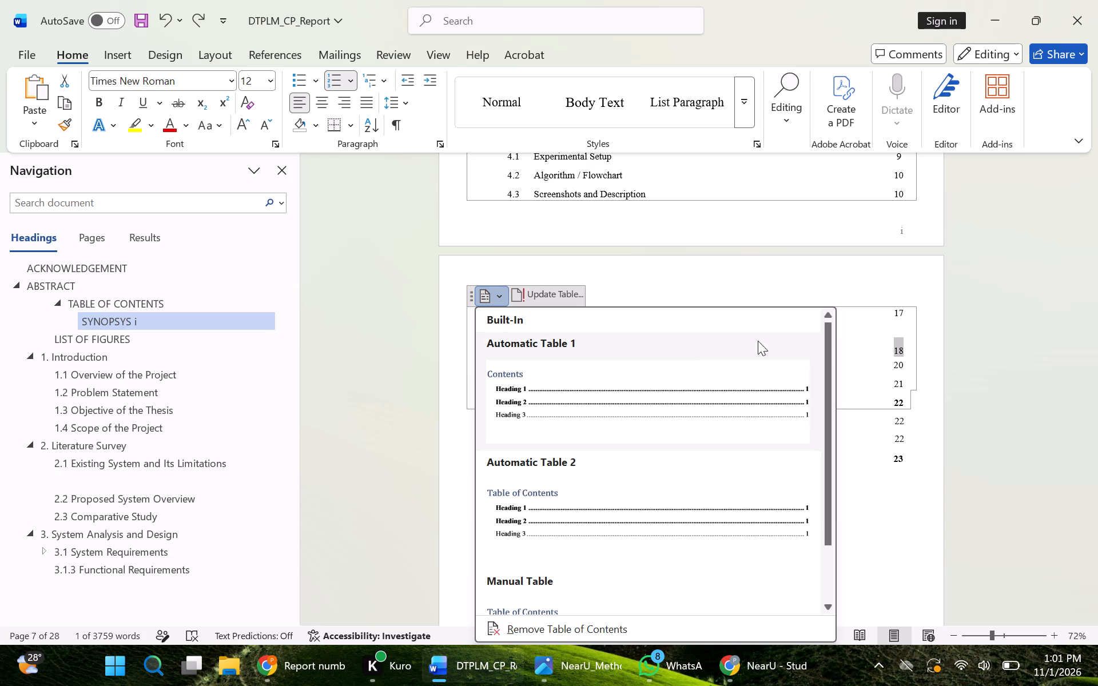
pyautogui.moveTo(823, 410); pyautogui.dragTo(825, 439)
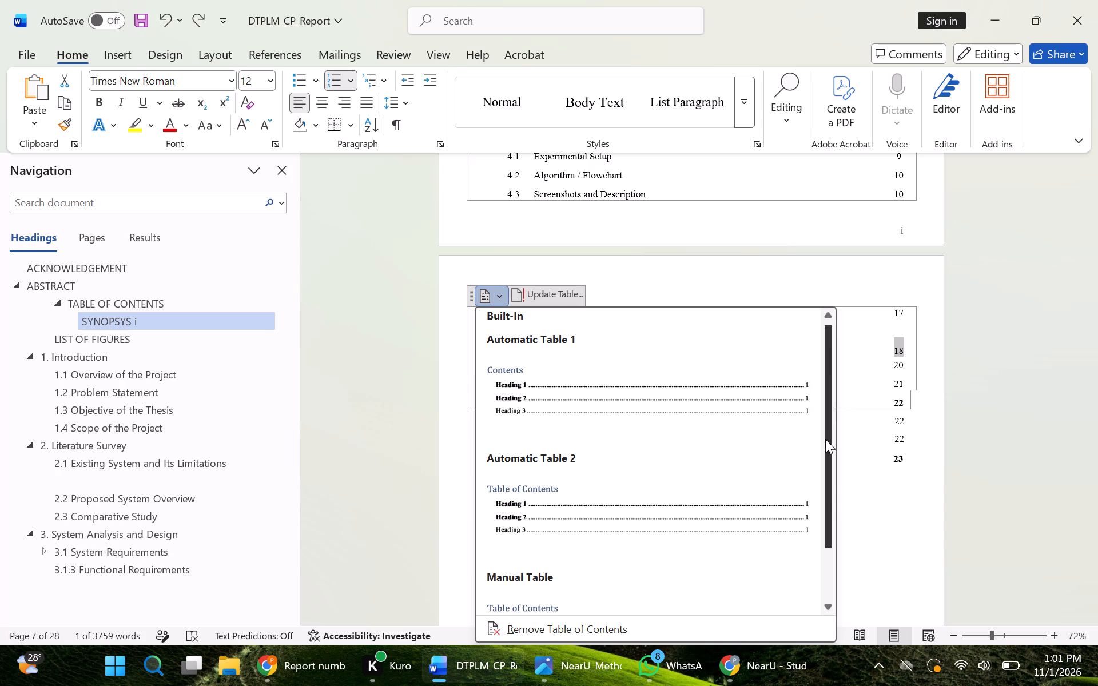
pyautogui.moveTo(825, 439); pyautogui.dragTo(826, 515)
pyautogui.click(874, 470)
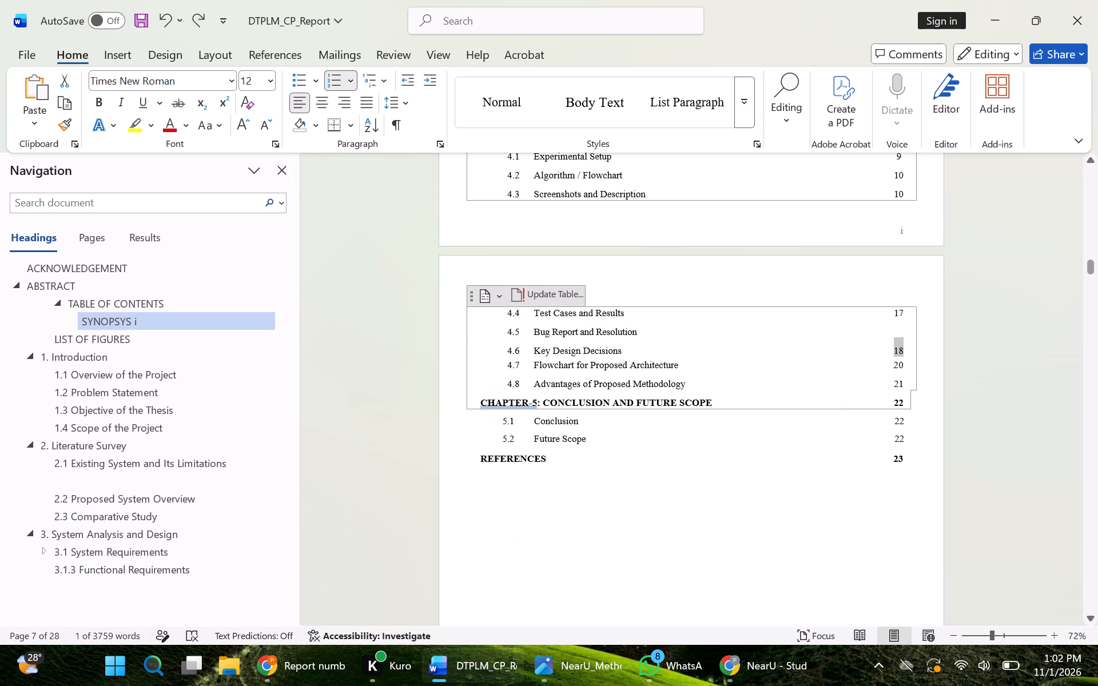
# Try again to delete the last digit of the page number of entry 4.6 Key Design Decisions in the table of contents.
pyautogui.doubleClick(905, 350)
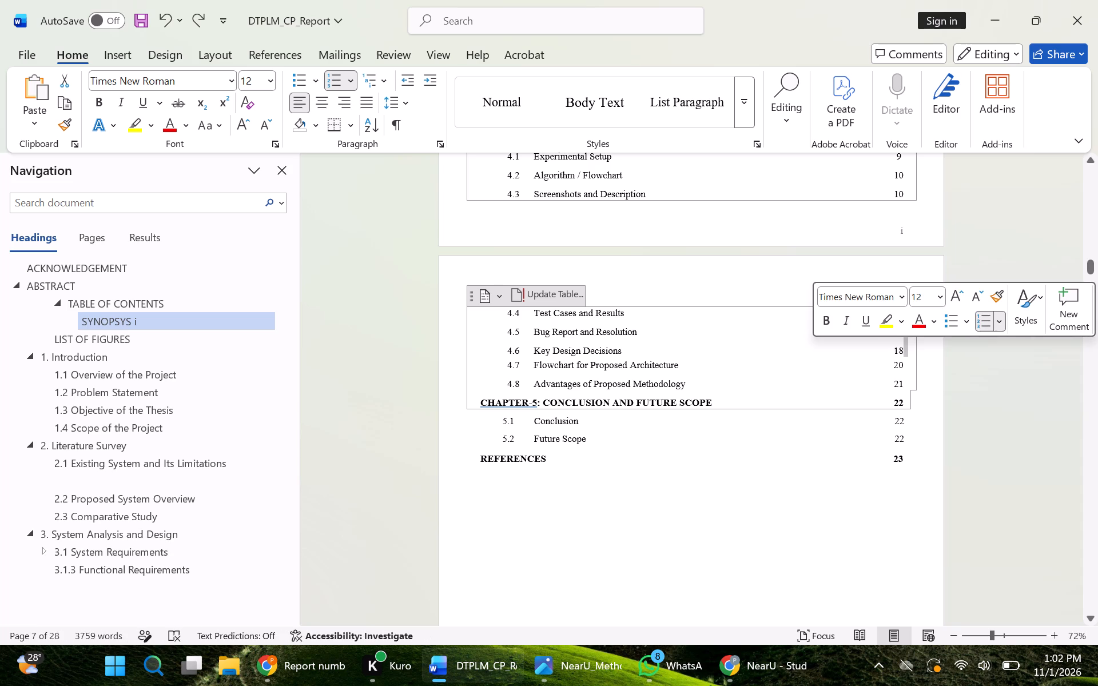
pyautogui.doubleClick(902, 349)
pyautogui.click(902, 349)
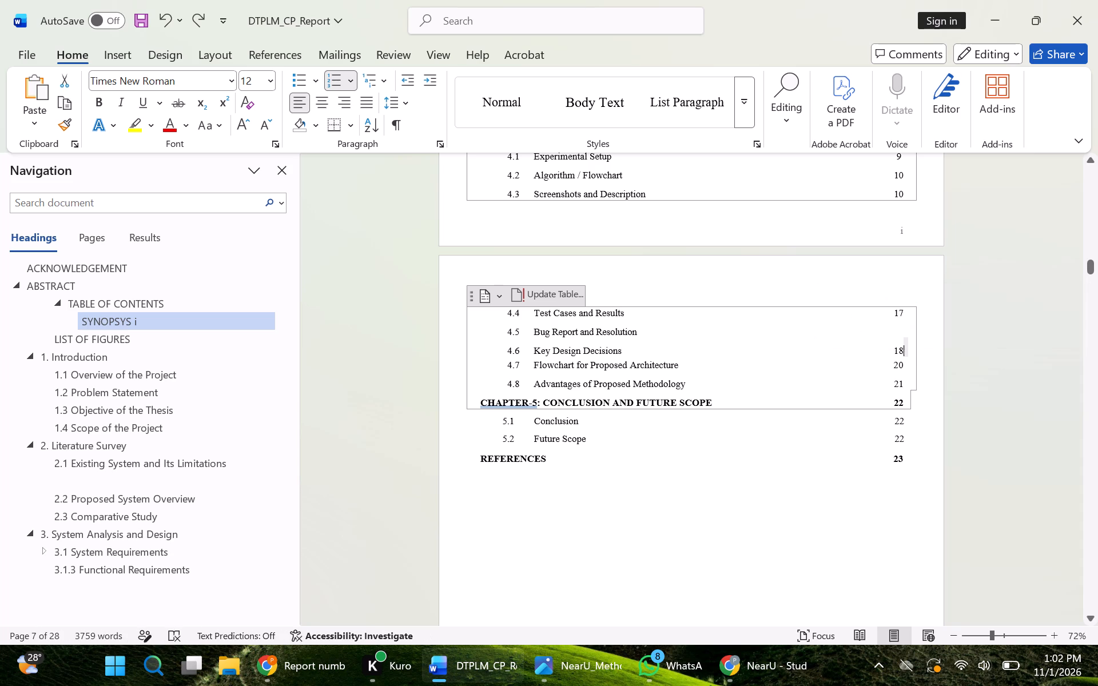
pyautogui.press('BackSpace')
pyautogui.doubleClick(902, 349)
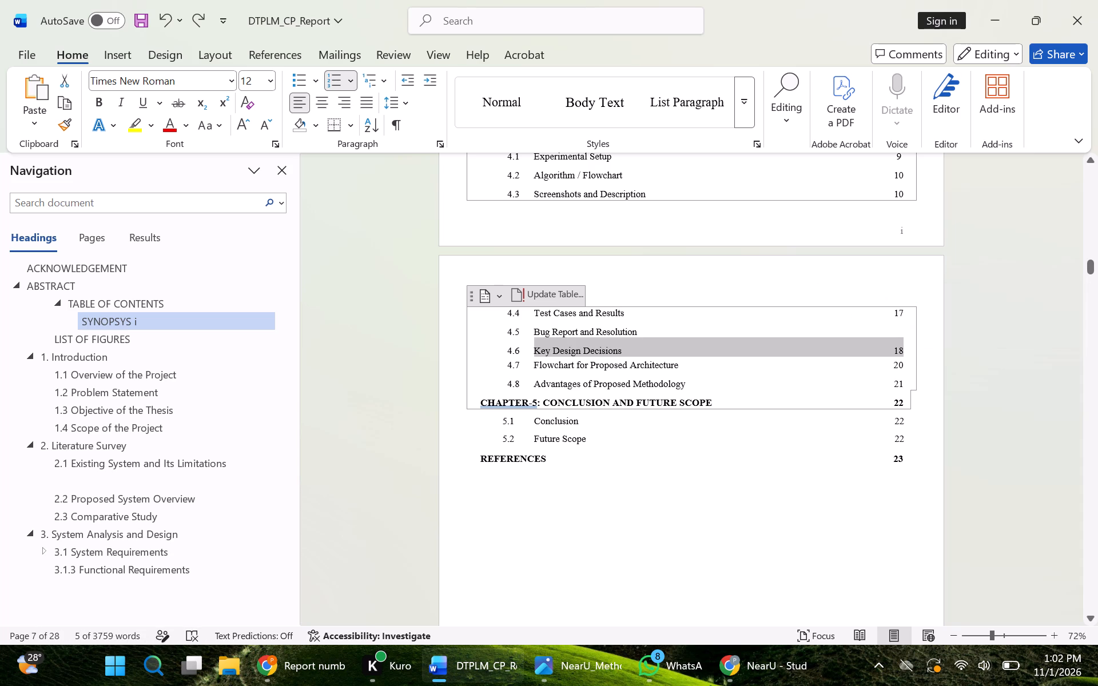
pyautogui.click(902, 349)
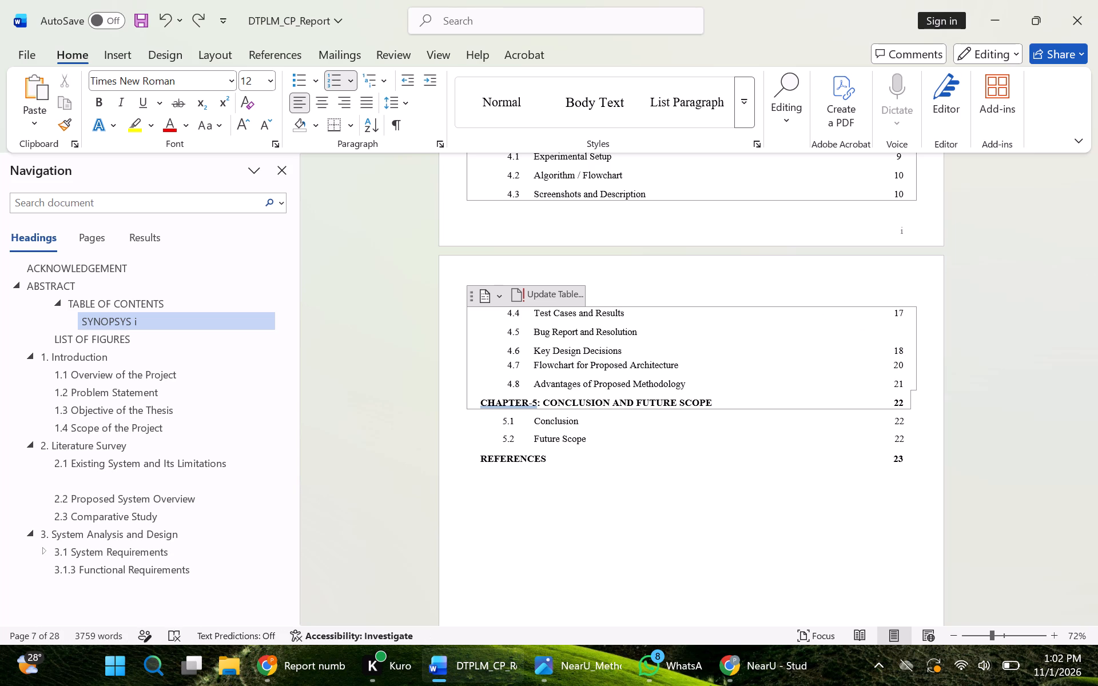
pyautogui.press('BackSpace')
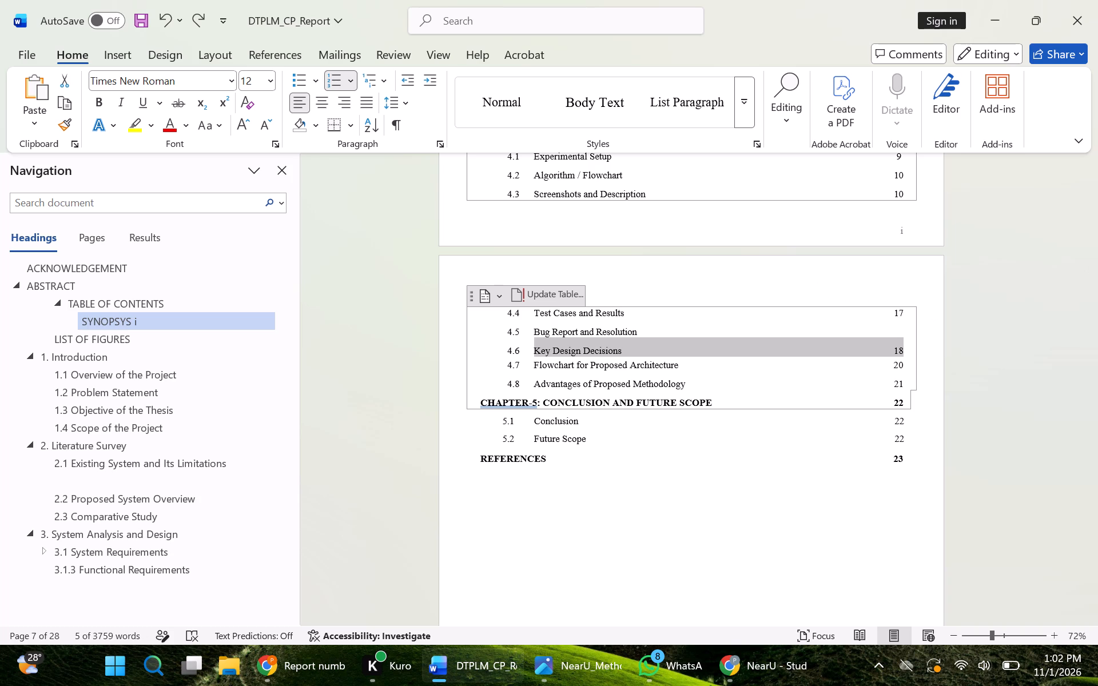
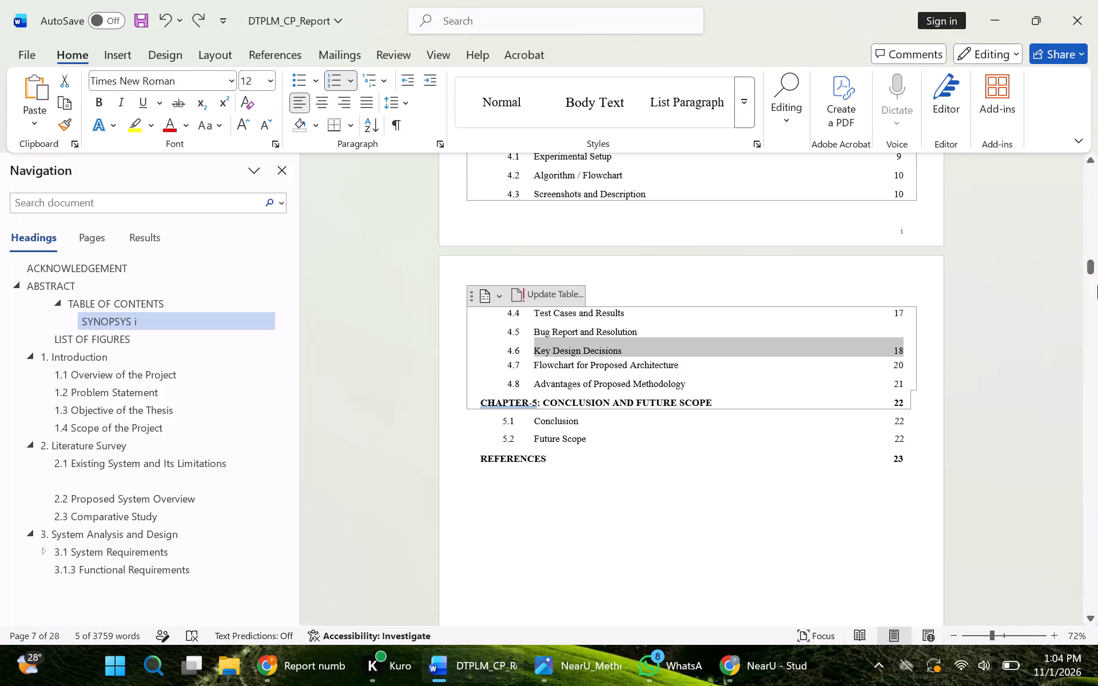
# Delete the page number of entry 1.4 Scope of the Project in the table of contents.
pyautogui.moveTo(1089, 264); pyautogui.dragTo(1089, 256)
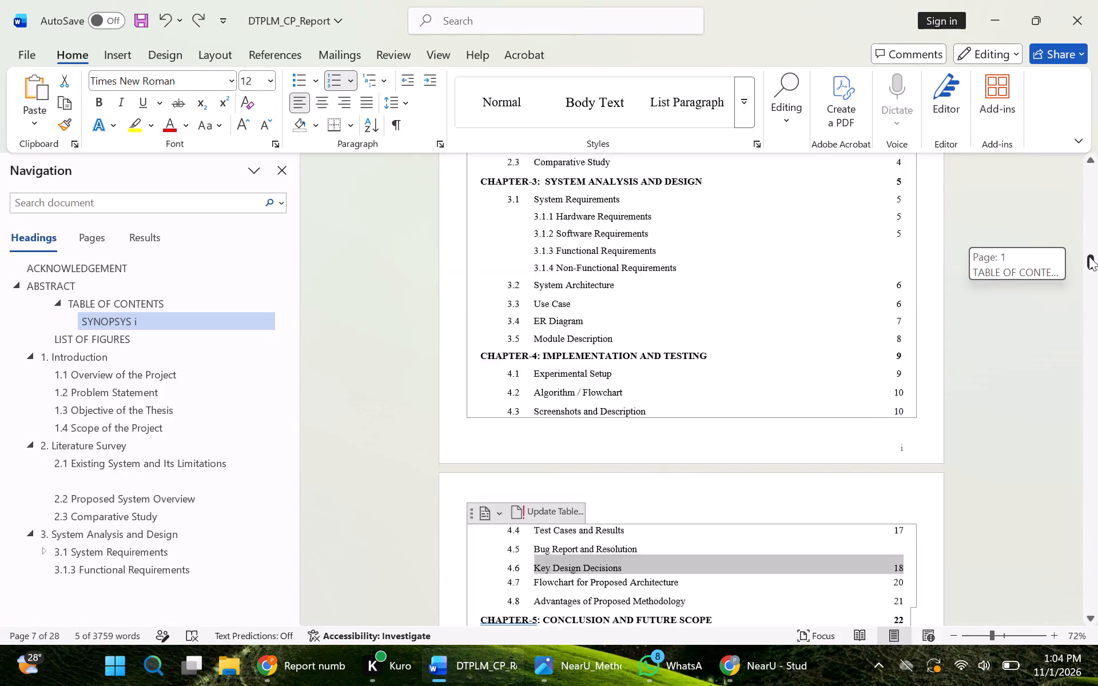
pyautogui.moveTo(1089, 256); pyautogui.dragTo(1079, 377)
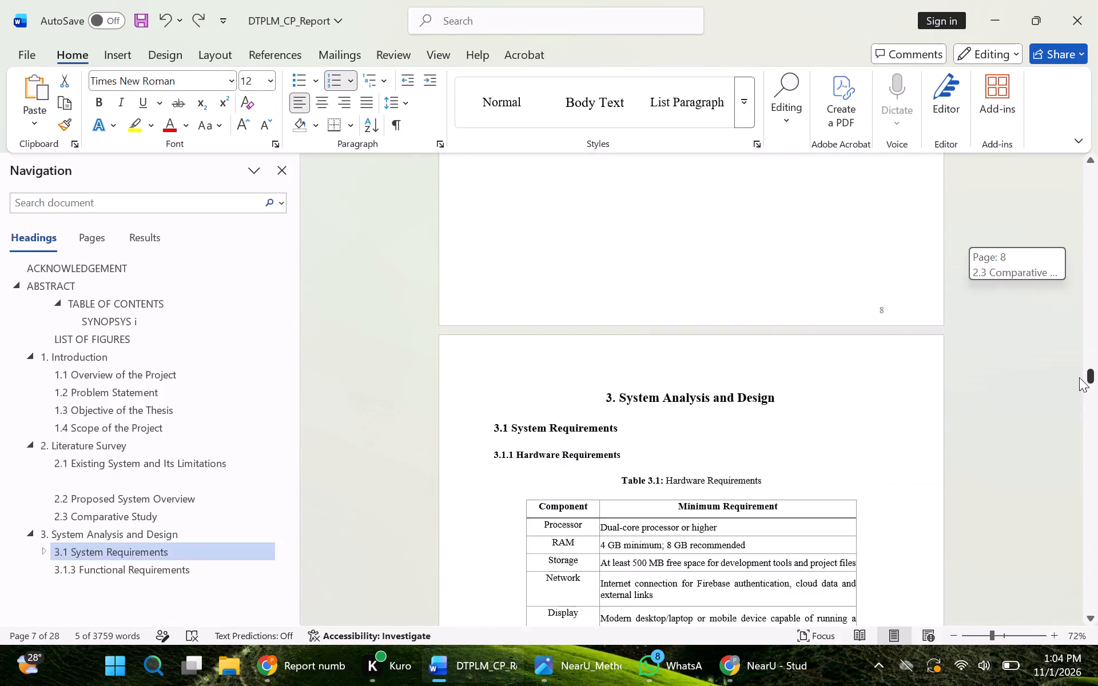
pyautogui.moveTo(1079, 377); pyautogui.dragTo(1087, 212)
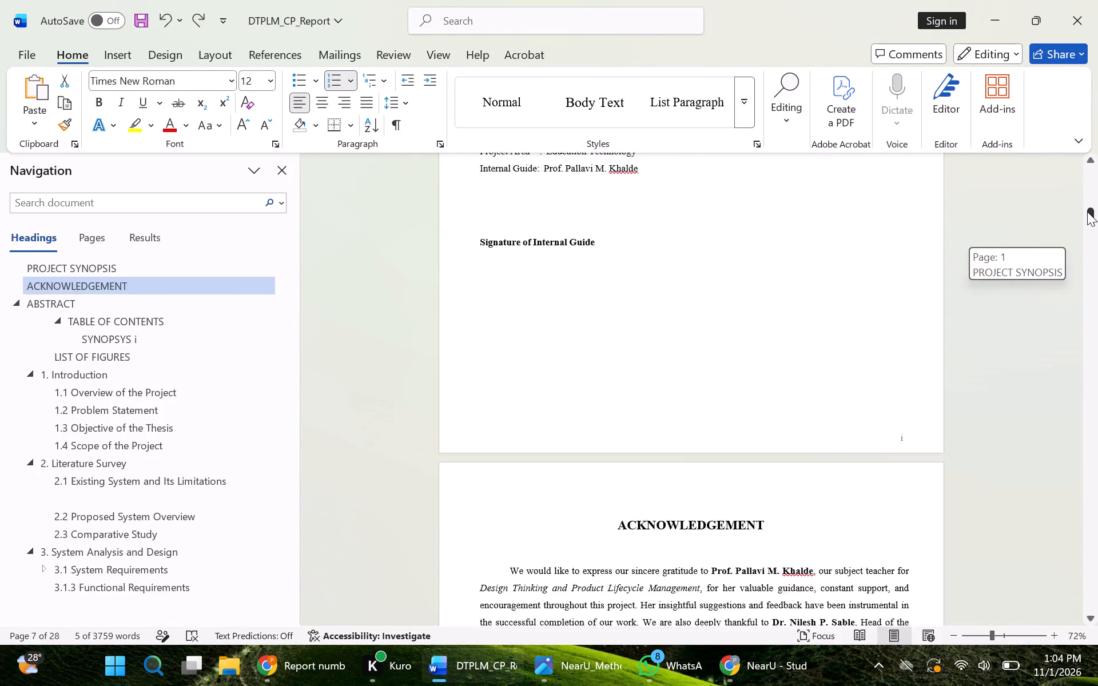
pyautogui.moveTo(1087, 212); pyautogui.dragTo(1085, 252)
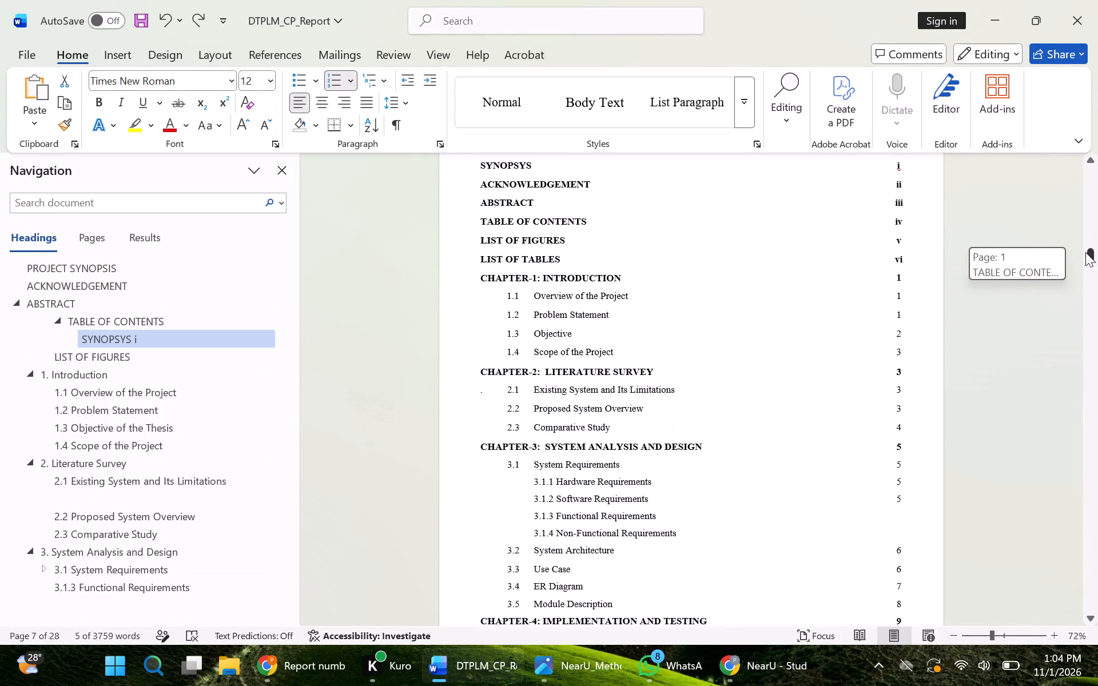
pyautogui.moveTo(1085, 252); pyautogui.dragTo(1083, 251)
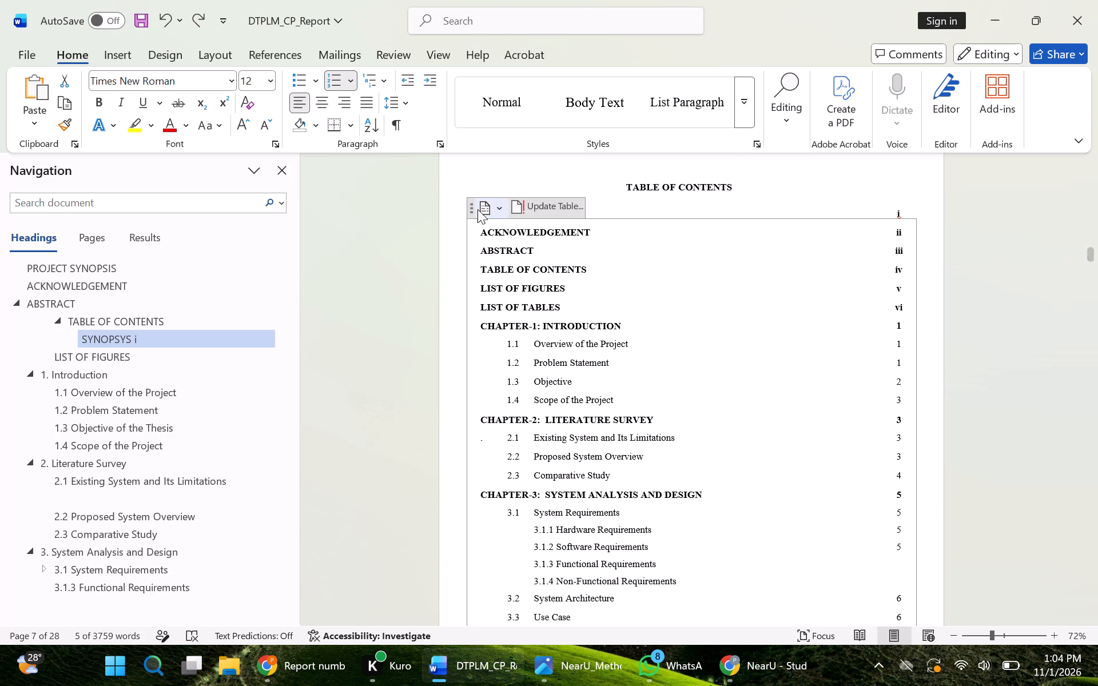
pyautogui.click(496, 211)
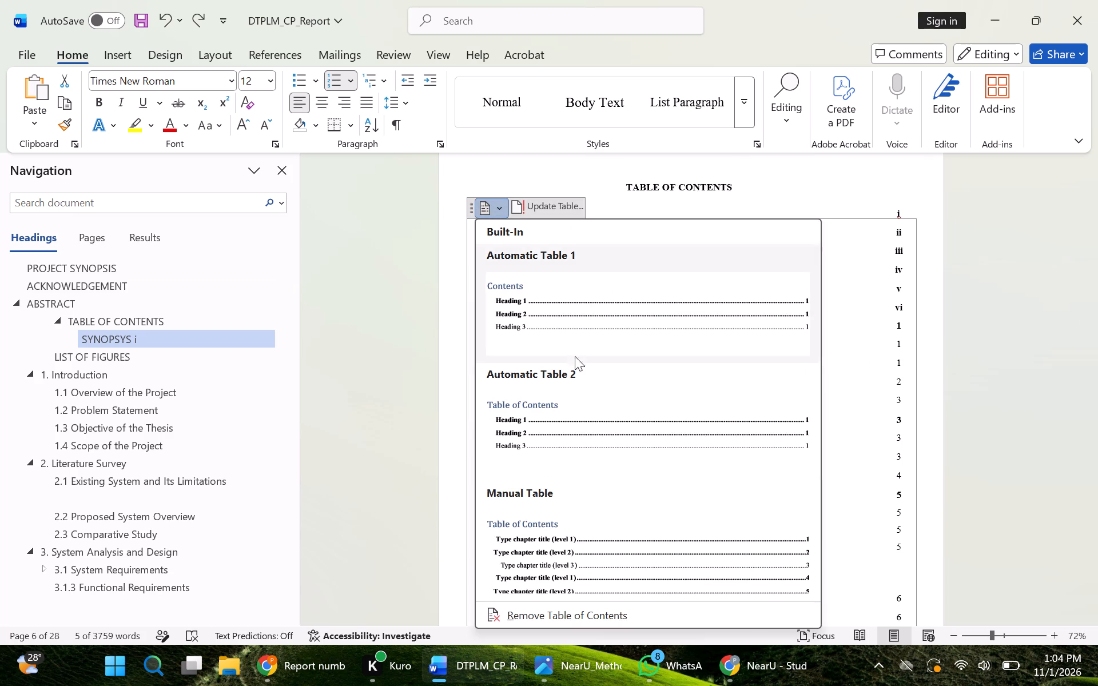
pyautogui.click(846, 173)
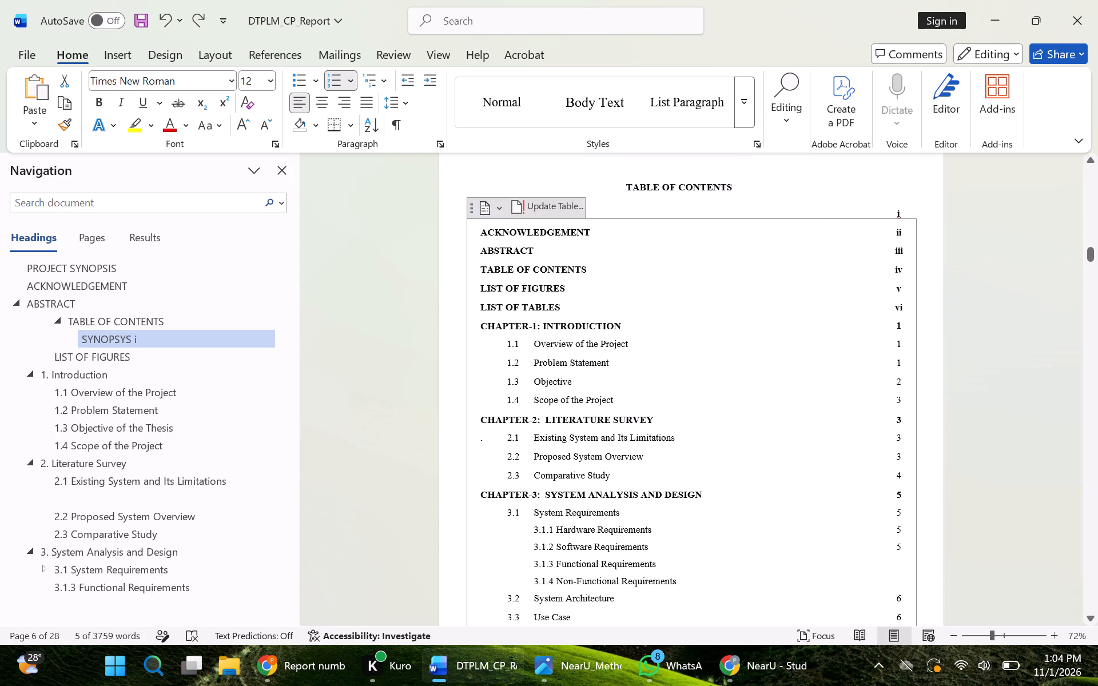
pyautogui.click(901, 399)
pyautogui.press('BackSpace')
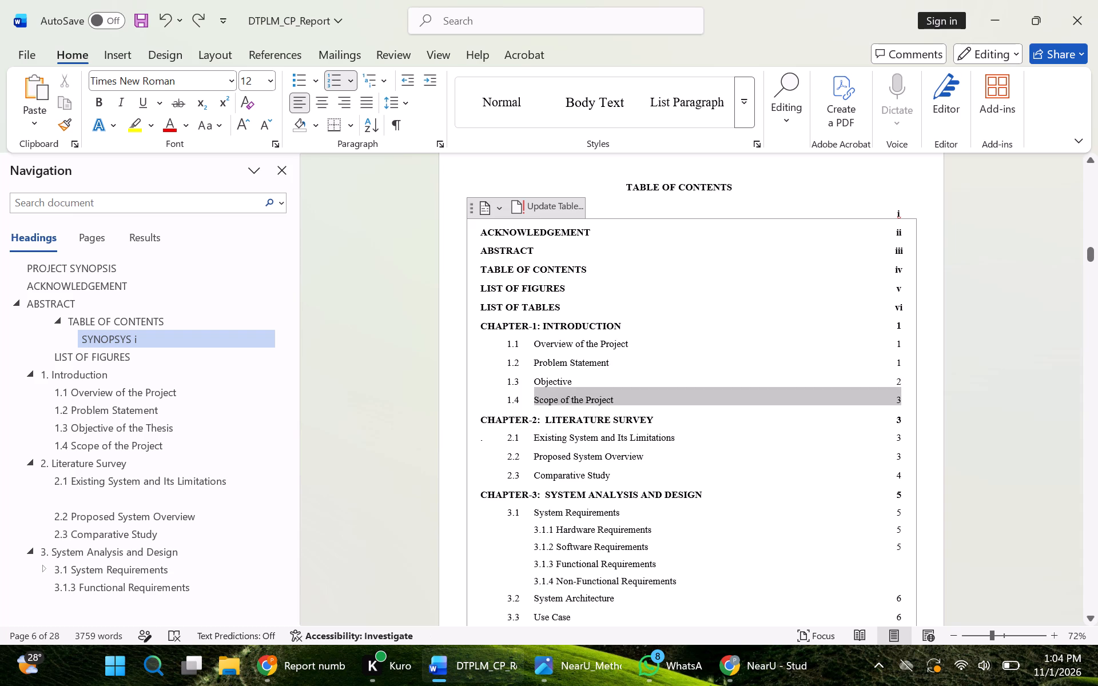
pyautogui.click(897, 398)
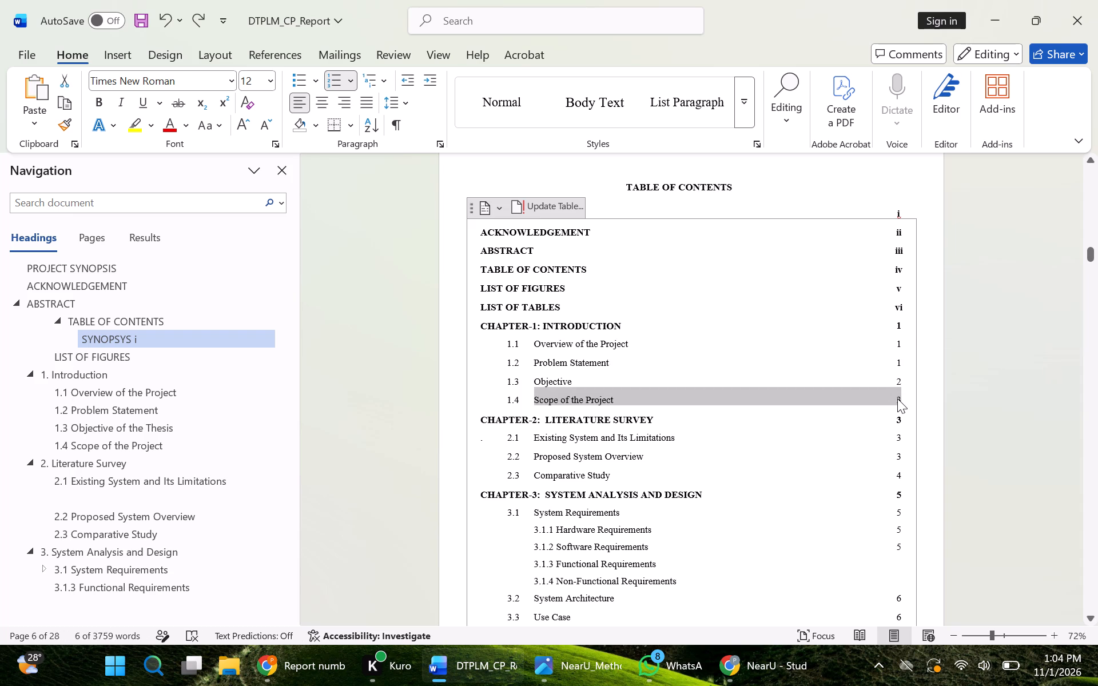
pyautogui.moveTo(897, 398); pyautogui.dragTo(902, 399)
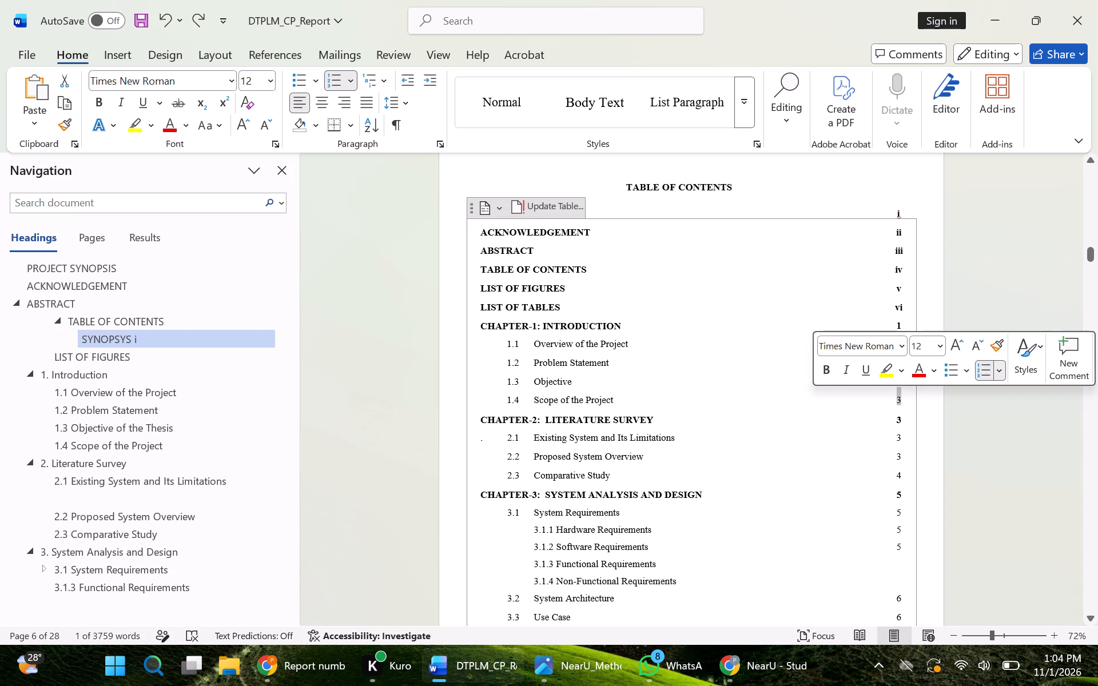
pyautogui.press('BackSpace')
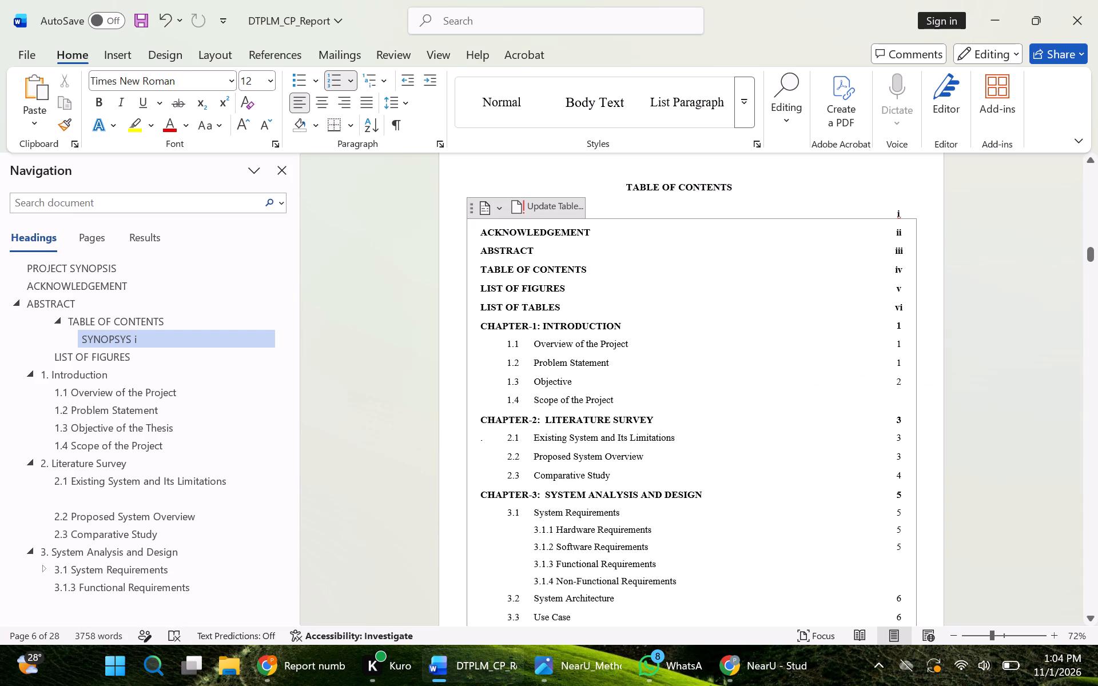
# Switch to Chrome and review ChatGPT's corrected page number list back to its beginning, covering the Chapter 1 entries.
pyautogui.hotkey('alt', 'Tab')
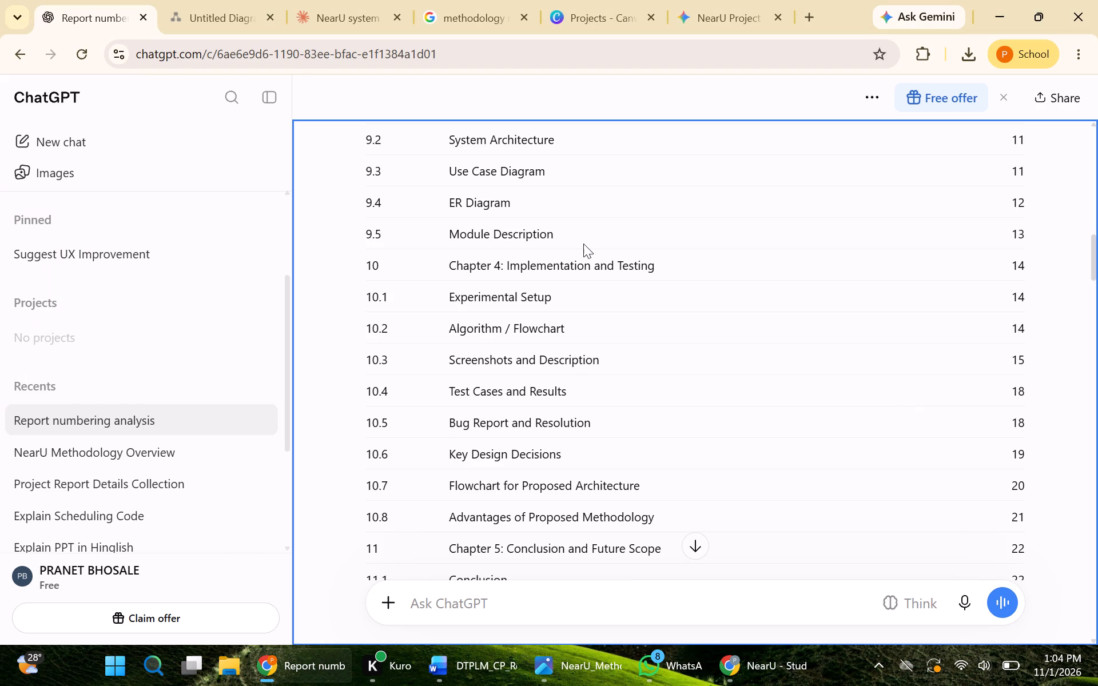
pyautogui.press('Up')
pyautogui.press('Up')
pyautogui.press('Up')
pyautogui.press('Up')
pyautogui.press('Up')
pyautogui.press('Up')
pyautogui.press('Up')
pyautogui.press('Up')
pyautogui.press('Up')
pyautogui.press('Up')
pyautogui.press('Up')
pyautogui.press('Up')
pyautogui.press('Up')
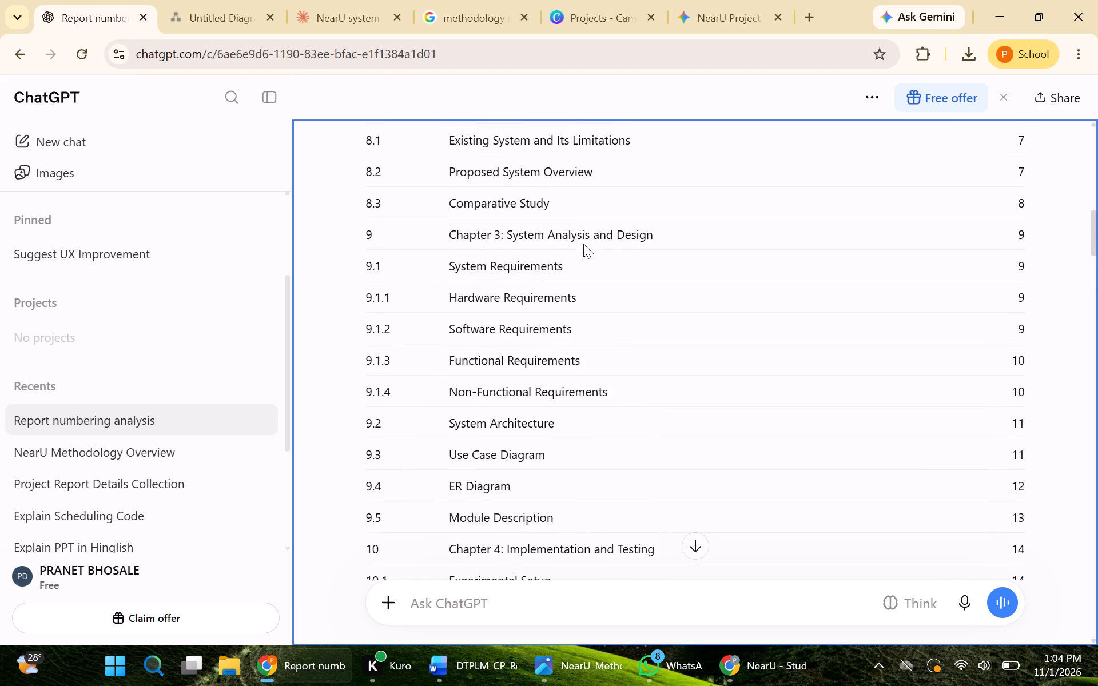
pyautogui.press('Up')
pyautogui.press('Up')
pyautogui.press('Up')
pyautogui.press('Up')
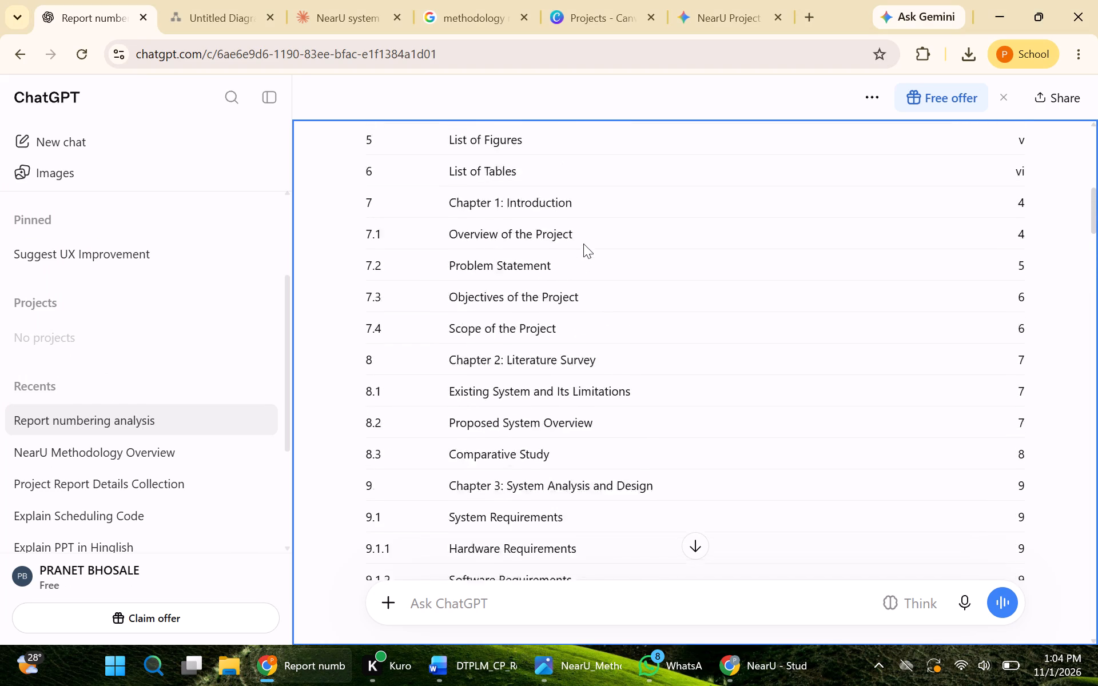
pyautogui.press('Up')
pyautogui.press('Up')
pyautogui.press('Up')
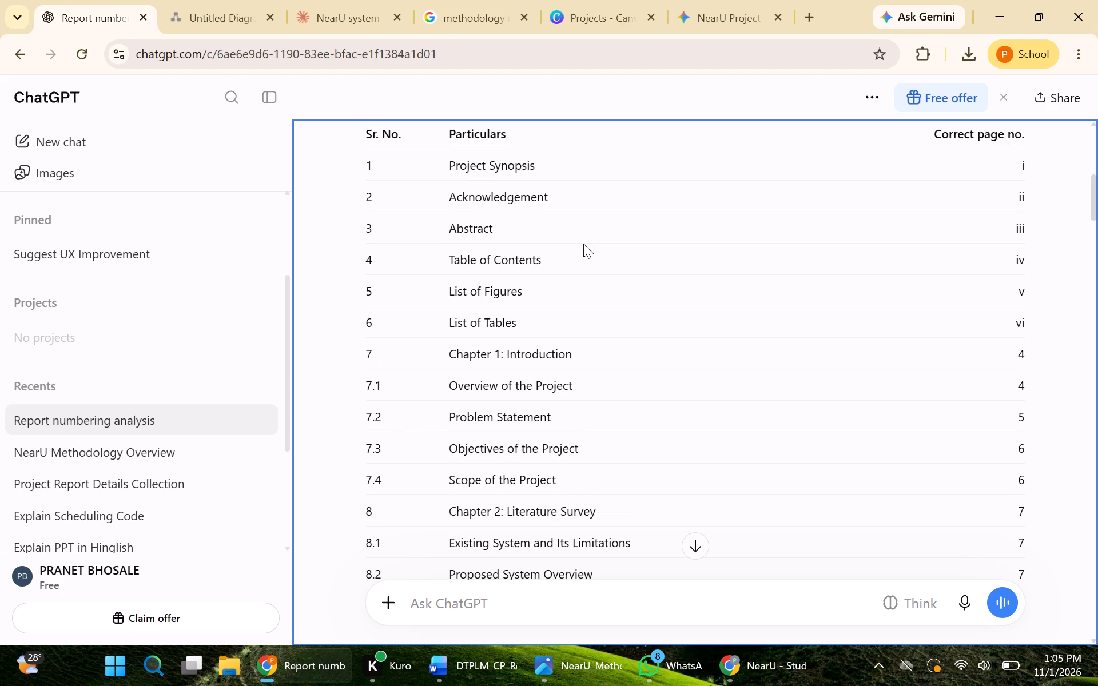
# Back in Word, set the page numbers of Chapter-1: Introduction and entry 1.1 Overview of the Project to 4.
pyautogui.hotkey('alt', 'Tab')
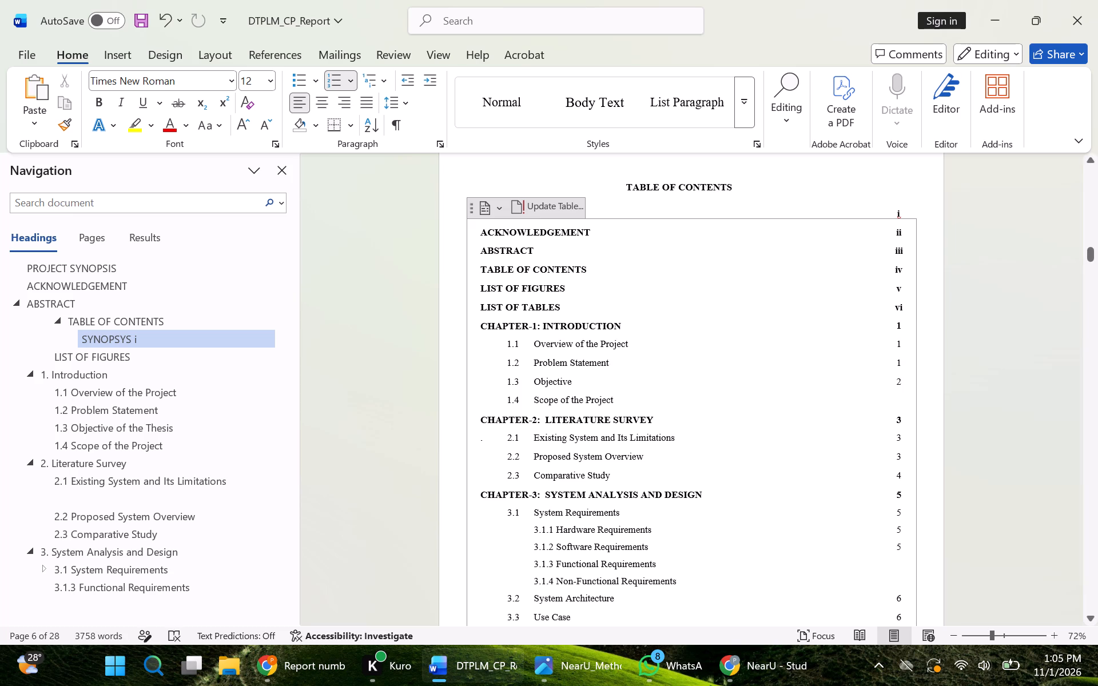
pyautogui.moveTo(904, 347); pyautogui.dragTo(893, 346)
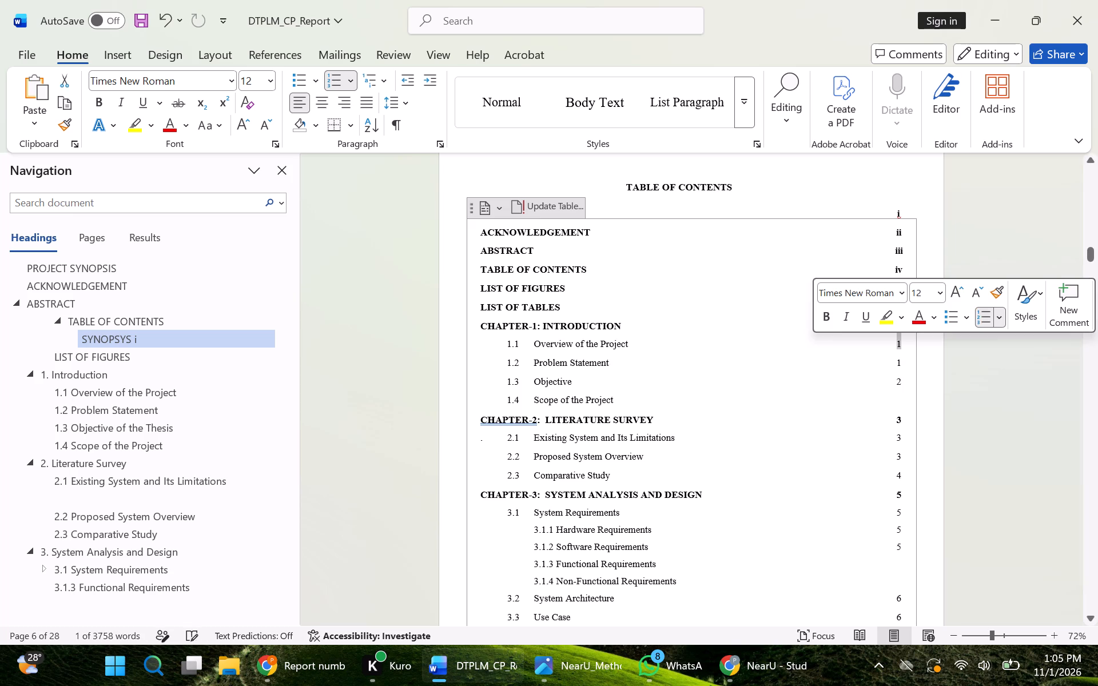
pyautogui.click(898, 360)
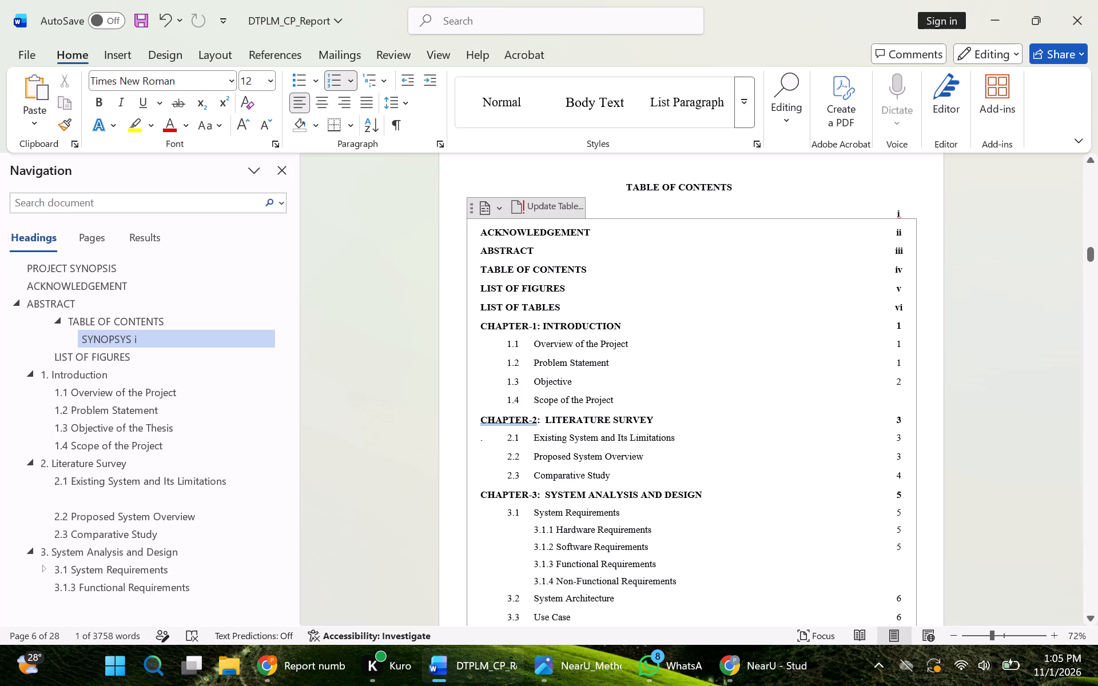
pyautogui.moveTo(900, 328); pyautogui.dragTo(889, 328)
pyautogui.press('BackSpace')
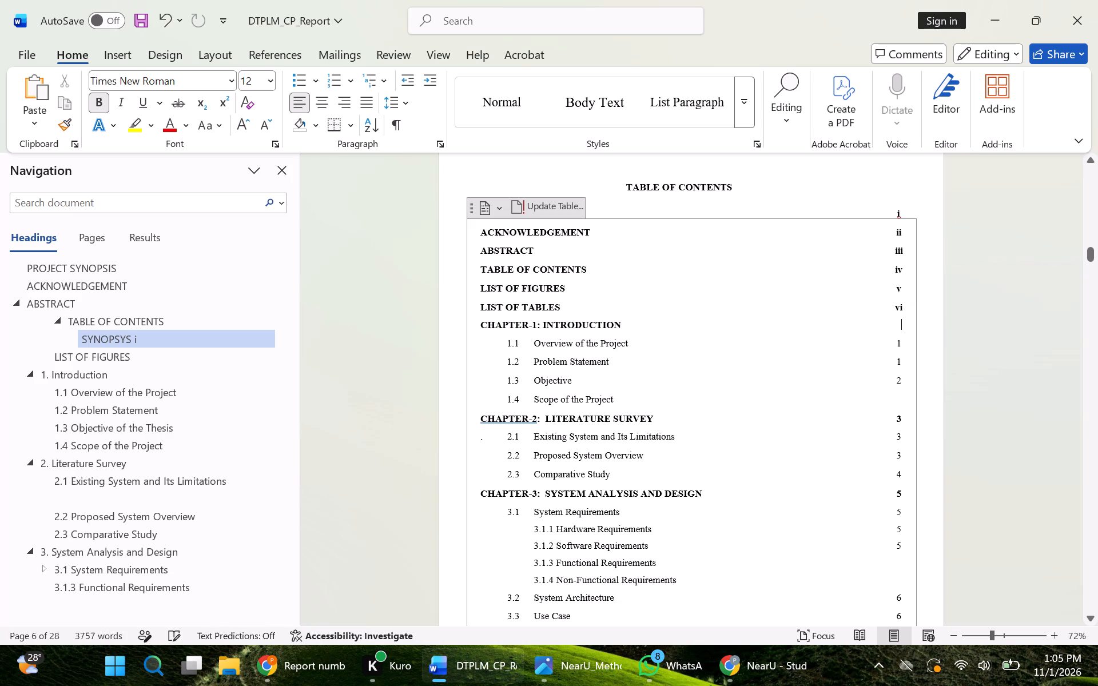
pyautogui.press('4')
pyautogui.moveTo(906, 347); pyautogui.dragTo(895, 347)
pyautogui.press('BackSpace')
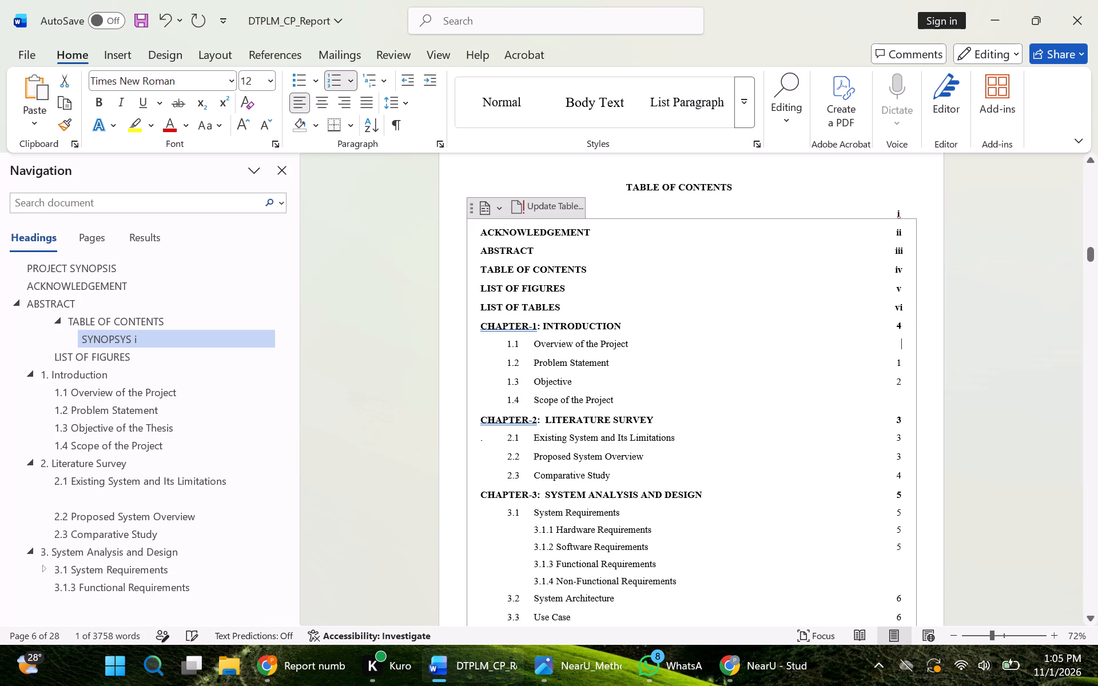
pyautogui.press('4')
# Recheck ChatGPT's list in Chrome against Word's table of contents for the remaining Chapter 1 page numbers.
pyautogui.hotkey('alt', 'Tab')
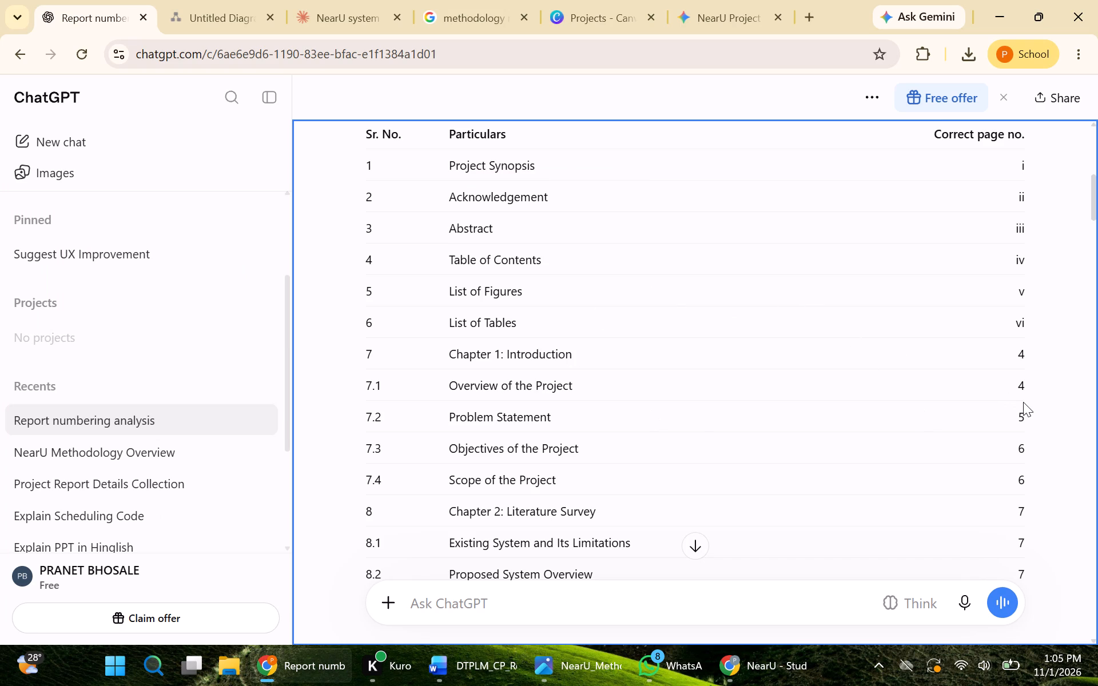
pyautogui.hotkey('alt', 'Tab')
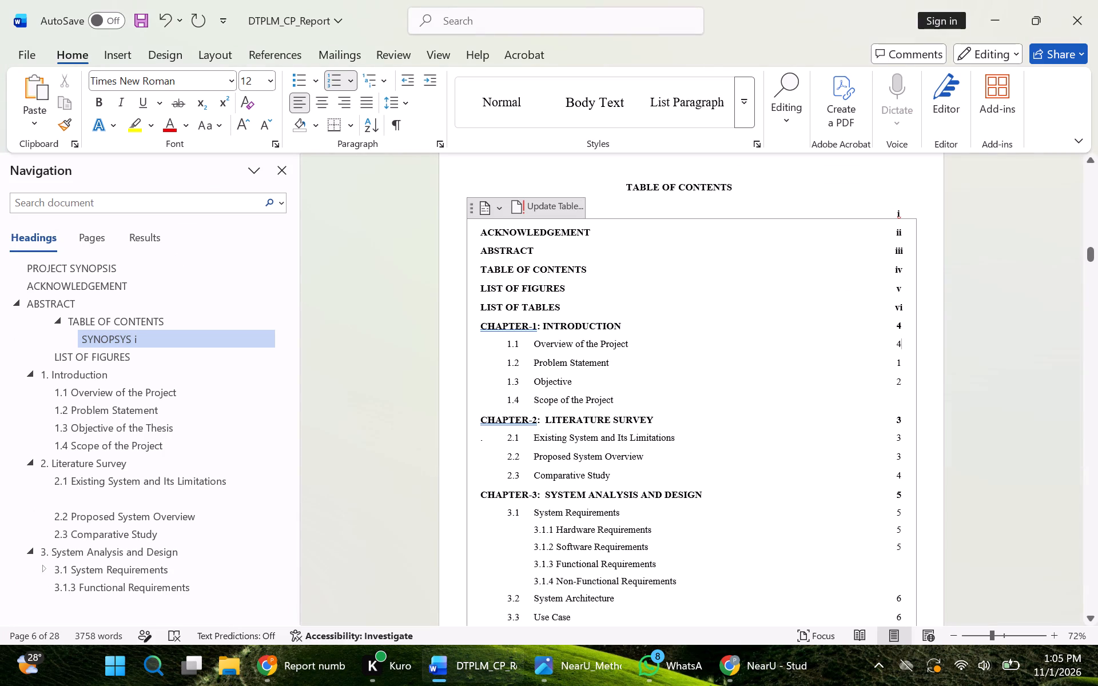
pyautogui.hotkey('alt', 'Tab')
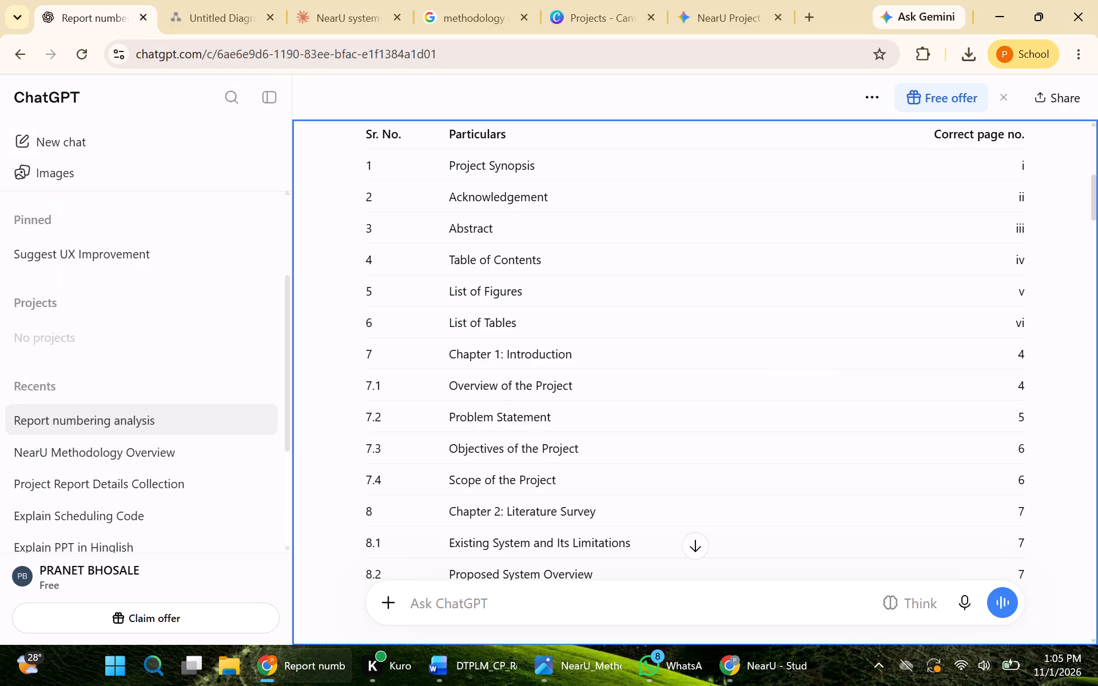
pyautogui.hotkey('alt', 'Tab')
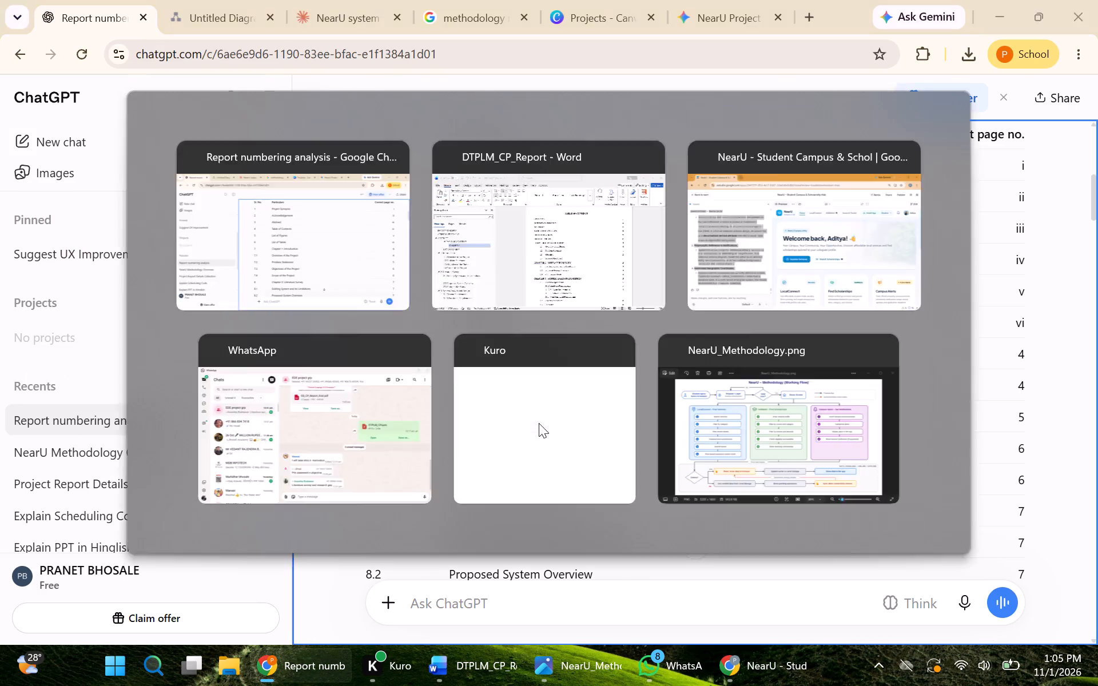
pyautogui.hotkey('alt', 'Tab')
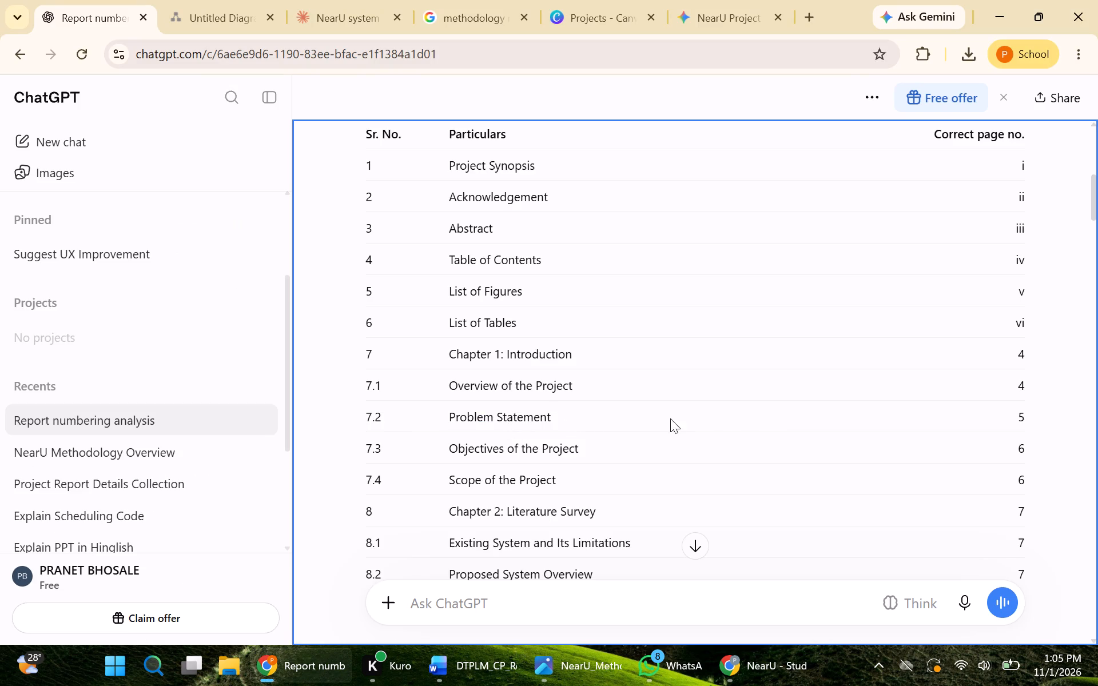
pyautogui.hotkey('alt', 'Tab')
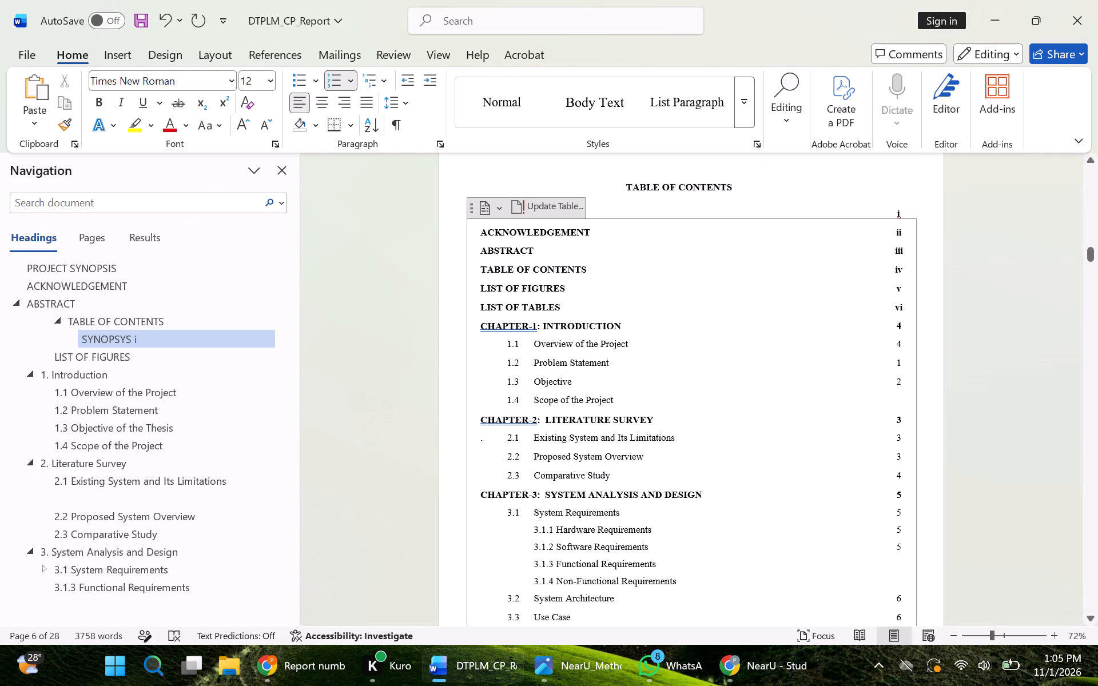
pyautogui.click(900, 360)
pyautogui.hotkey('alt', 'Tab')
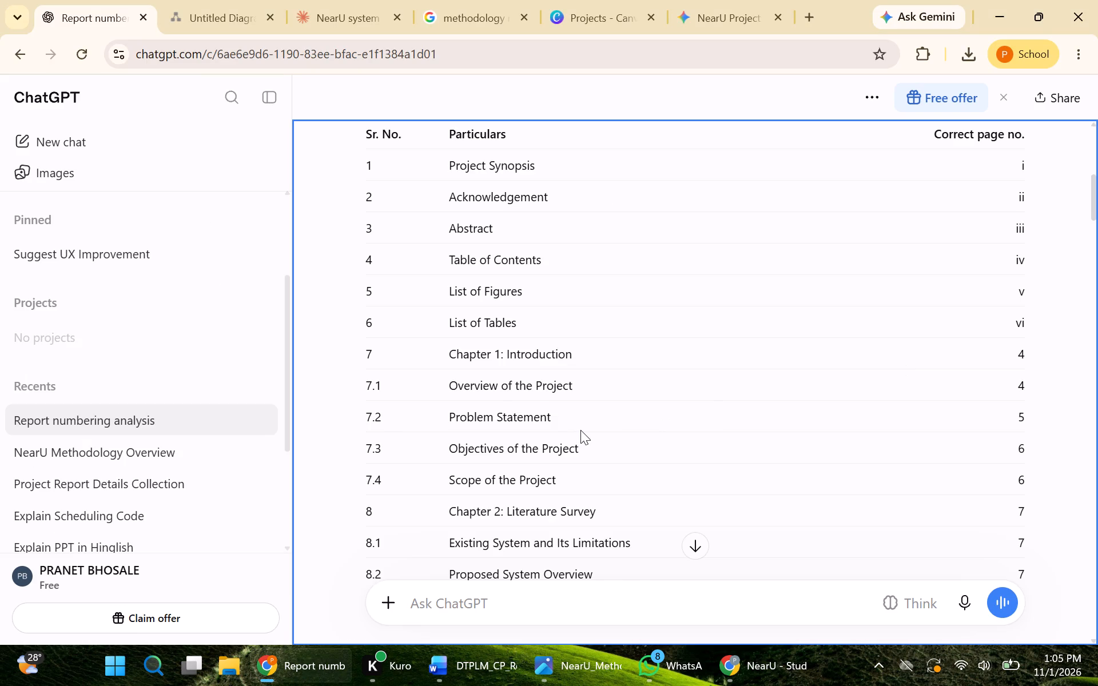
pyautogui.hotkey('alt', 'Tab')
pyautogui.hotkey('alt', 'Tab')
# In Word, set the page number of entry 1.2 Problem Statement to 5, and of 1.3 Objective and 1.4 Scope of the Project to 6.
pyautogui.hotkey('alt', 'Tab')
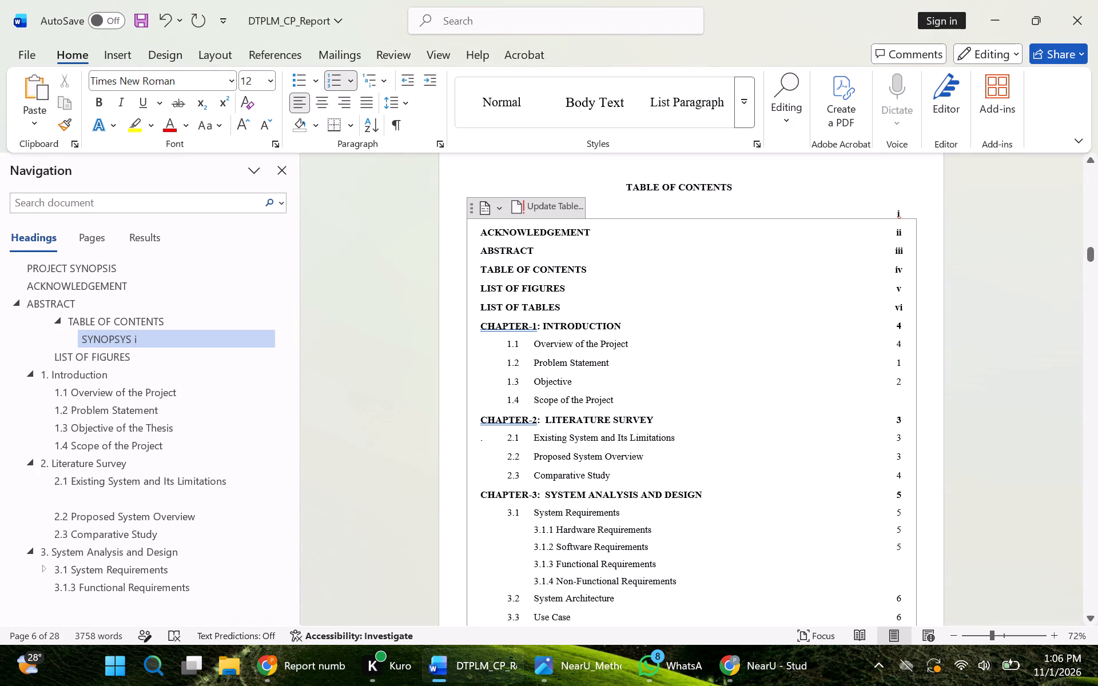
pyautogui.moveTo(905, 361); pyautogui.dragTo(895, 363)
pyautogui.press('BackSpace')
pyautogui.press('5')
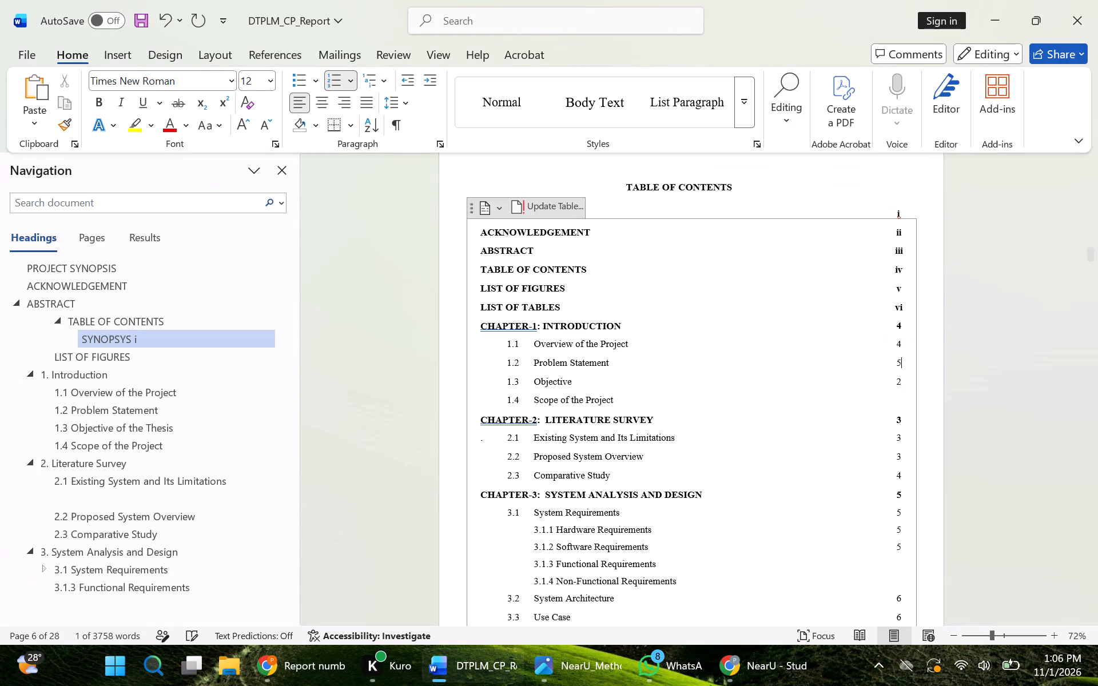
pyautogui.moveTo(904, 382); pyautogui.dragTo(894, 382)
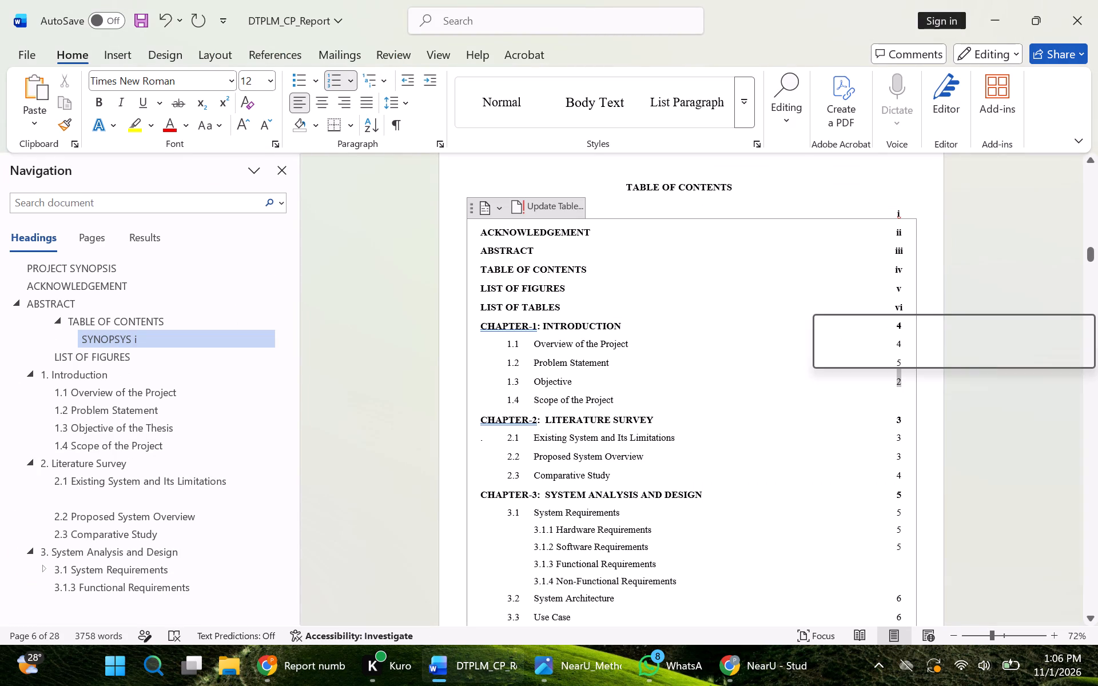
pyautogui.press('BackSpace')
pyautogui.press('6')
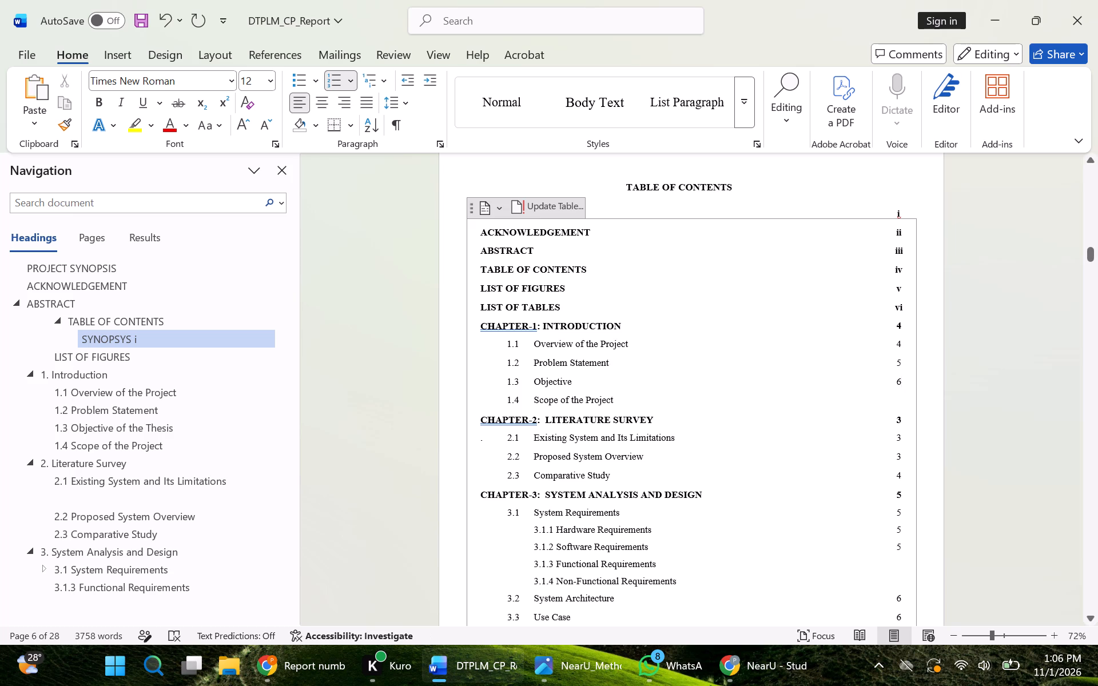
pyautogui.click(896, 397)
pyautogui.press('6')
# Check ChatGPT's list in Chrome and, back in Word, set the page number of Chapter-2: Literature Survey to 7.
pyautogui.click(900, 421)
pyautogui.hotkey('alt', 'Tab')
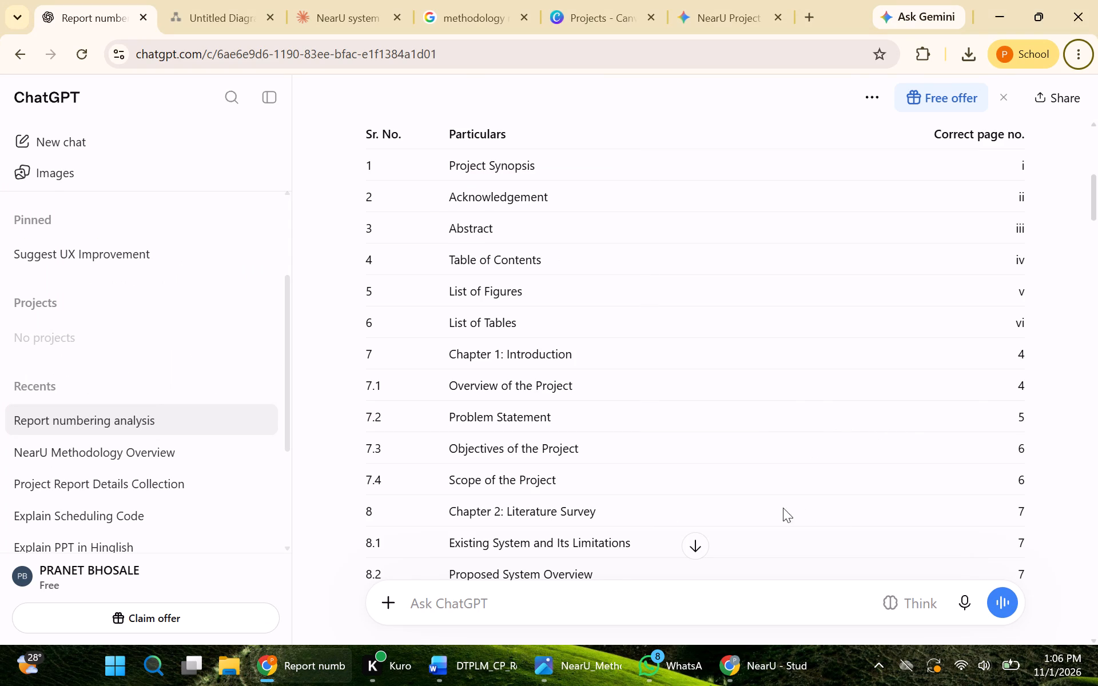
pyautogui.hotkey('alt', 'Tab')
pyautogui.moveTo(902, 417); pyautogui.dragTo(889, 420)
pyautogui.press('BackSpace')
pyautogui.press('7')
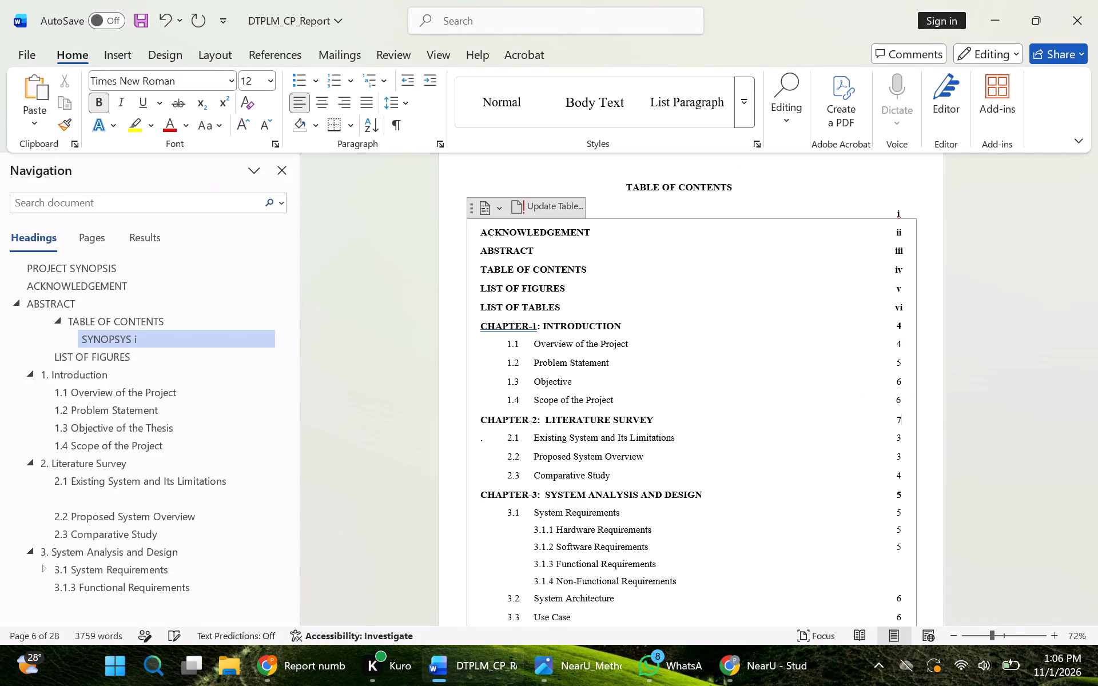
pyautogui.hotkey('alt', 'Tab')
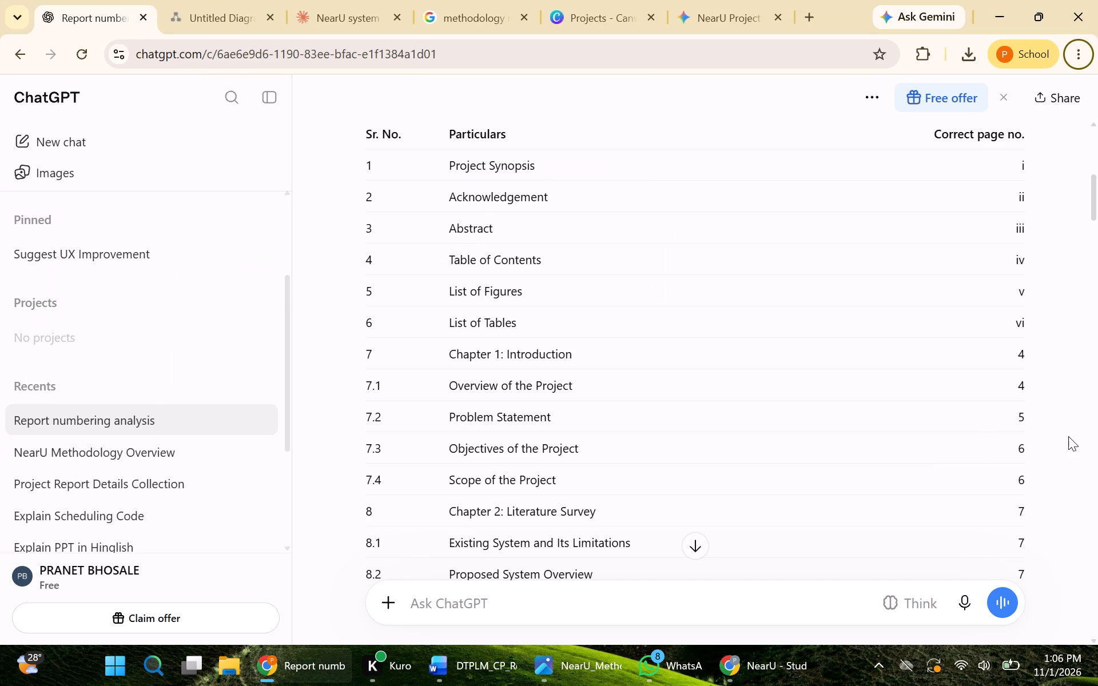
pyautogui.click(1065, 439)
pyautogui.press('Down')
pyautogui.press('Down')
pyautogui.press('Down')
pyautogui.press('Down')
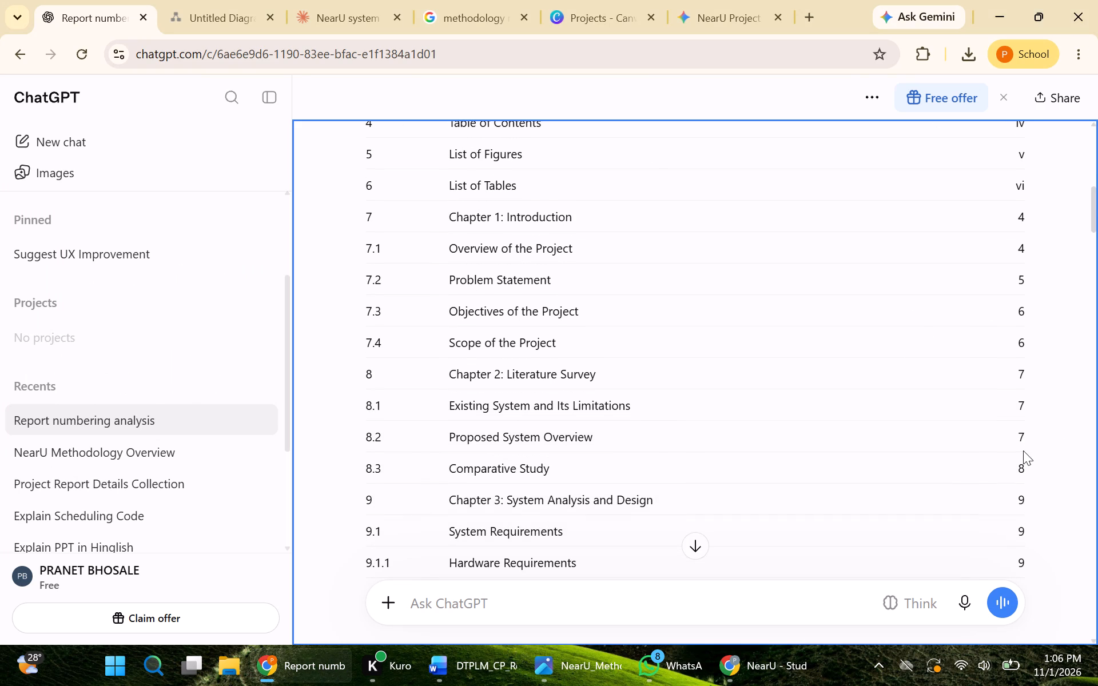
pyautogui.hotkey('alt', 'Tab')
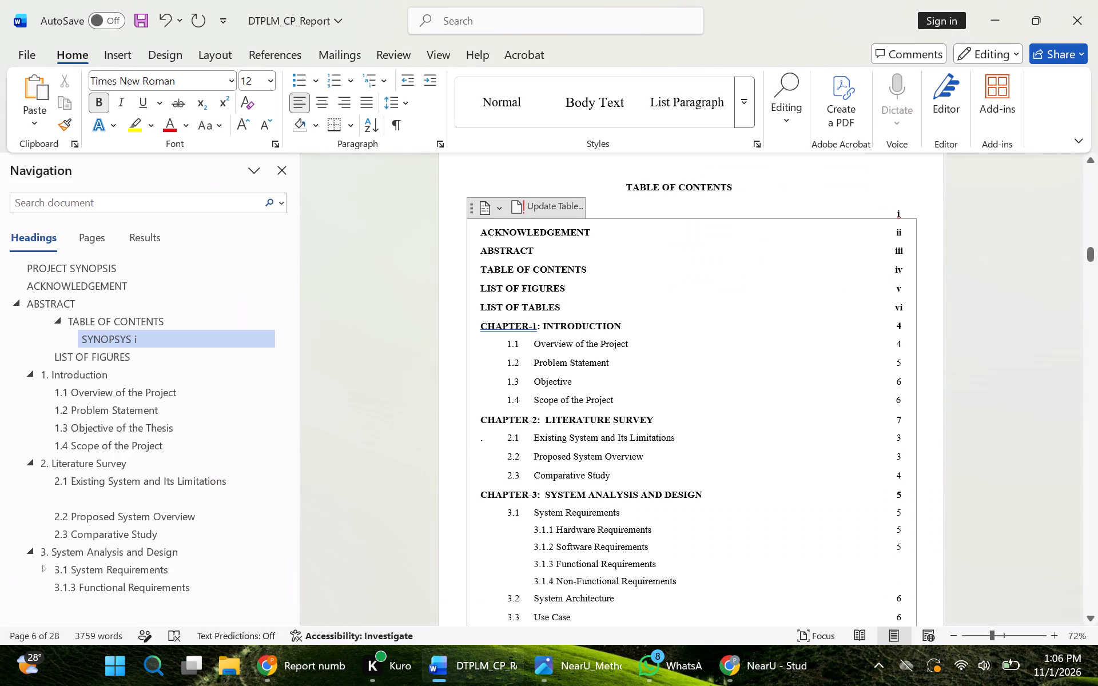
pyautogui.moveTo(899, 437); pyautogui.dragTo(890, 438)
pyautogui.press('BackSpace')
pyautogui.press('7')
pyautogui.moveTo(900, 456); pyautogui.dragTo(894, 457)
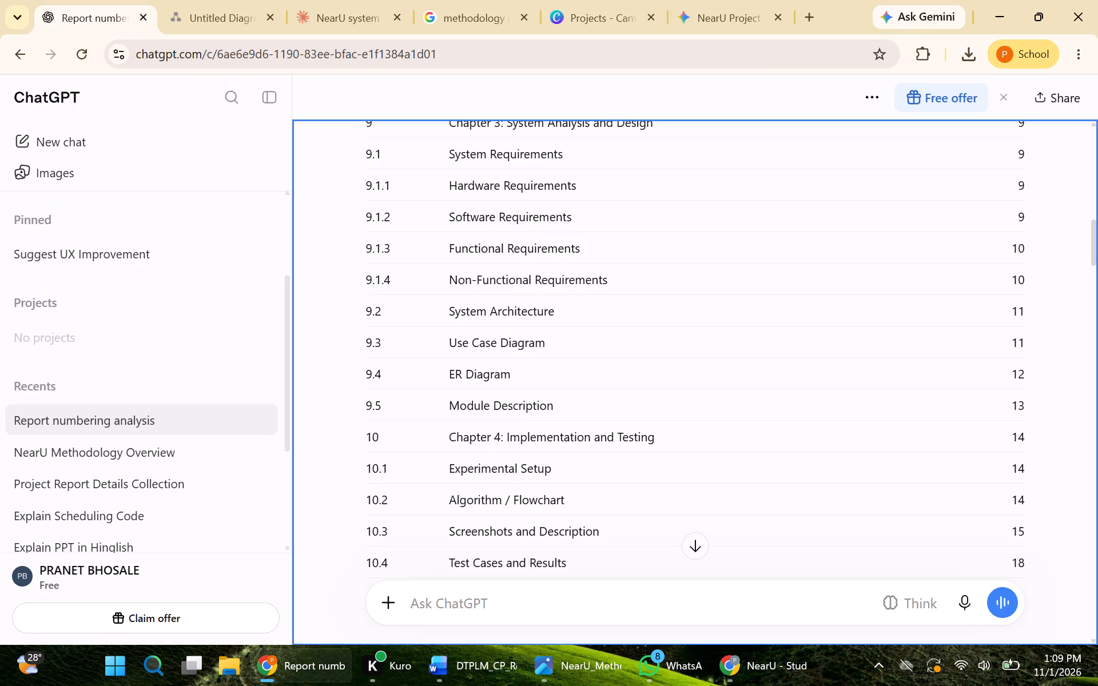
pyautogui.hotkey('alt', 'Tab')
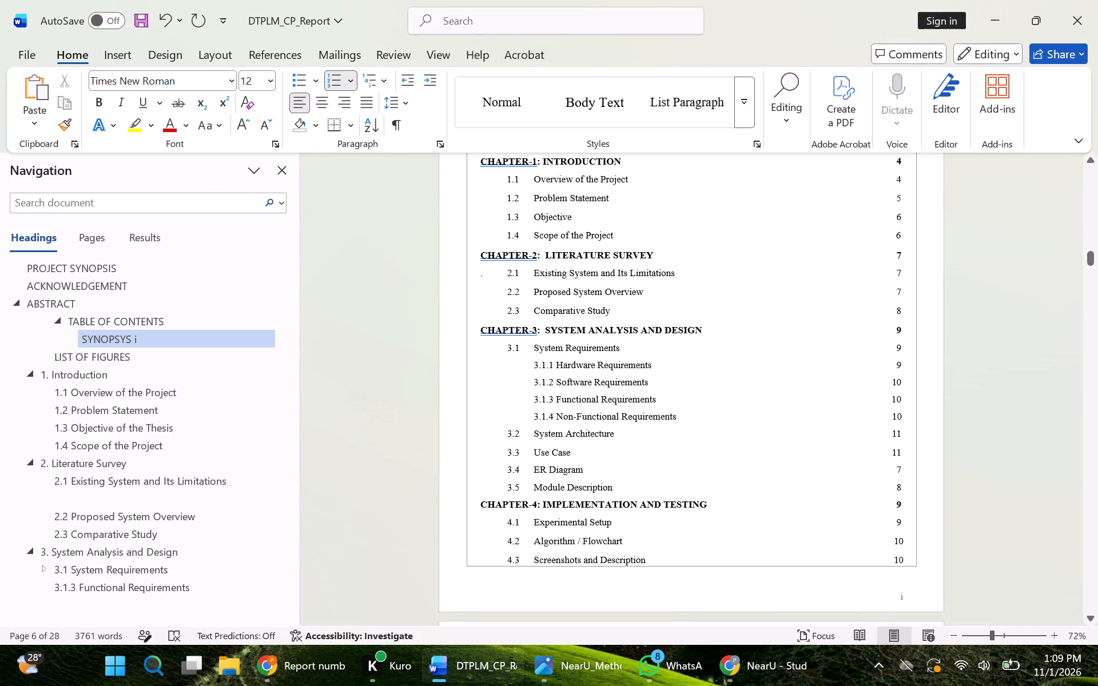
pyautogui.moveTo(903, 471); pyautogui.dragTo(893, 472)
pyautogui.press('BackSpace')
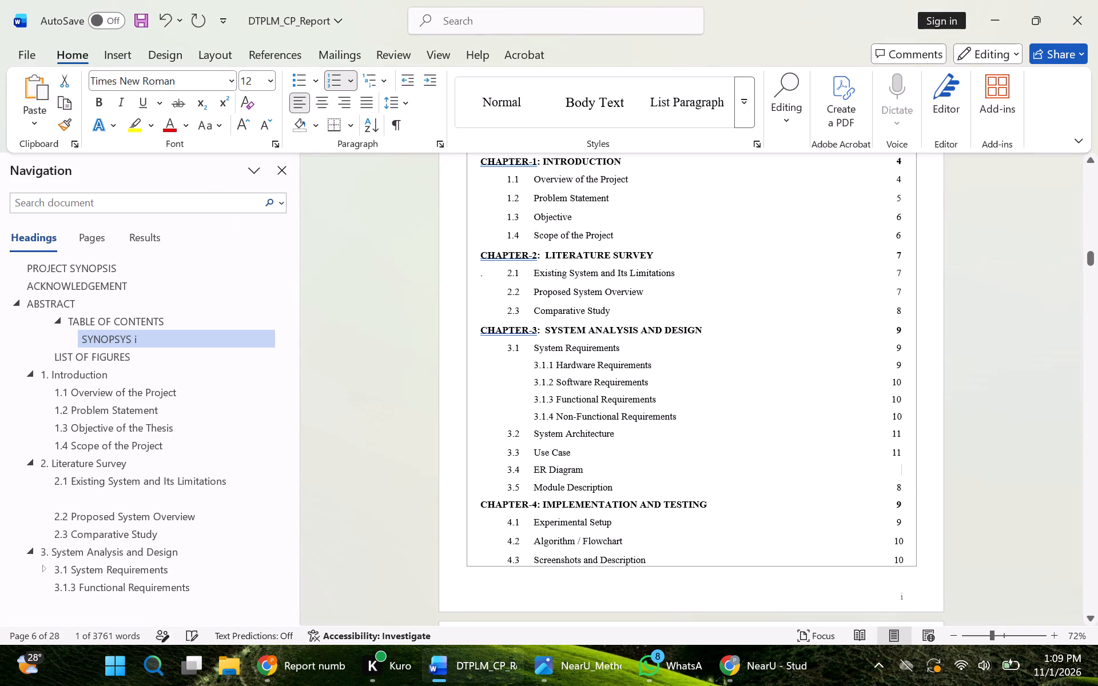
pyautogui.write('12')
# Check ChatGPT's list in Chrome and, in Word, set the page number of 3.5 Module Description to 13.
pyautogui.hotkey('alt', 'Tab')
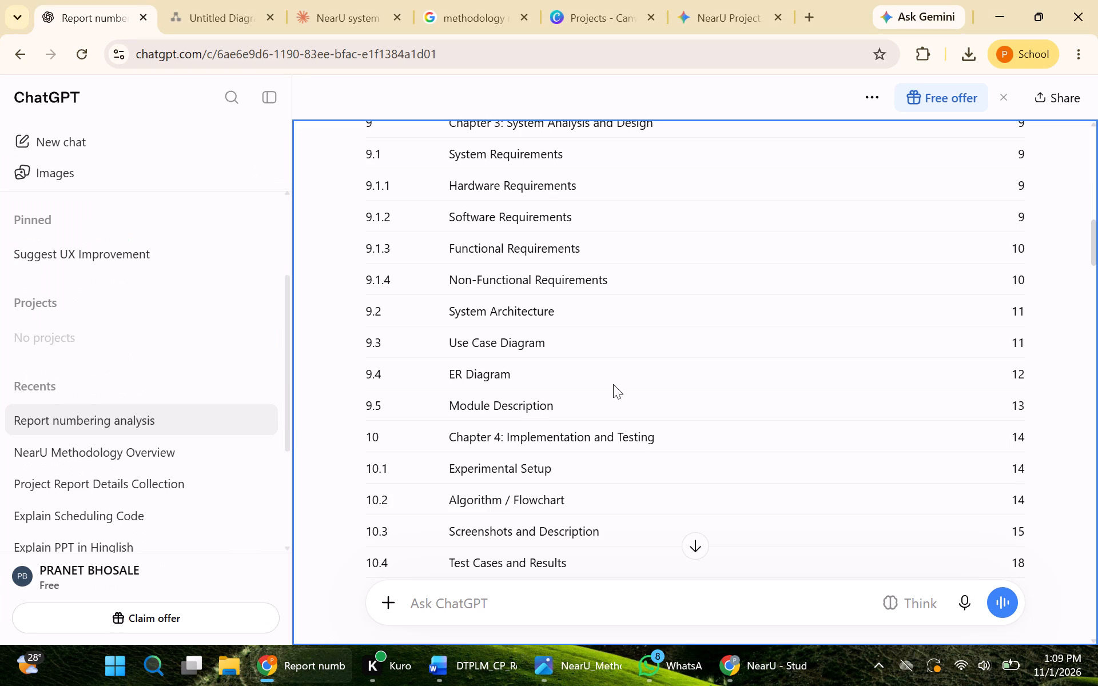
pyautogui.hotkey('alt', 'Tab')
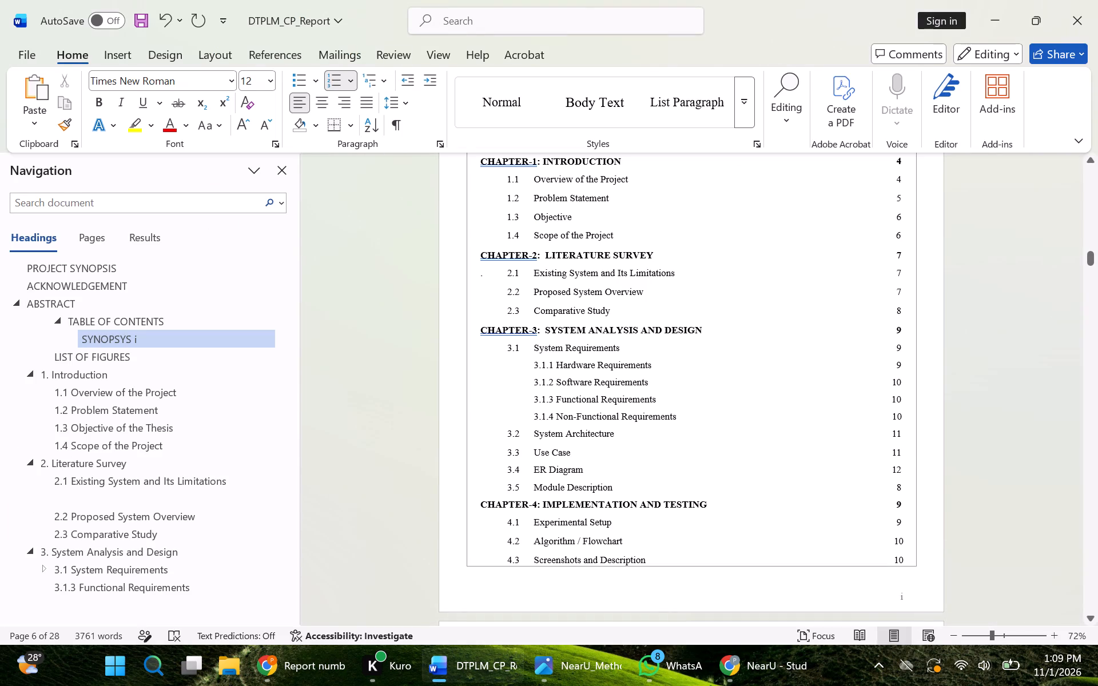
pyautogui.moveTo(902, 488); pyautogui.dragTo(893, 489)
pyautogui.press('BackSpace')
pyautogui.write('13')
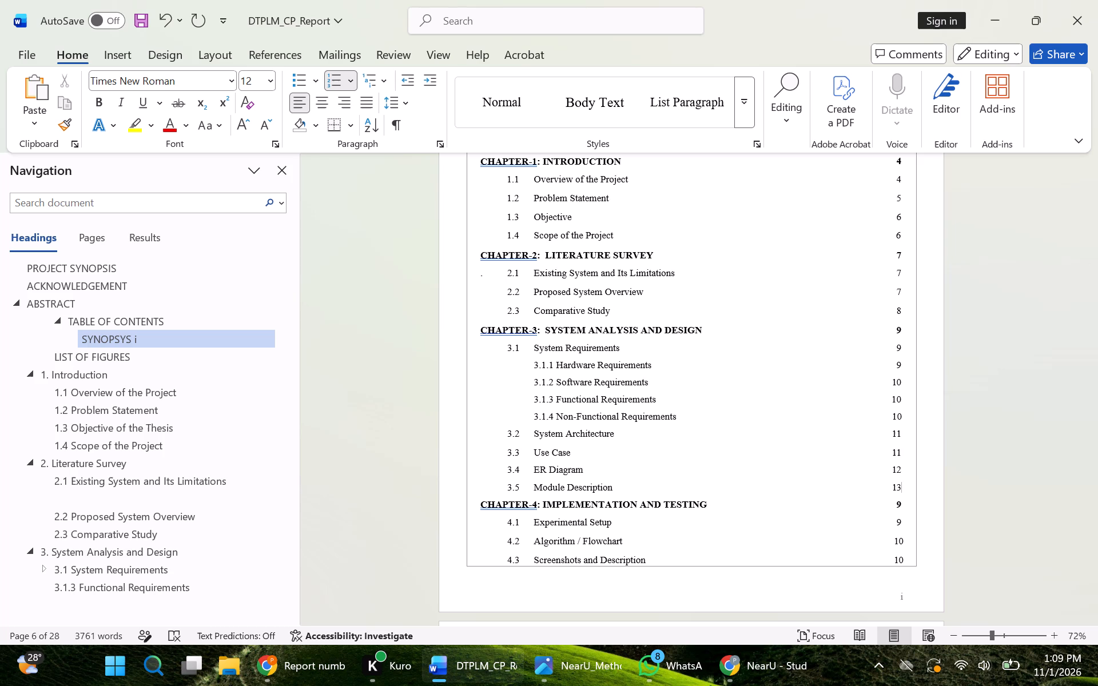
# Check ChatGPT's list in Chrome and, in Word, set the page number of the Chapter-4 Implementation and Testing heading to 14.
pyautogui.hotkey('alt', 'Tab')
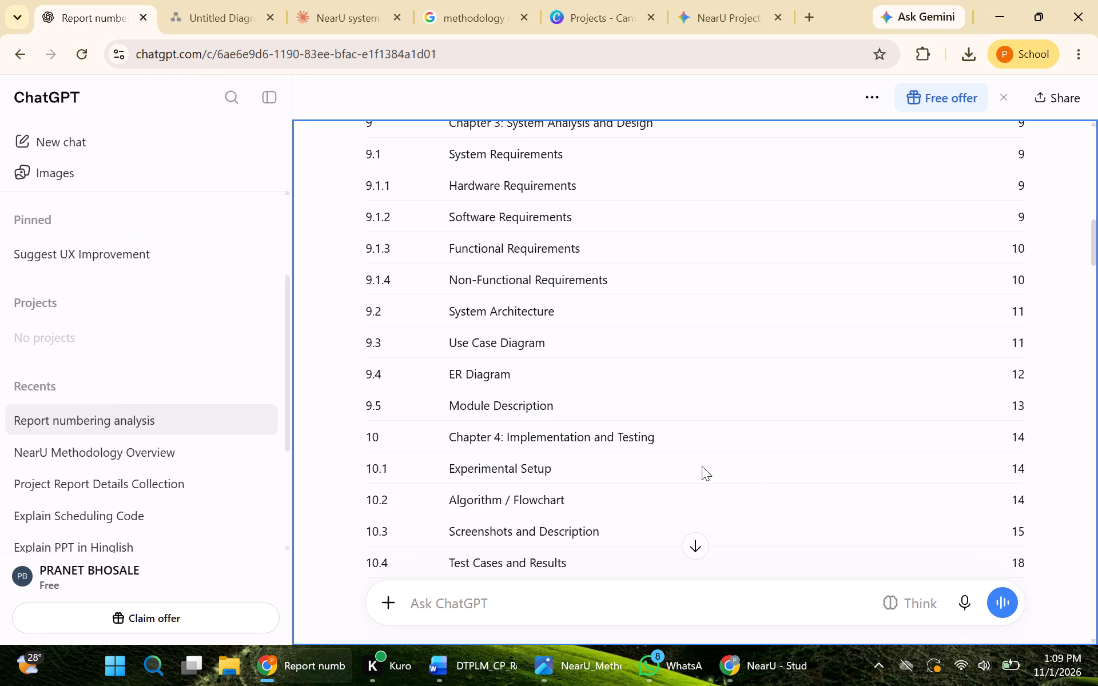
pyautogui.hotkey('alt', 'Tab')
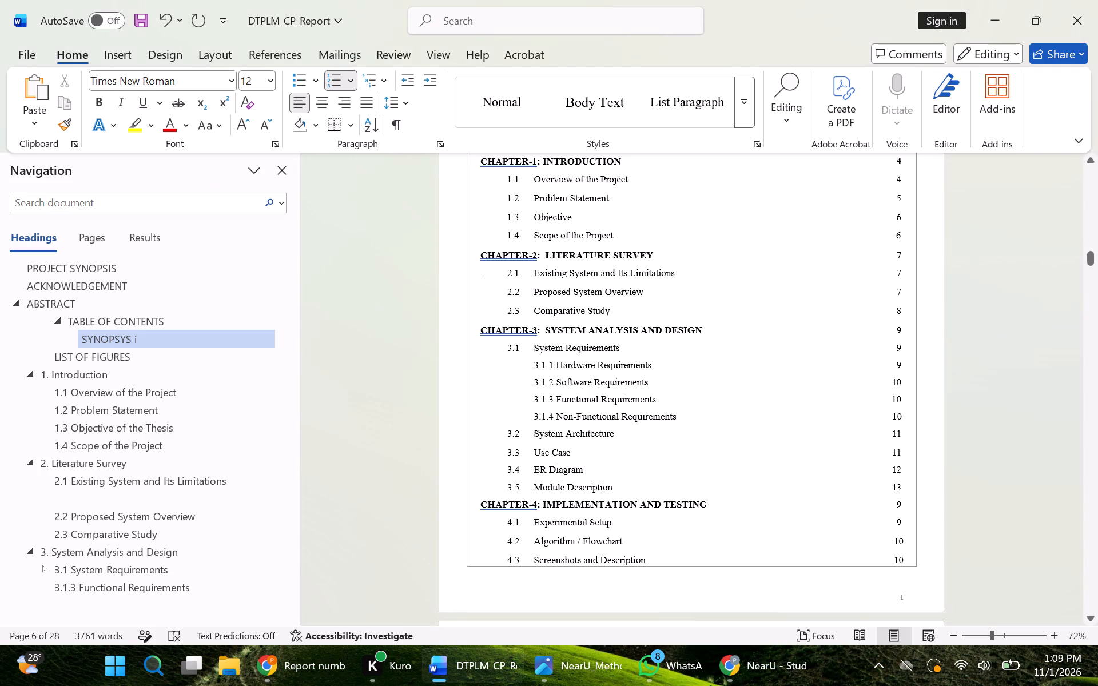
pyautogui.click(901, 507)
pyautogui.press('BackSpace')
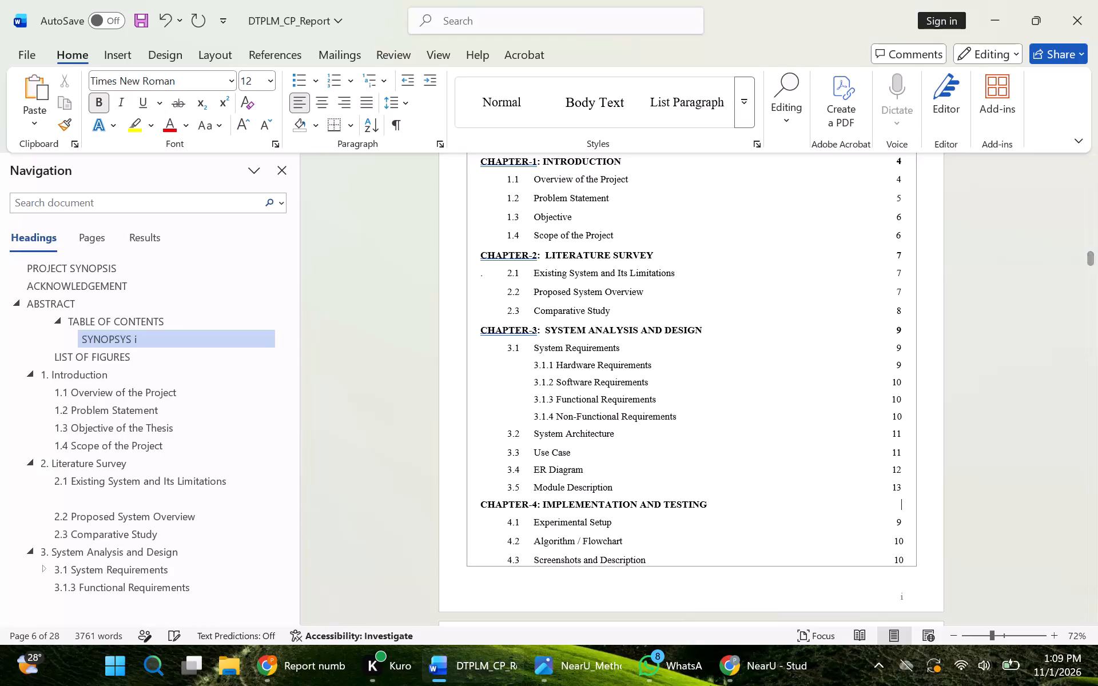
pyautogui.write('14')
pyautogui.hotkey('alt', 'x')
# Check ChatGPT's list in Chrome and, in Word's table of contents, set the page number of 4.1 Experimental Setup to 14.
pyautogui.hotkey('alt', 'Tab')
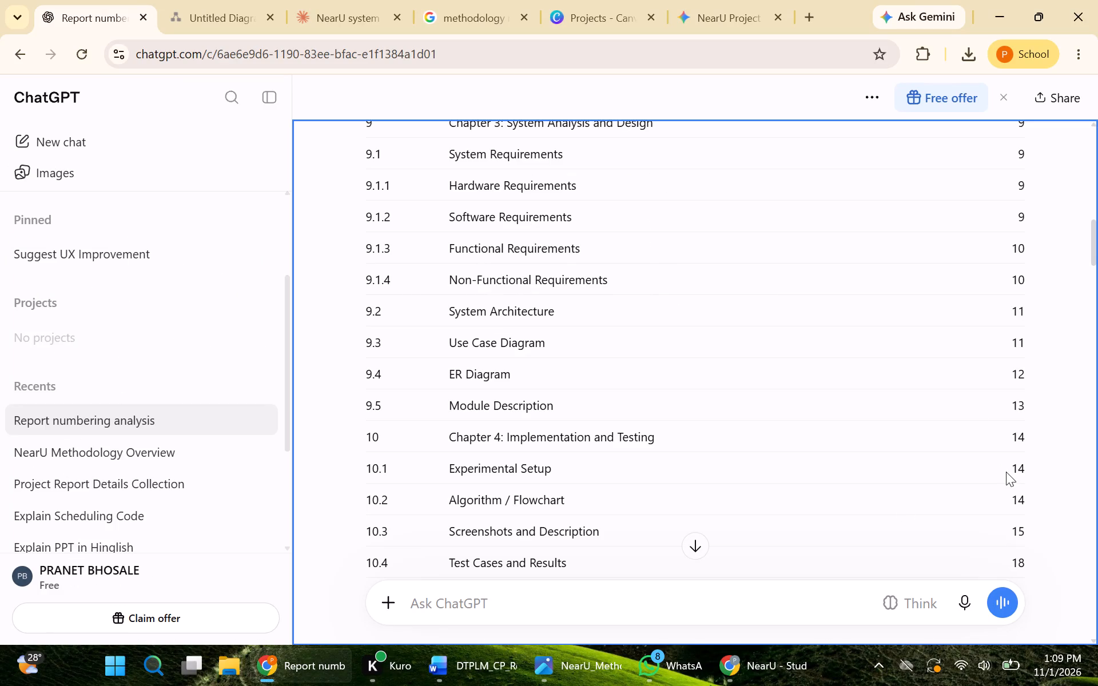
pyautogui.hotkey('alt', 'Tab')
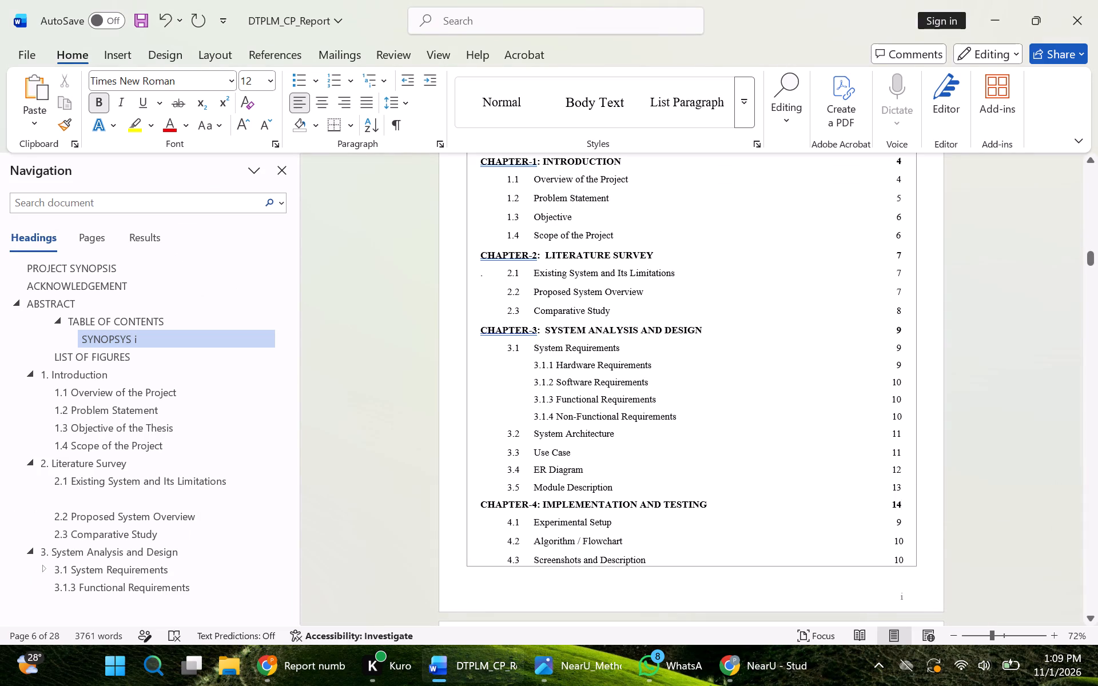
pyautogui.click(905, 523)
pyautogui.press('BackSpace')
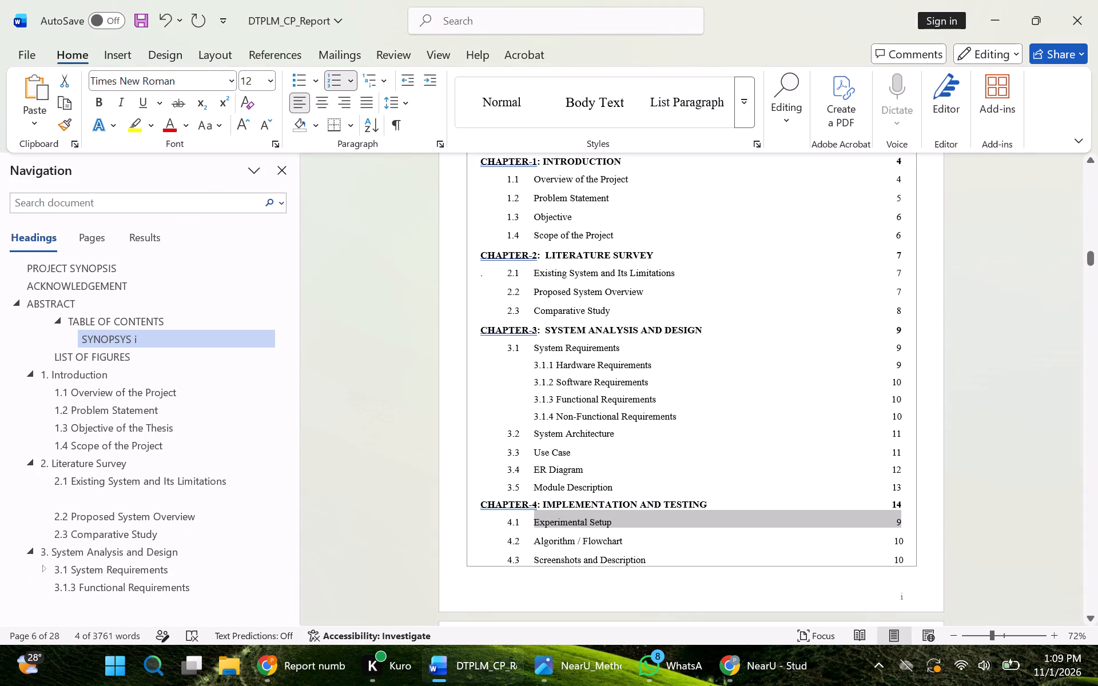
pyautogui.doubleClick(905, 523)
pyautogui.moveTo(904, 522); pyautogui.dragTo(897, 522)
pyautogui.hotkey('ctrl', 'z')
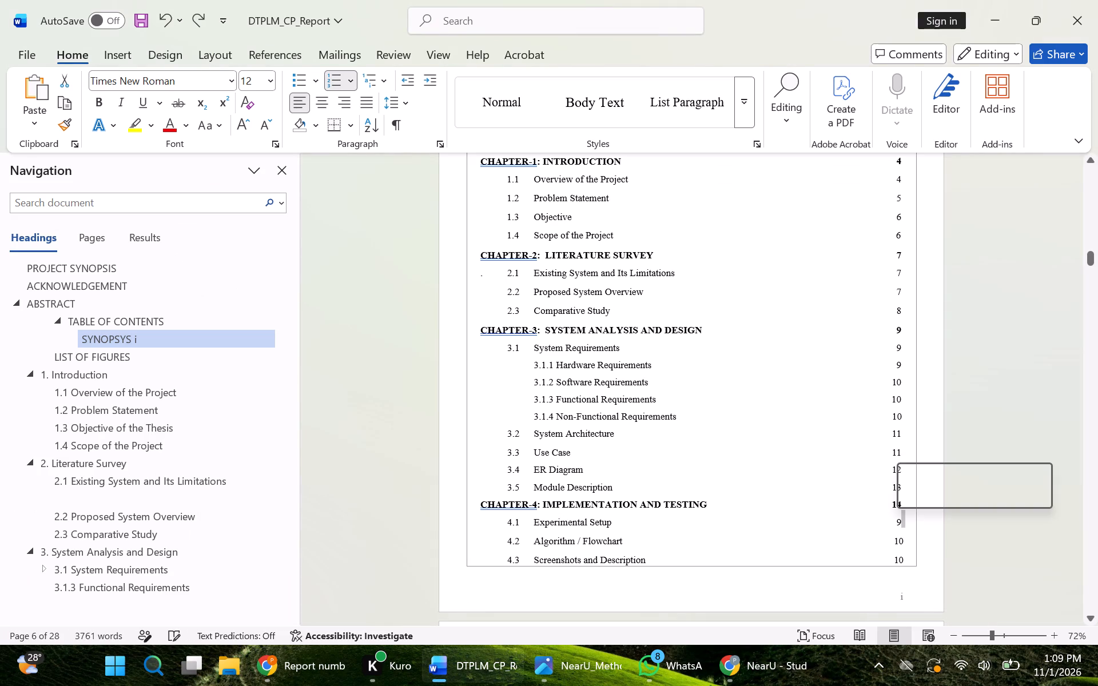
pyautogui.moveTo(898, 521); pyautogui.dragTo(911, 522)
pyautogui.click(911, 522)
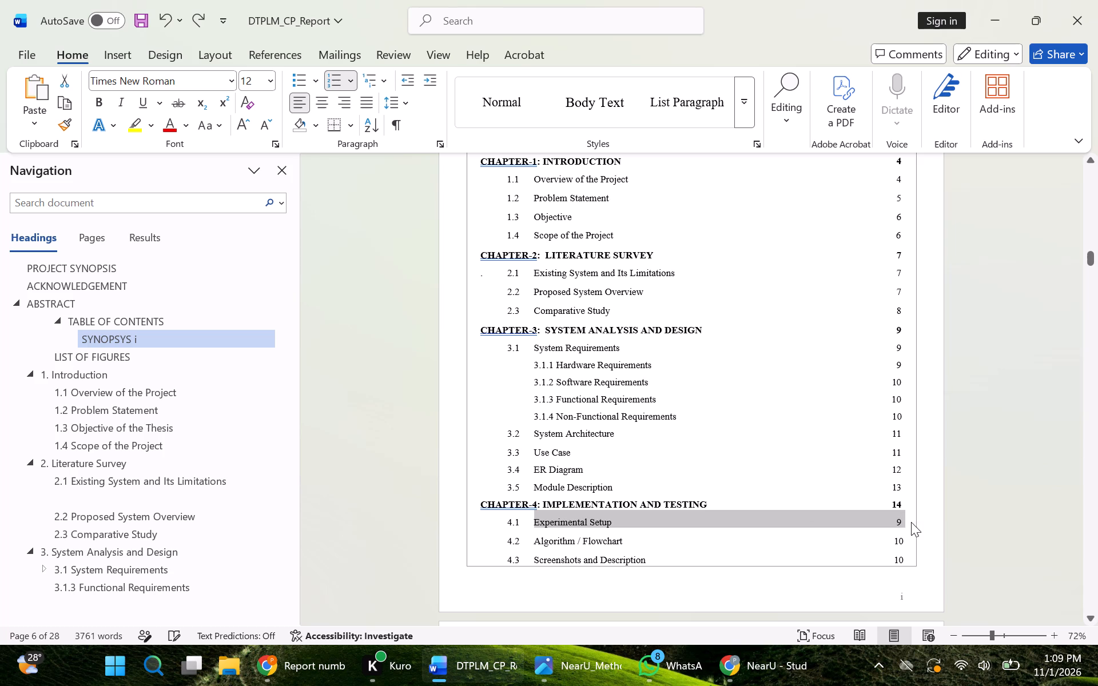
pyautogui.moveTo(902, 524); pyautogui.dragTo(893, 525)
pyautogui.press('BackSpace')
pyautogui.write('14')
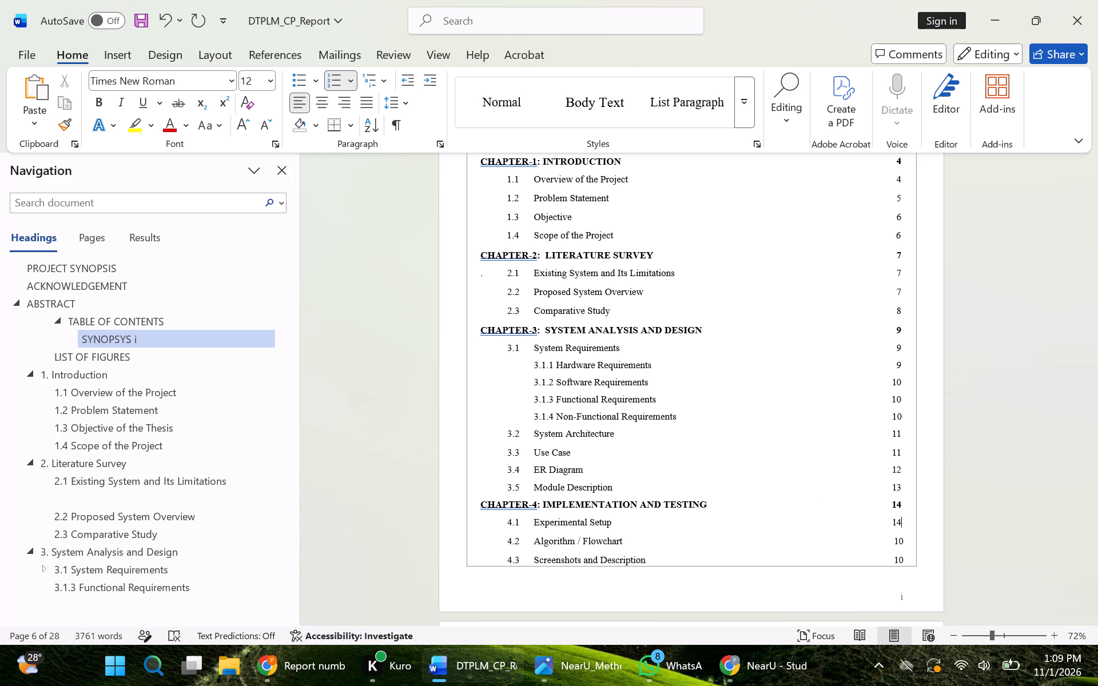
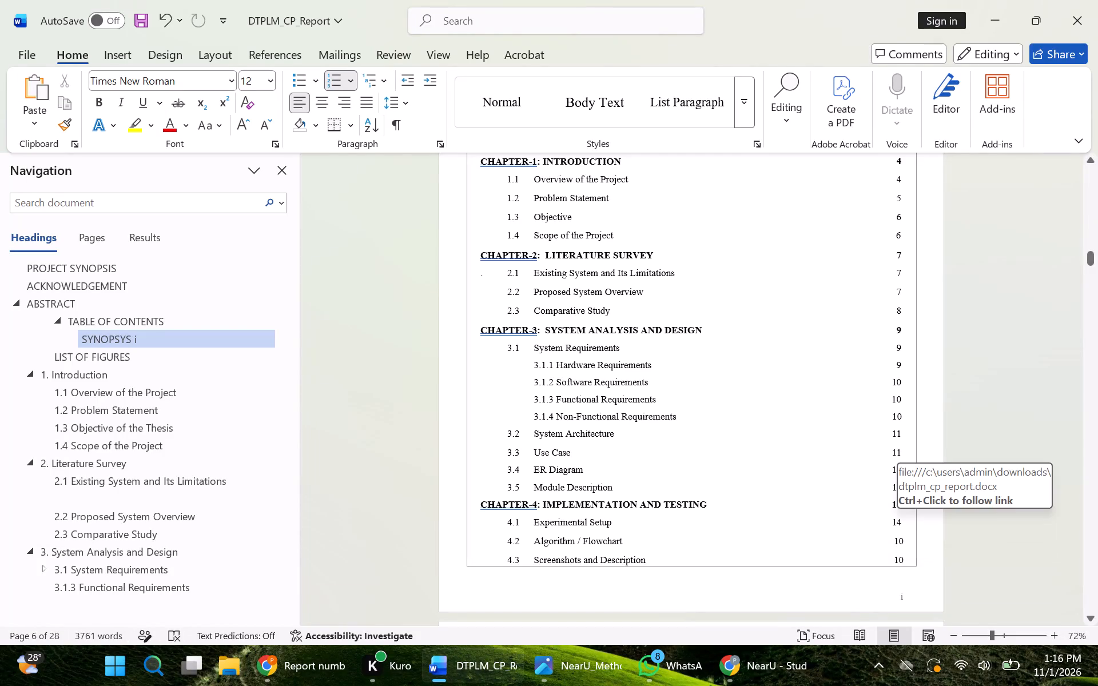
# Check ChatGPT's list in Chrome and, in Word's table of contents, set the page number of 4.2 Algorithm / Flowchart to 14.
pyautogui.hotkey('alt', 'Tab')
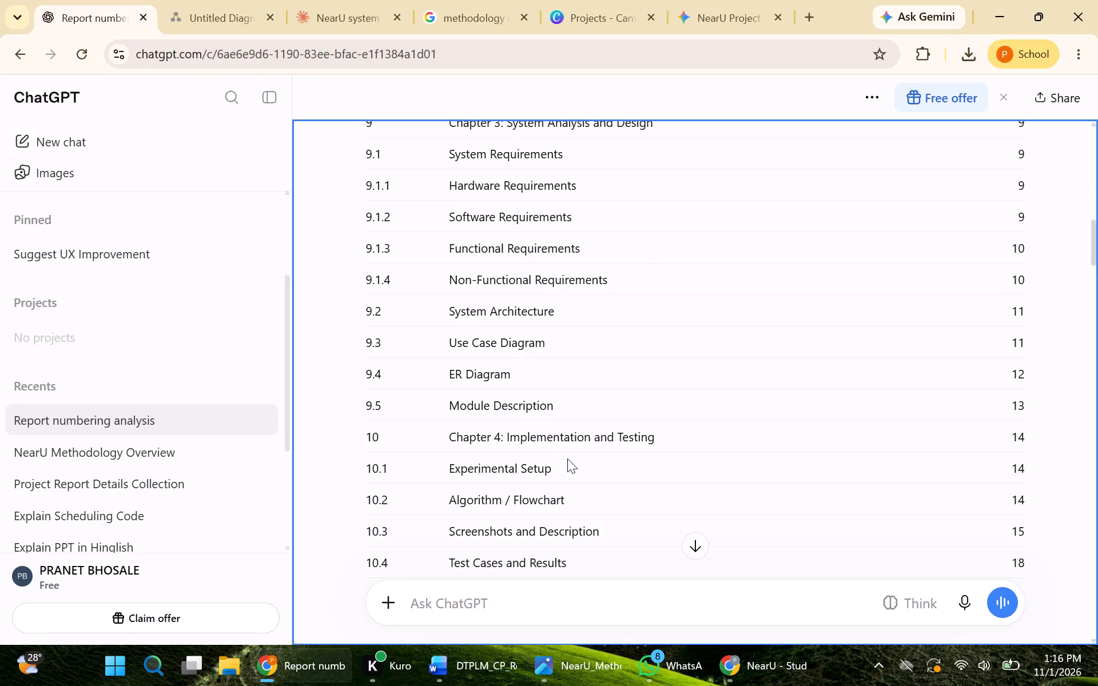
pyautogui.hotkey('alt', 'Tab')
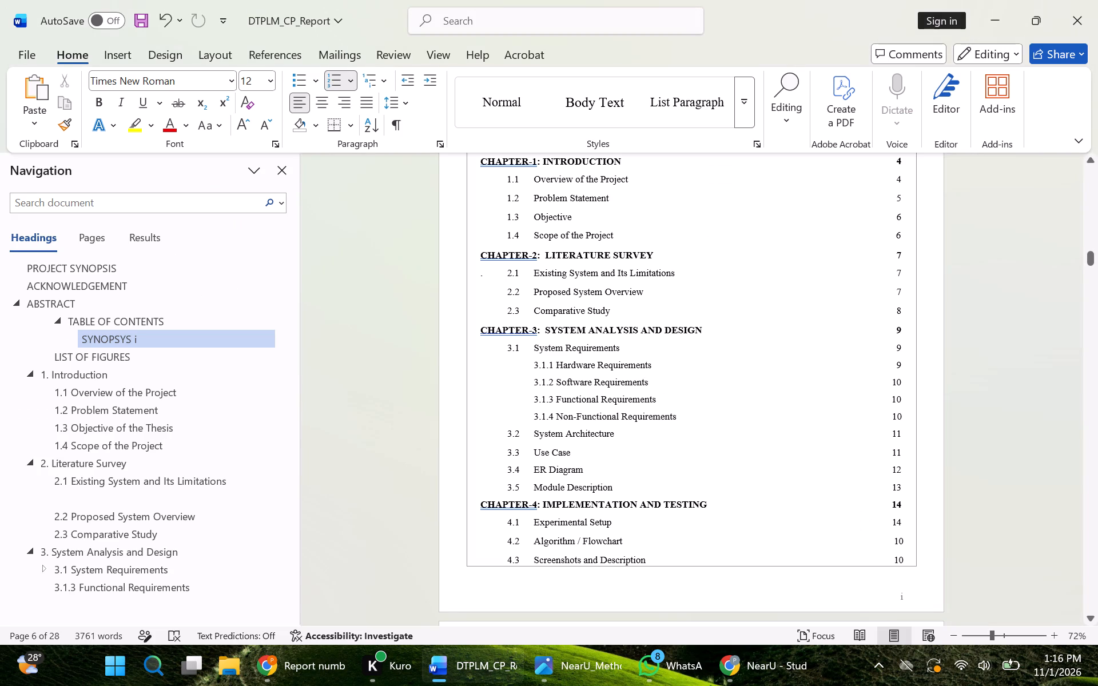
pyautogui.moveTo(905, 541); pyautogui.dragTo(895, 541)
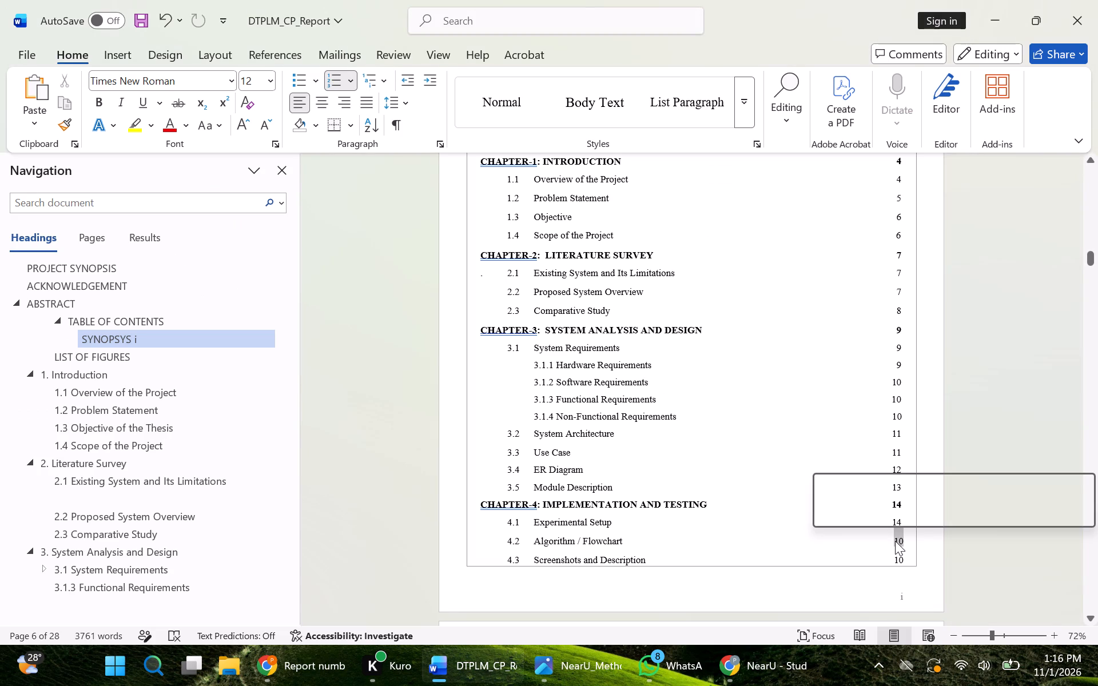
pyautogui.press('BackSpace')
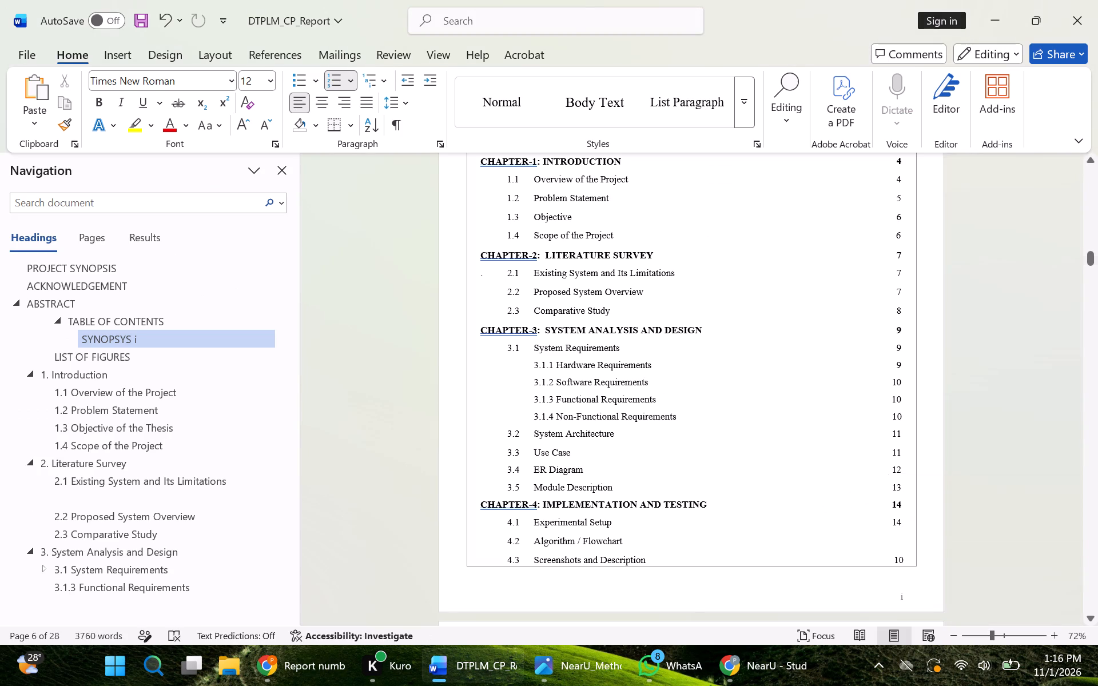
pyautogui.write('14')
# Check ChatGPT's list in Chrome and, in Word's table of contents, set the page number of 4.3 Screenshots and Description to 15.
pyautogui.hotkey('alt', 'Tab')
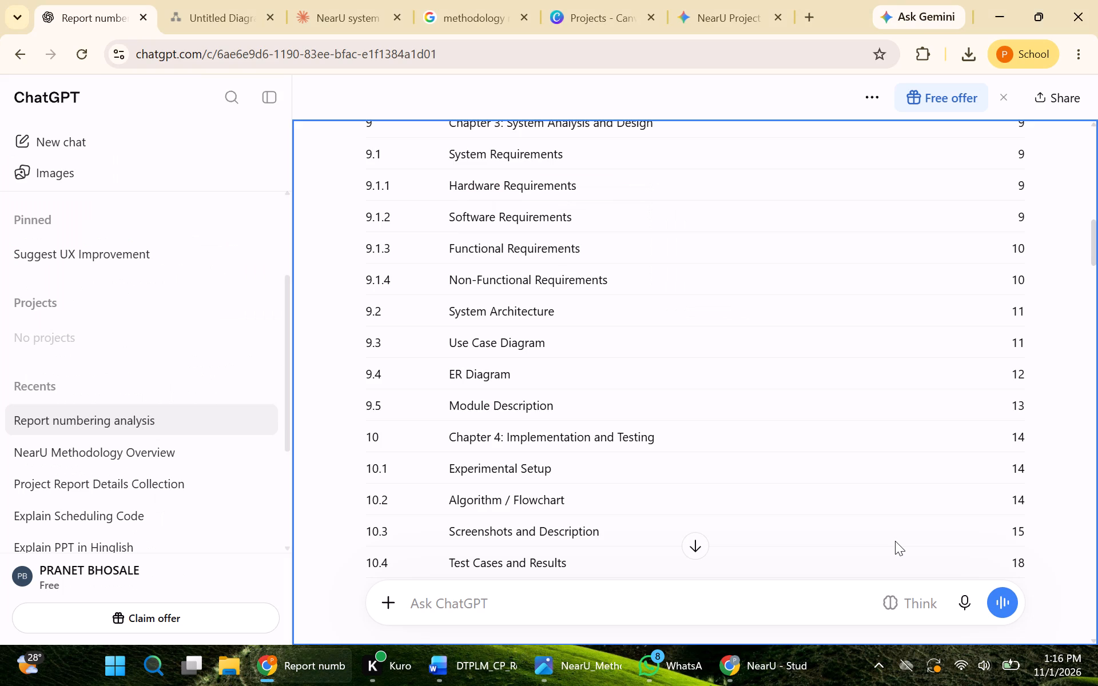
pyautogui.hotkey('alt', 'Tab')
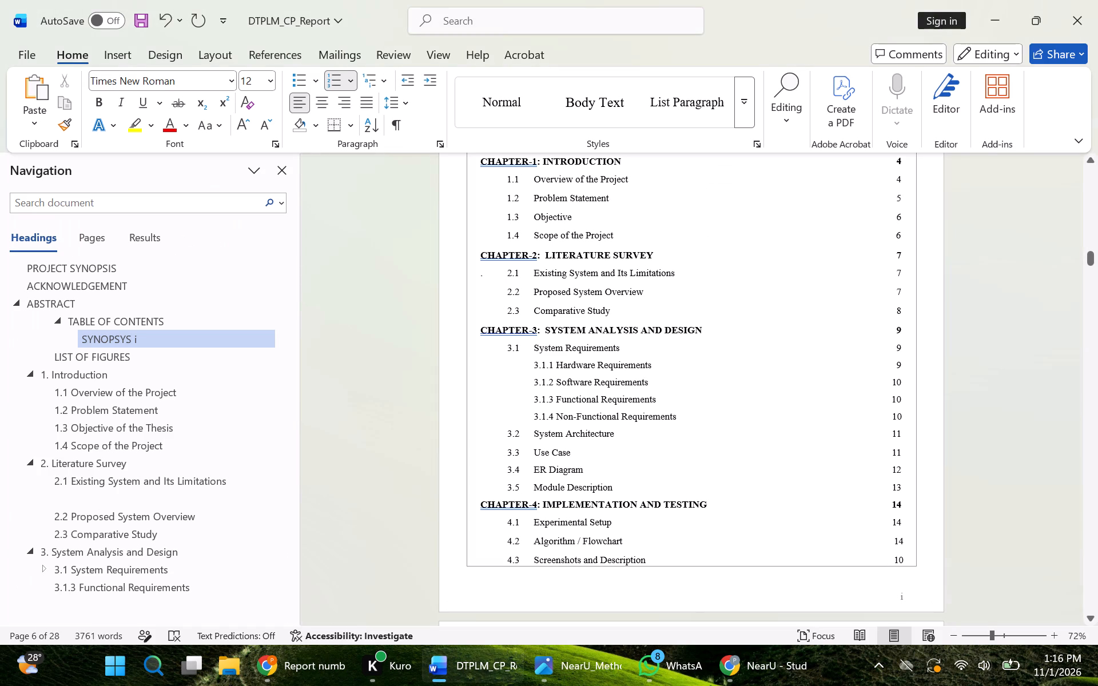
pyautogui.click(896, 543)
pyautogui.press('BackSpace')
pyautogui.hotkey('ctrl', 'z')
pyautogui.moveTo(906, 558); pyautogui.dragTo(893, 559)
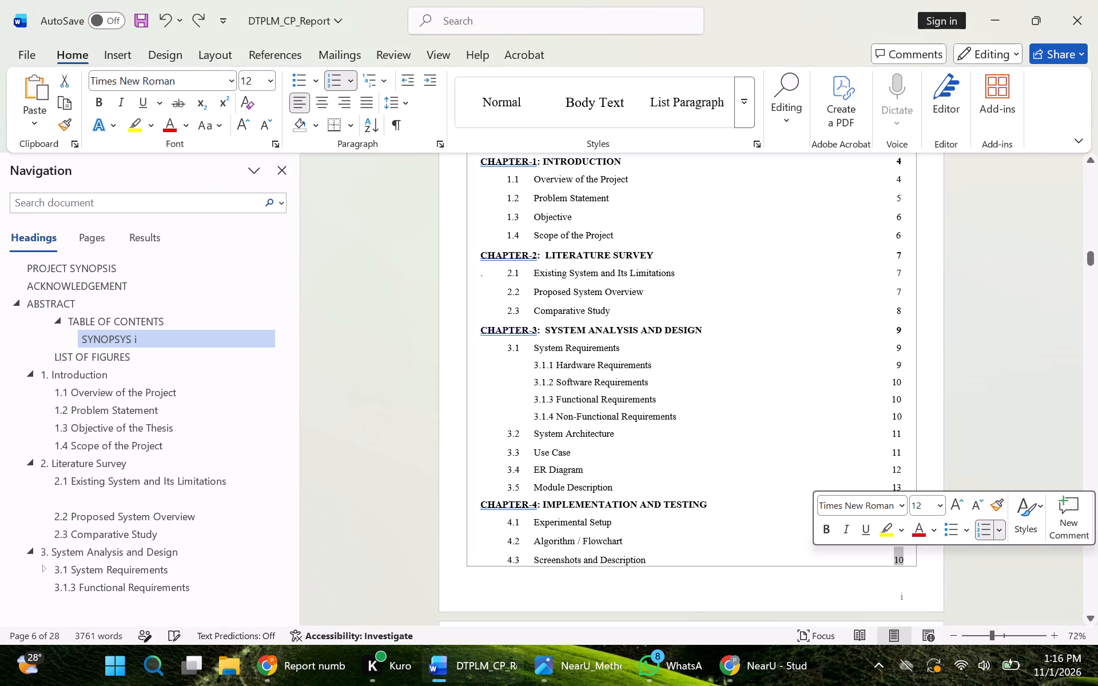
pyautogui.press('BackSpace')
pyautogui.write('15')
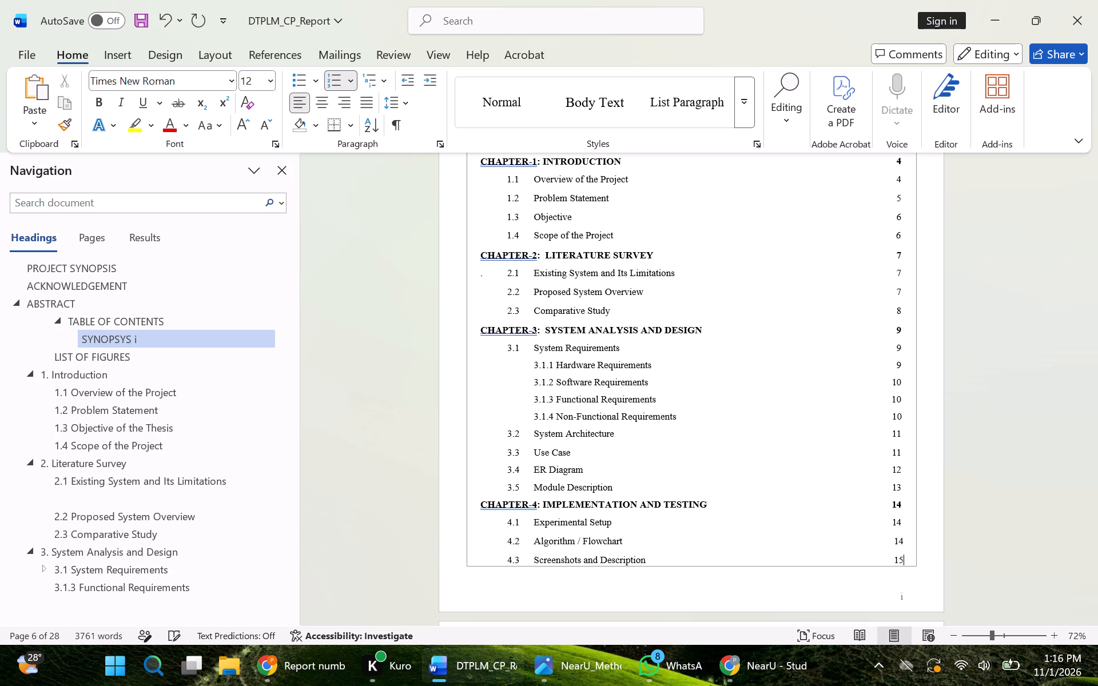
# Check ChatGPT's list in Chrome and, in Word's table of contents, set the page number of 4.4 Test Cases and Results to 18.
pyautogui.tripleClick(1091, 623)
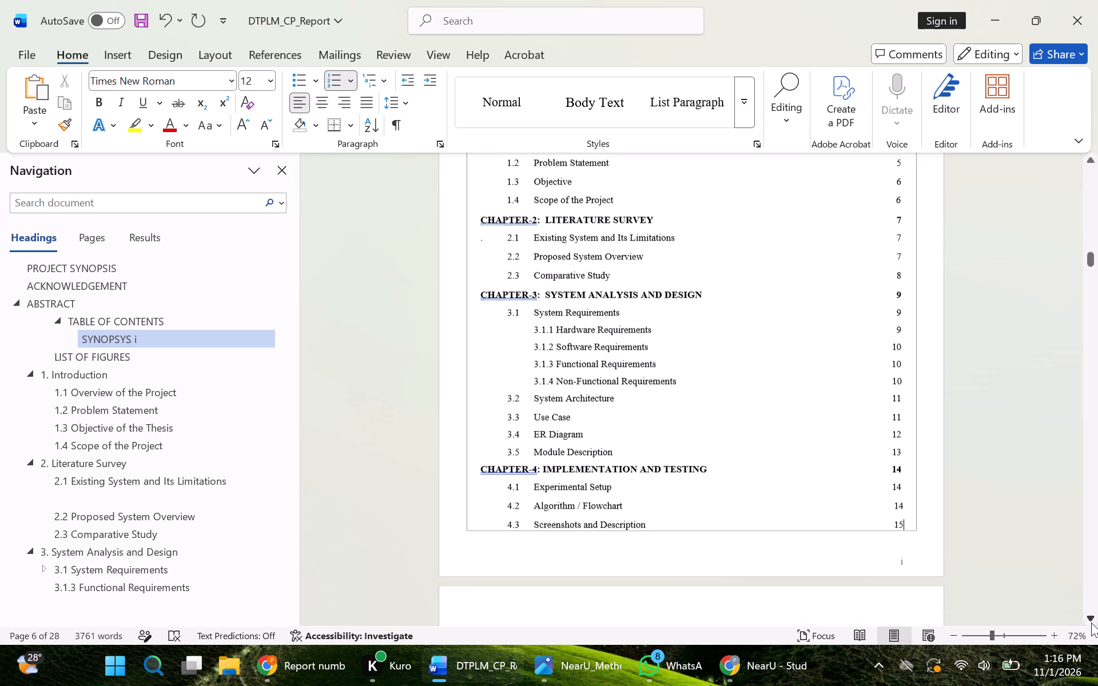
pyautogui.click(1091, 623)
pyautogui.tripleClick(1091, 622)
pyautogui.doubleClick(1091, 622)
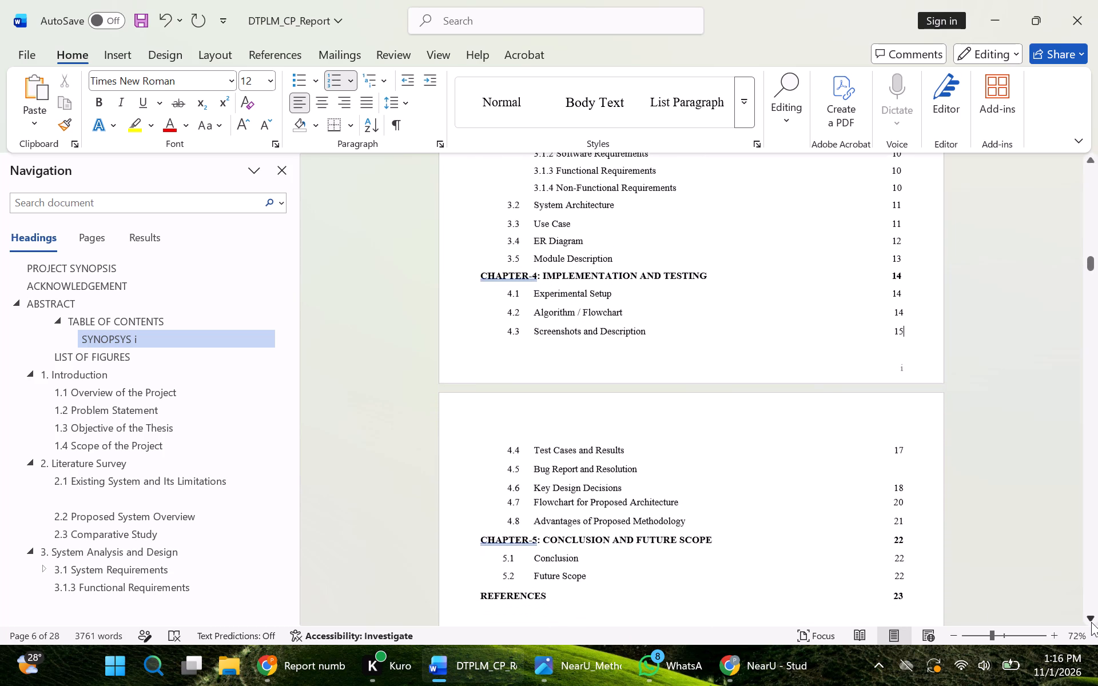
pyautogui.hotkey('alt', 'Tab')
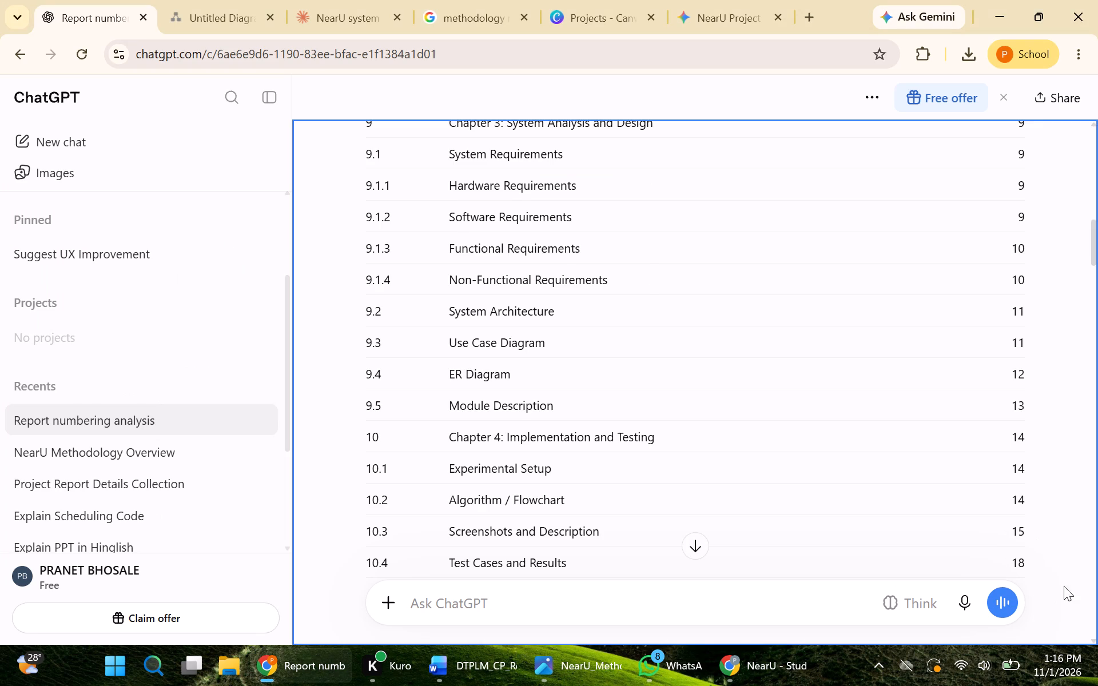
pyautogui.hotkey('alt', 'Tab')
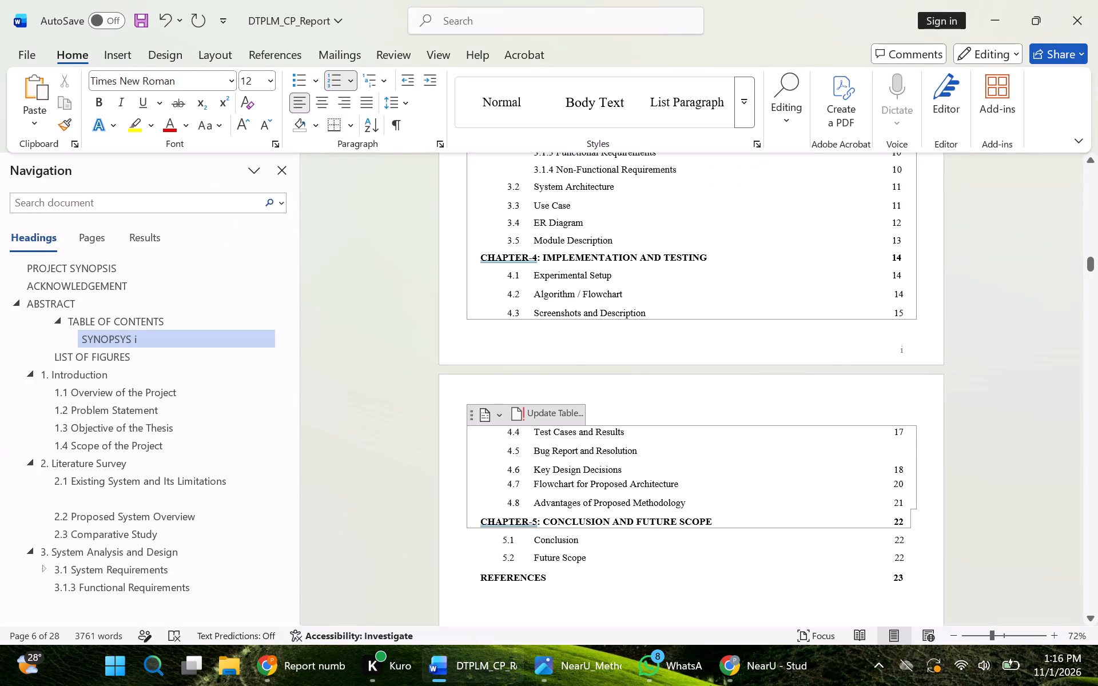
pyautogui.click(904, 429)
pyautogui.moveTo(904, 429); pyautogui.dragTo(895, 430)
pyautogui.press('BackSpace')
pyautogui.write('18')
# Compare the remaining Chapter 4 page numbers in ChatGPT's list in Chrome with Word's table of contents.
pyautogui.hotkey('alt', 'Tab')
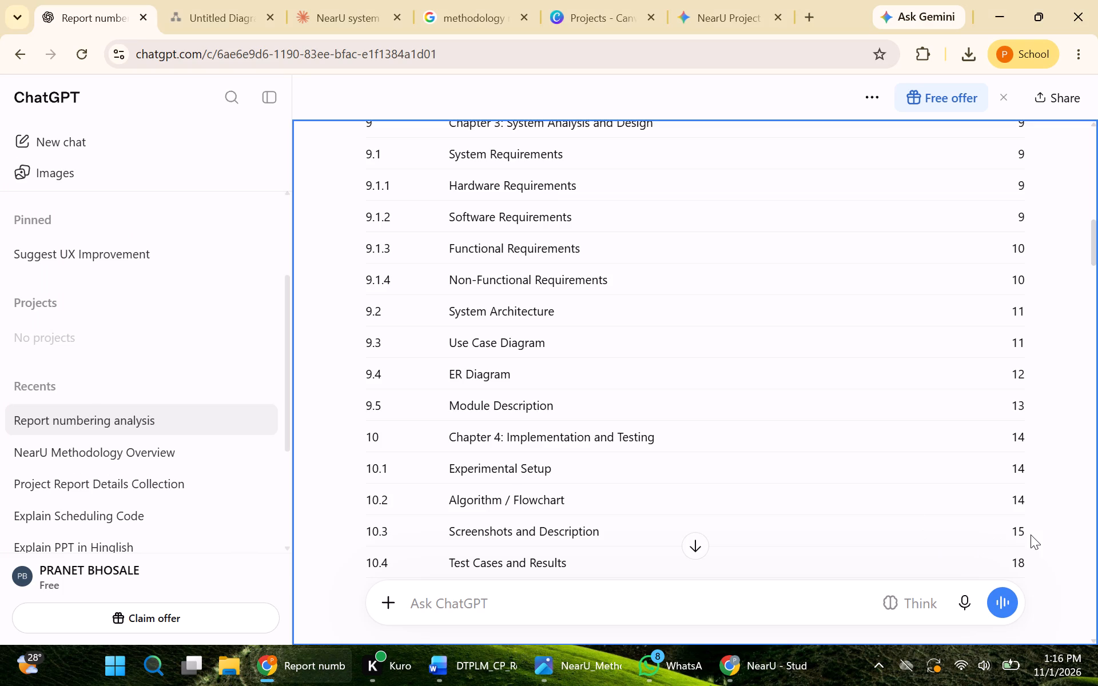
pyautogui.click(1031, 535)
pyautogui.press('Down')
pyautogui.press('Down')
pyautogui.press('Down')
pyautogui.press('Down')
pyautogui.hotkey('alt', 'Tab')
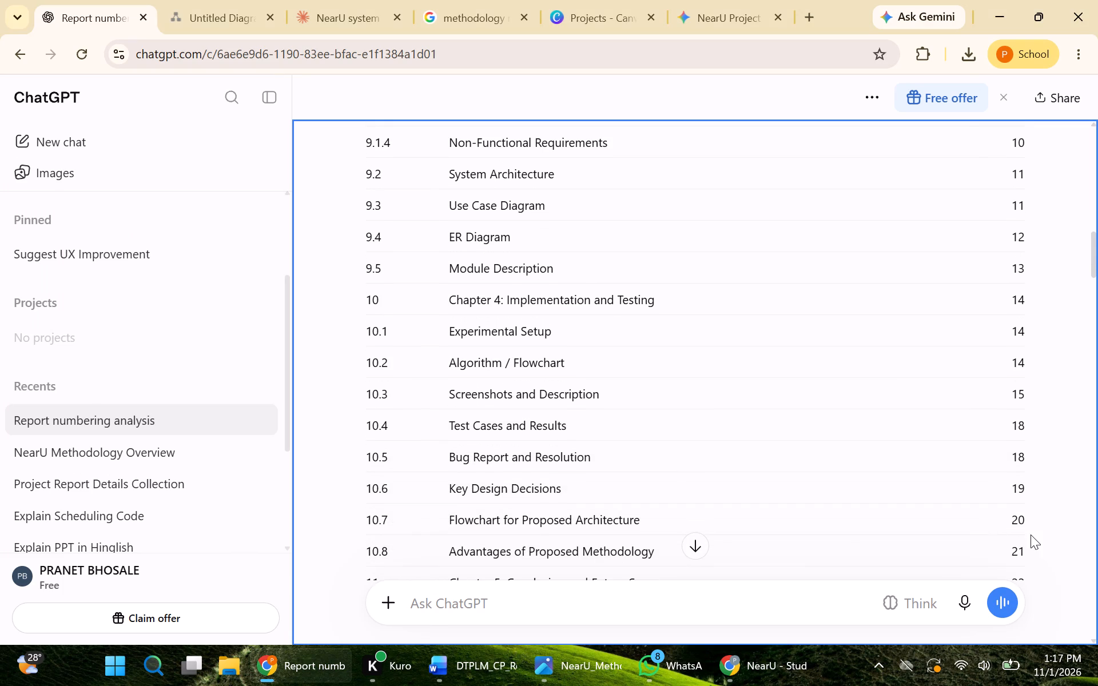
pyautogui.hotkey('alt', 'Tab')
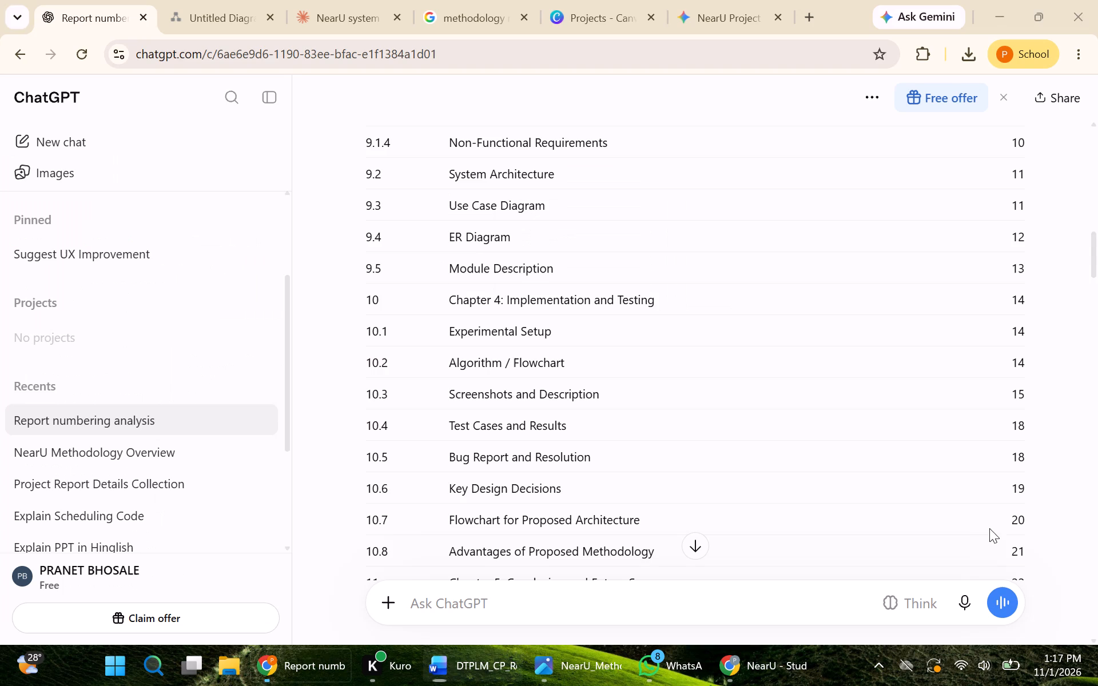
pyautogui.hotkey('alt', 'Tab')
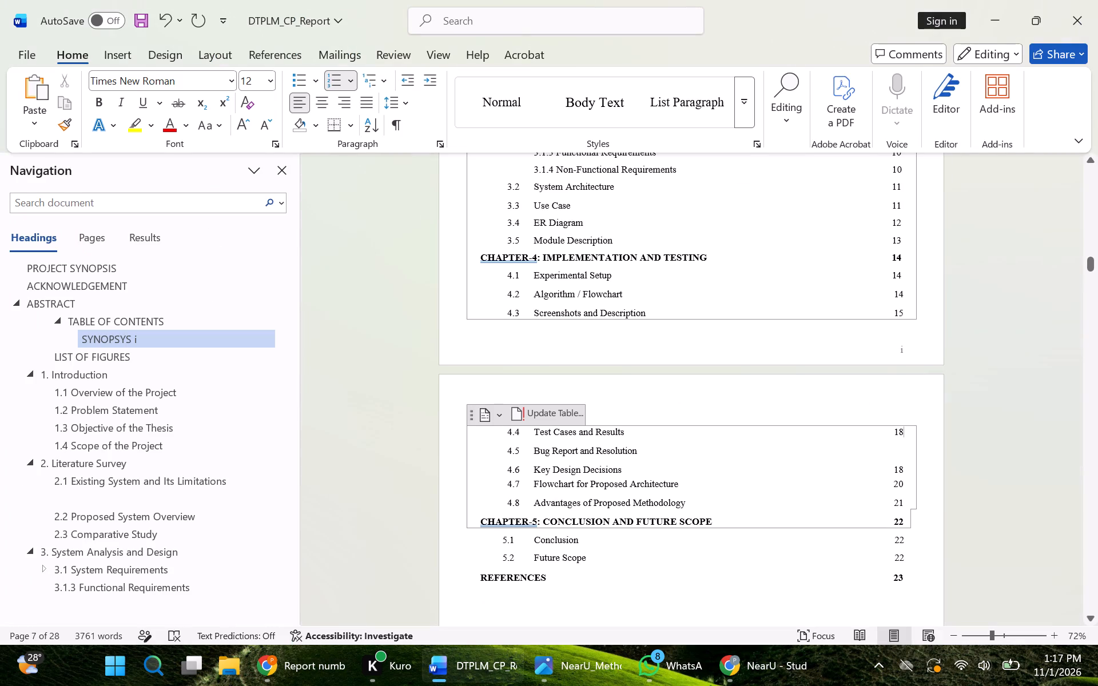
# Save the report document in Word.
pyautogui.hotkey('ctrl', 's')
# Find the List of Figures in Word and read ChatGPT's corrected List of Figures in Chrome for figure numbers, descriptions and pages.
pyautogui.doubleClick(1095, 613)
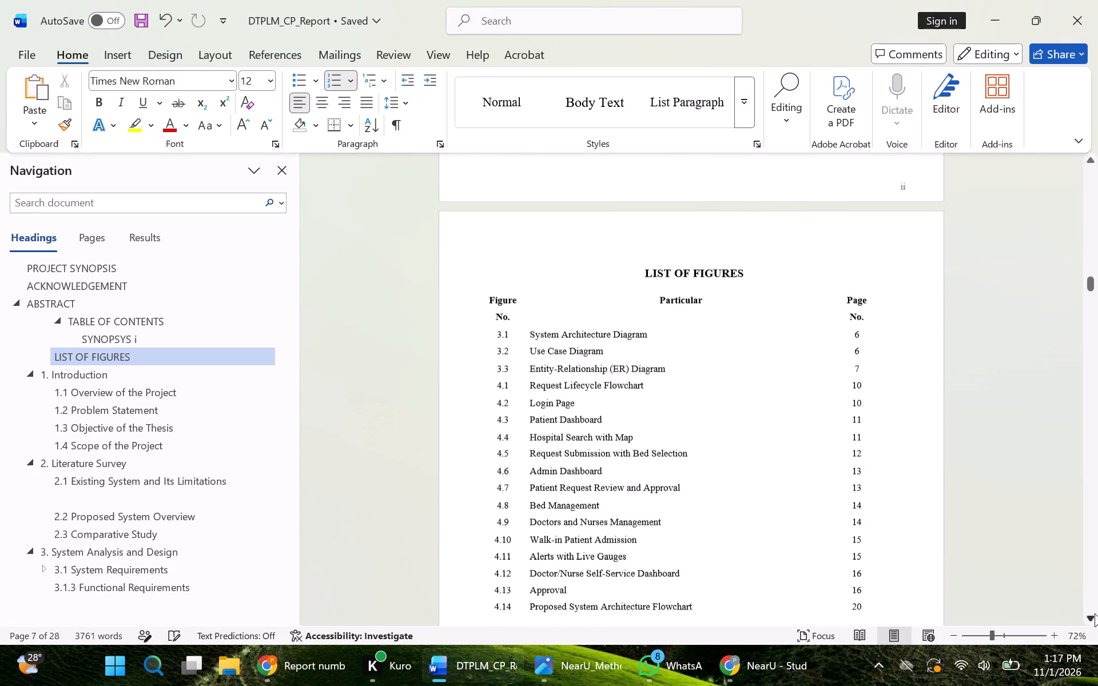
pyautogui.hotkey('alt', 'Tab')
pyautogui.click(729, 507)
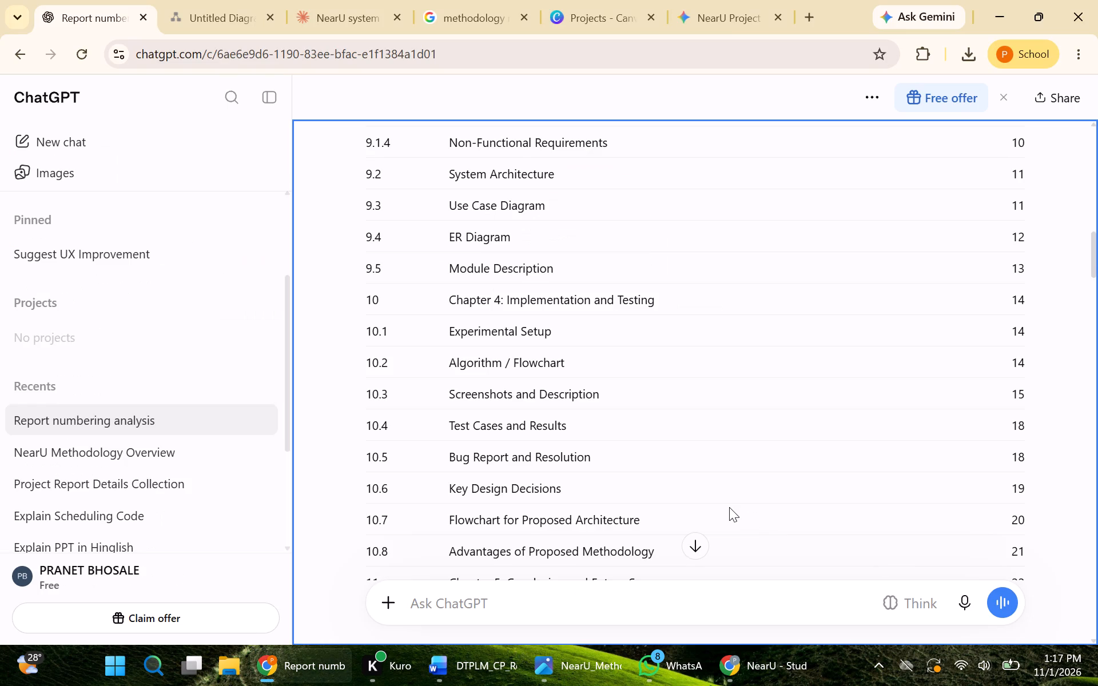
pyautogui.press('Down')
pyautogui.press('Down')
pyautogui.press('Down')
pyautogui.press('Down')
pyautogui.press('Down')
pyautogui.press('Down')
pyautogui.press('Down')
pyautogui.press('Down')
pyautogui.press('Down')
pyautogui.press('Down')
pyautogui.press('Down')
pyautogui.press('Down')
pyautogui.press('Down')
pyautogui.press('Down')
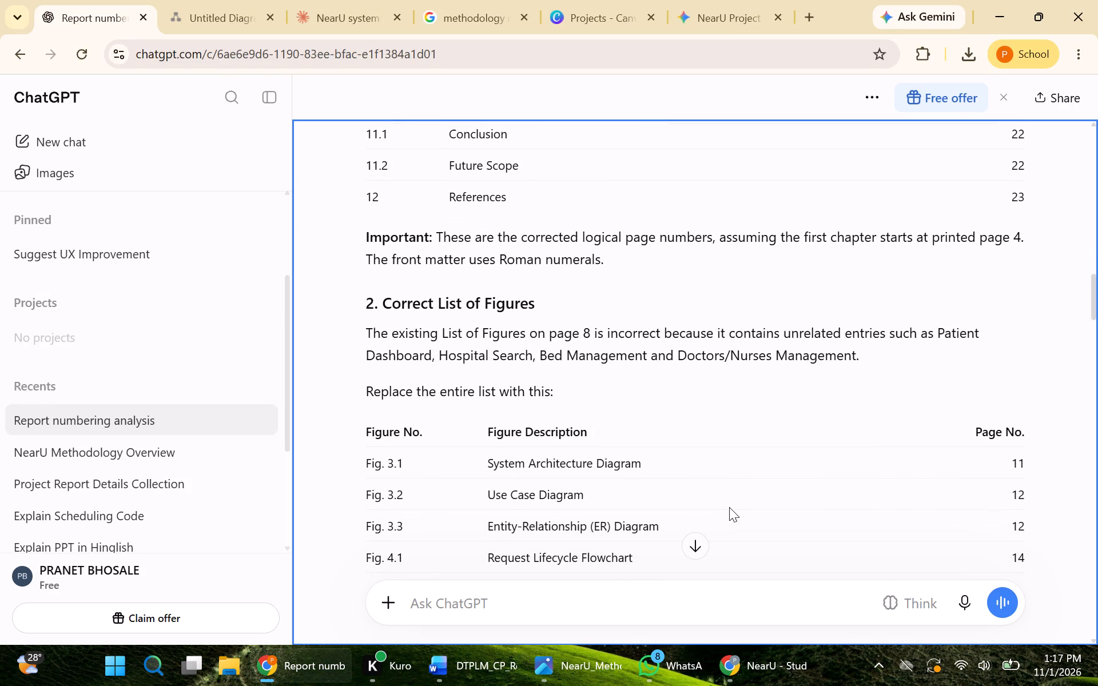
pyautogui.press('Down')
pyautogui.press('Down')
pyautogui.press('Down')
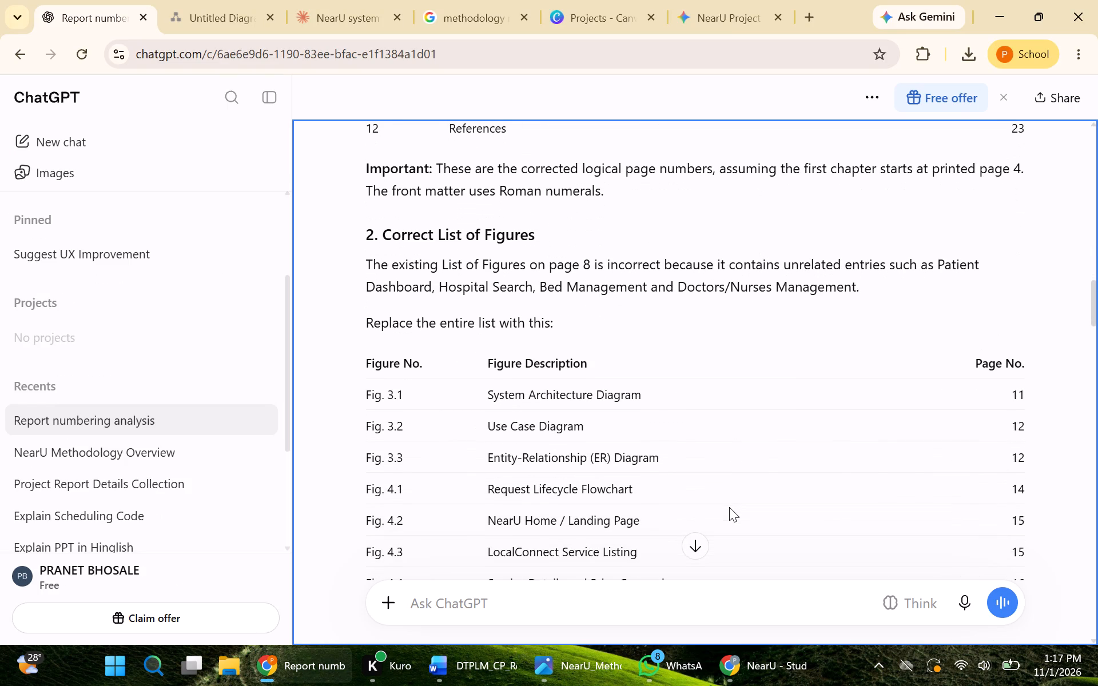
pyautogui.press('Down')
pyautogui.press('Down')
pyautogui.press('Down')
pyautogui.press('Down')
pyautogui.press('Down')
pyautogui.press('Down')
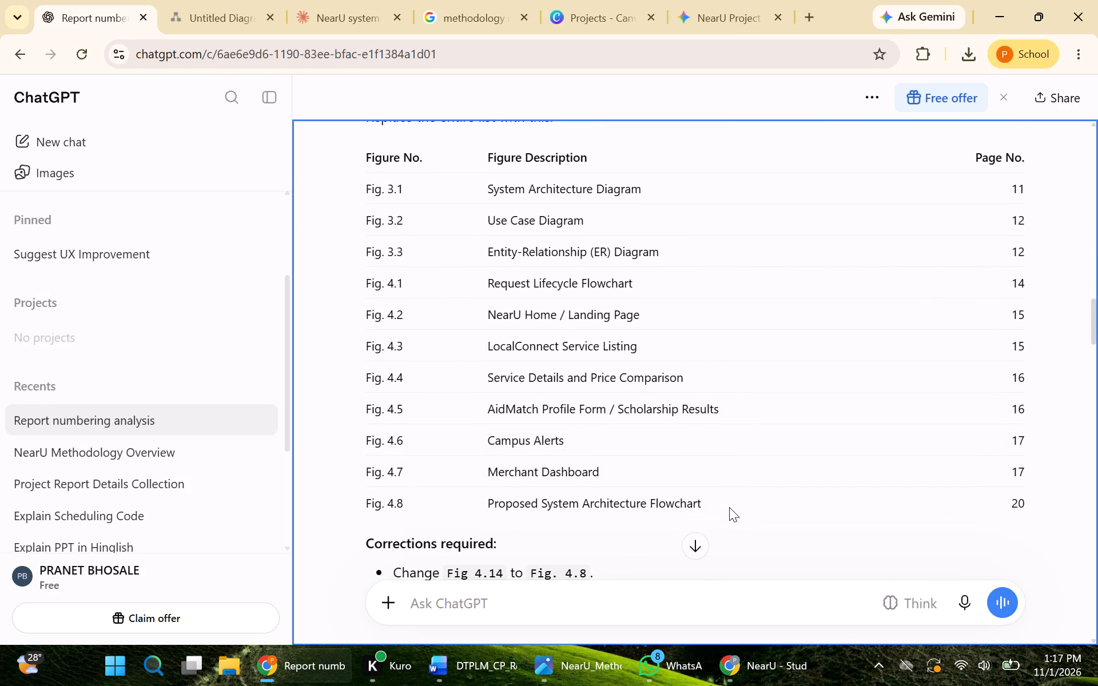
# Compare Word's List of Figures with ChatGPT's list in Chrome and, in Word, set the page number of 3.1 System Architecture Diagram to 11.
pyautogui.hotkey('alt', 'Tab')
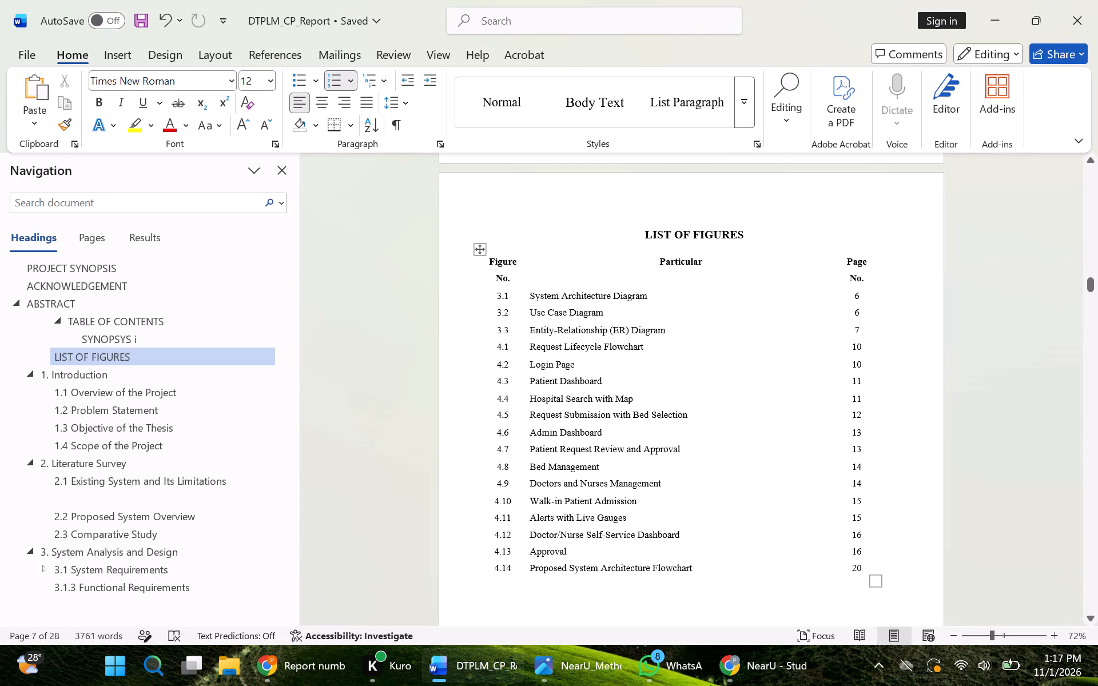
pyautogui.hotkey('alt', 'Tab')
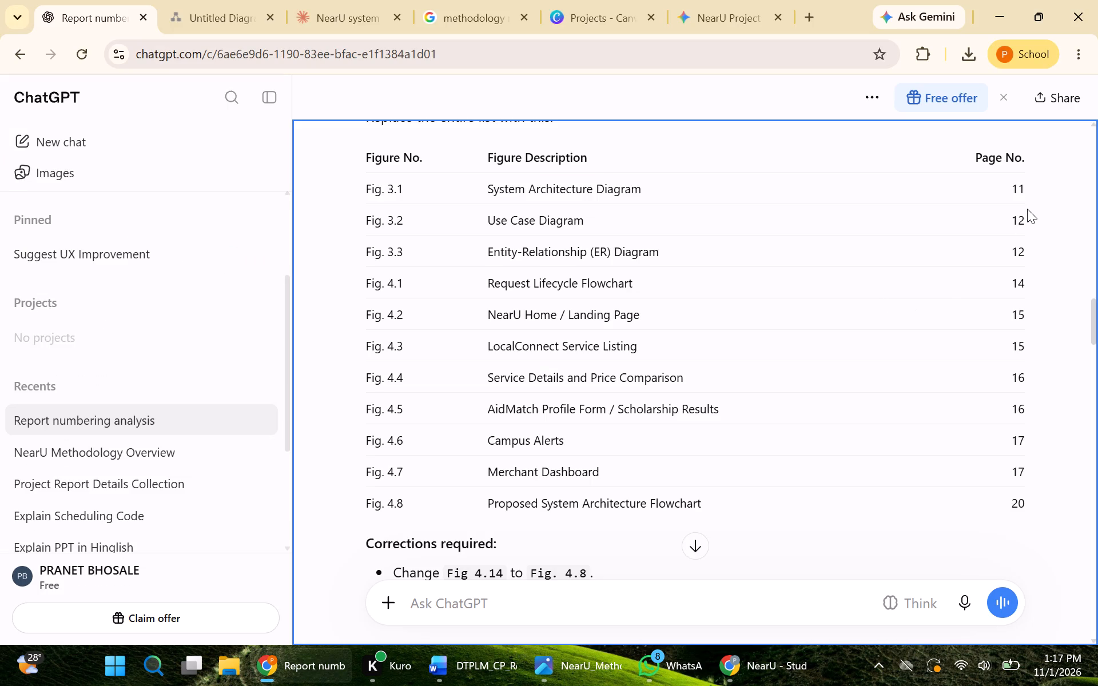
pyautogui.hotkey('alt', 'Tab')
pyautogui.hotkey('alt', 'Tab')
pyautogui.hotkey('alt', 'Tab')
pyautogui.hotkey('alt', 'Tab')
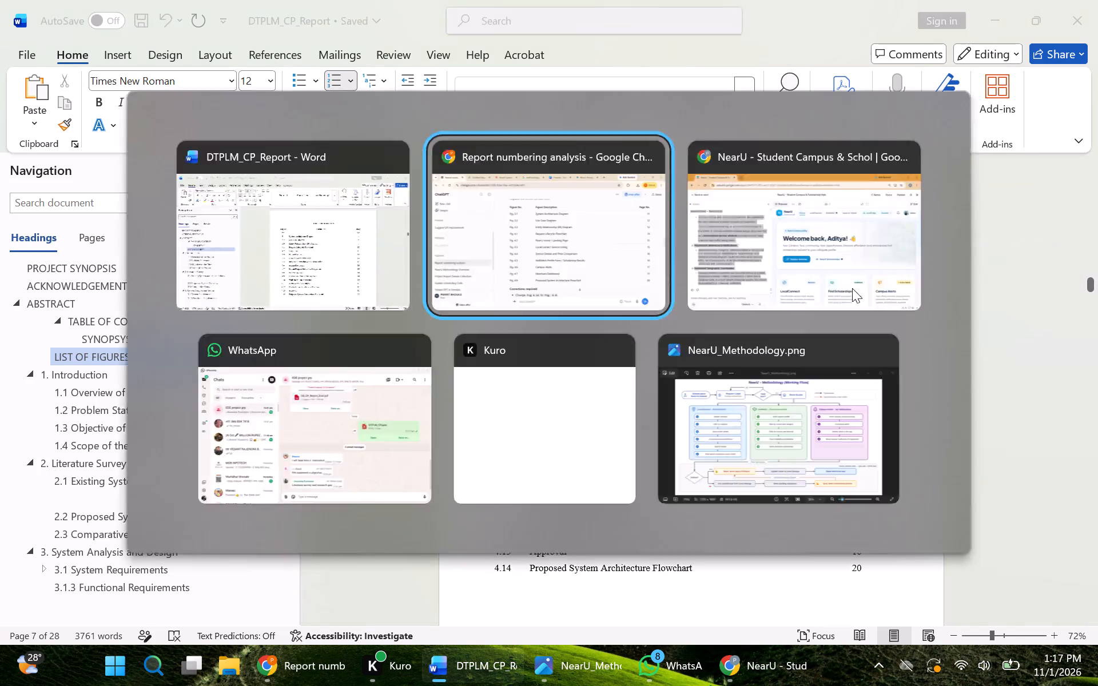
pyautogui.hotkey('alt', 'Tab')
pyautogui.moveTo(860, 295); pyautogui.dragTo(849, 297)
pyautogui.press('BackSpace')
pyautogui.write('11')
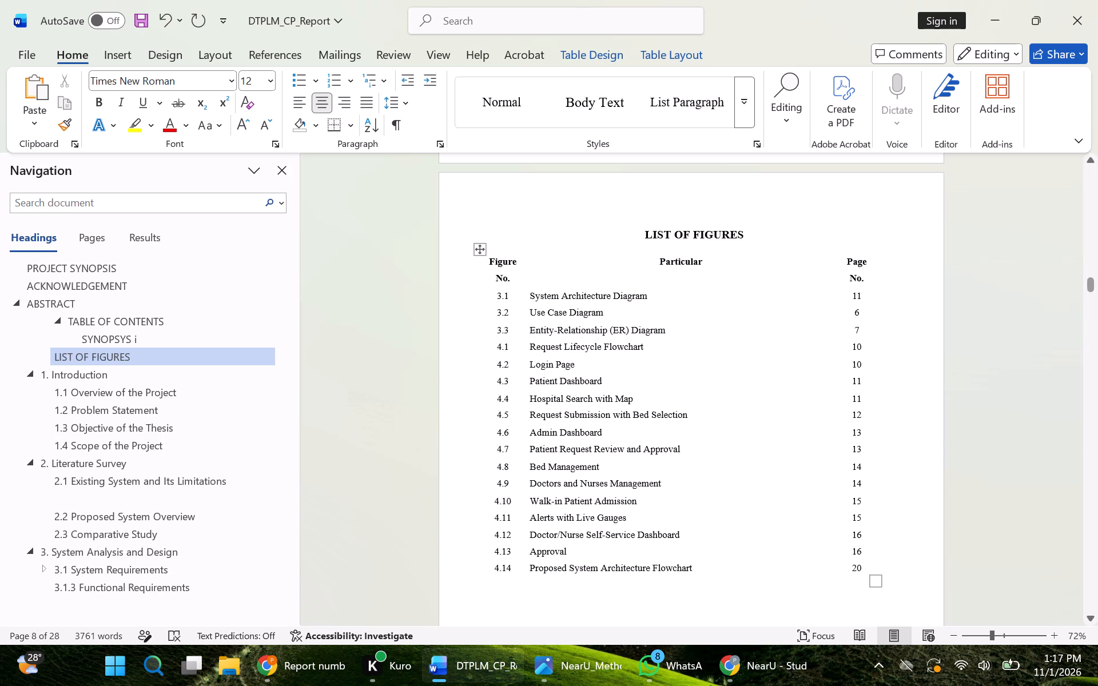
# Check ChatGPT's list in Chrome and, in Word's List of Figures, set the page number of 3.2 Use Case Diagram to 12.
pyautogui.hotkey('alt', 'Tab')
pyautogui.hotkey('alt', 'Tab')
pyautogui.moveTo(864, 310); pyautogui.dragTo(852, 312)
pyautogui.press('BackSpace')
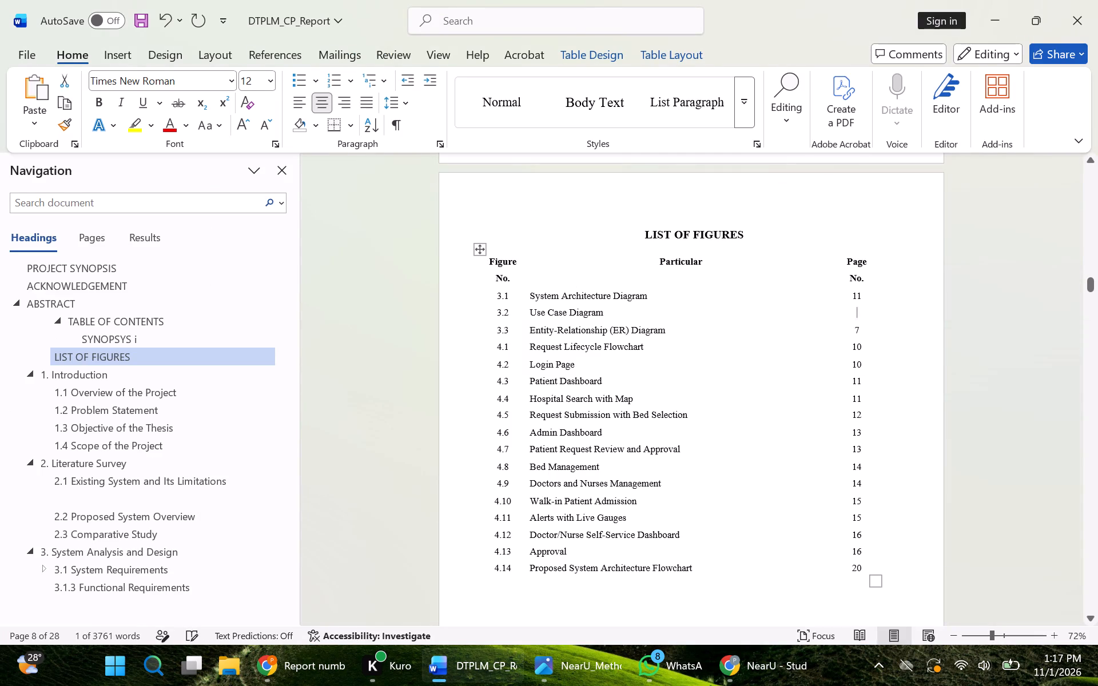
pyautogui.write('12')
# Check ChatGPT's list in Chrome and, in Word's List of Figures, set the page number of 3.3 Entity-Relationship (ER) Diagram to 12.
pyautogui.hotkey('alt', 'Tab')
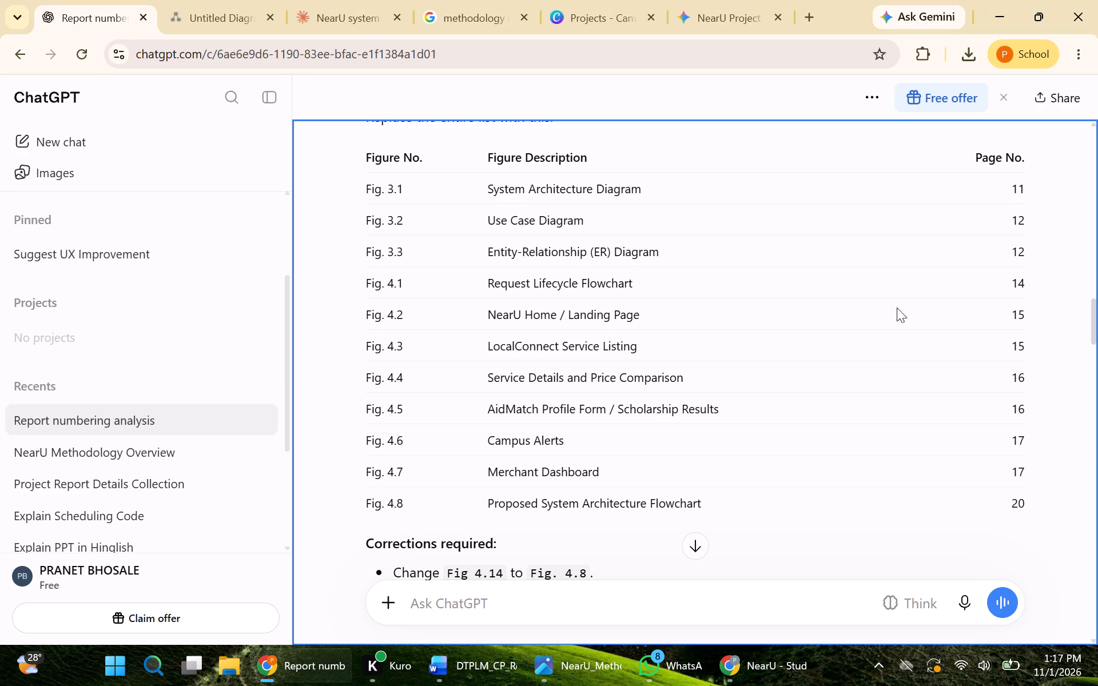
pyautogui.hotkey('alt', 'Tab')
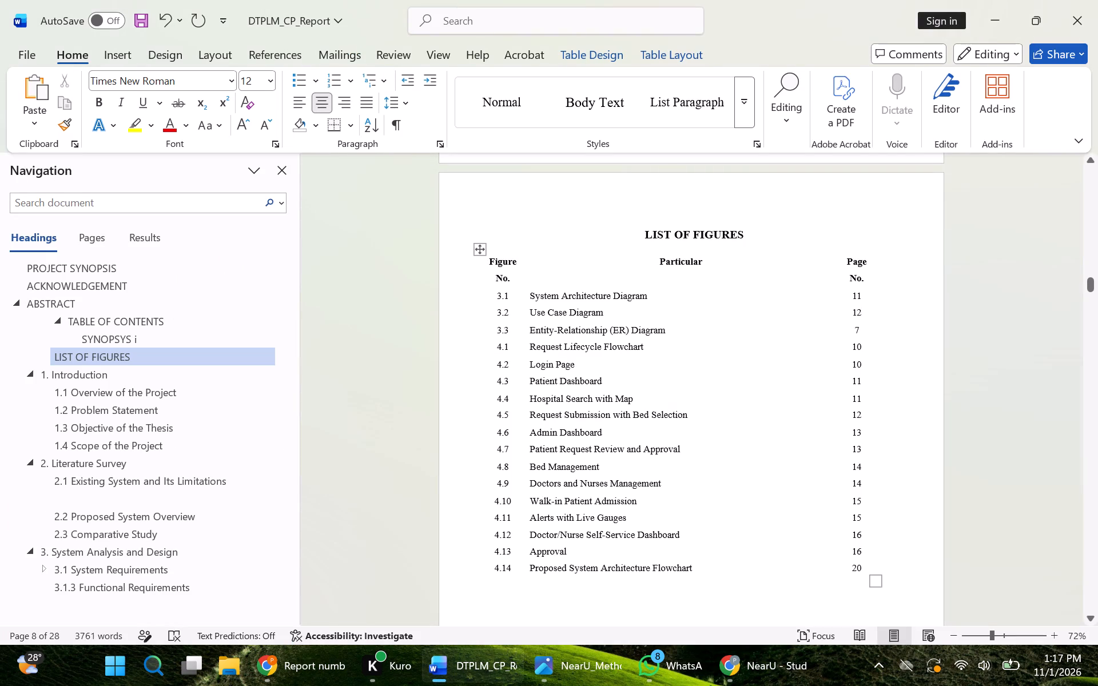
pyautogui.moveTo(861, 329); pyautogui.dragTo(854, 329)
pyautogui.press('BackSpace')
pyautogui.write('12')
# Check ChatGPT's list in Chrome and, in Word's List of Figures, set the page number of 4.1 Request Lifecycle Flowchart to 14.
pyautogui.hotkey('alt', 'Tab')
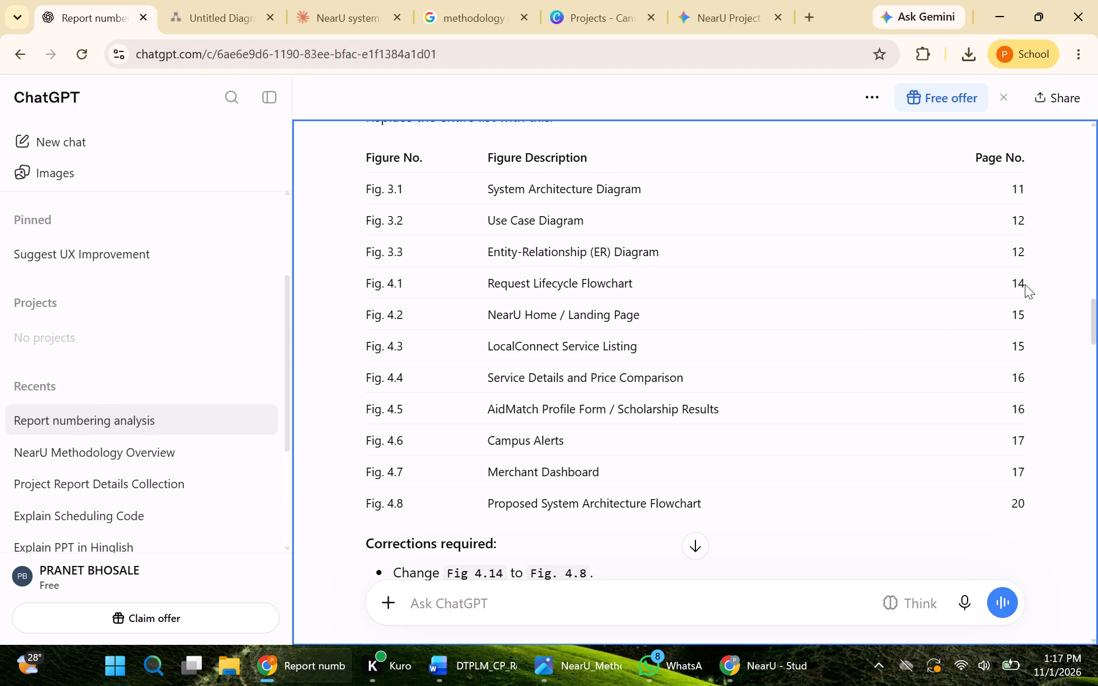
pyautogui.hotkey('alt', 'Tab')
pyautogui.moveTo(863, 344); pyautogui.dragTo(841, 350)
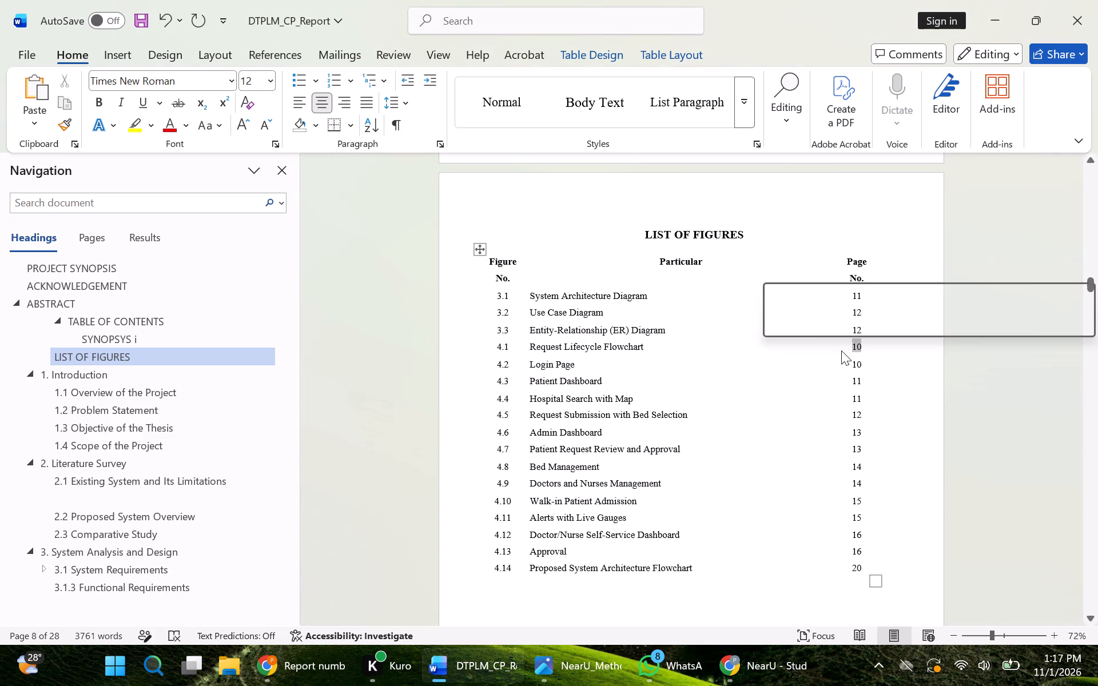
pyautogui.press('BackSpace')
pyautogui.write('14')
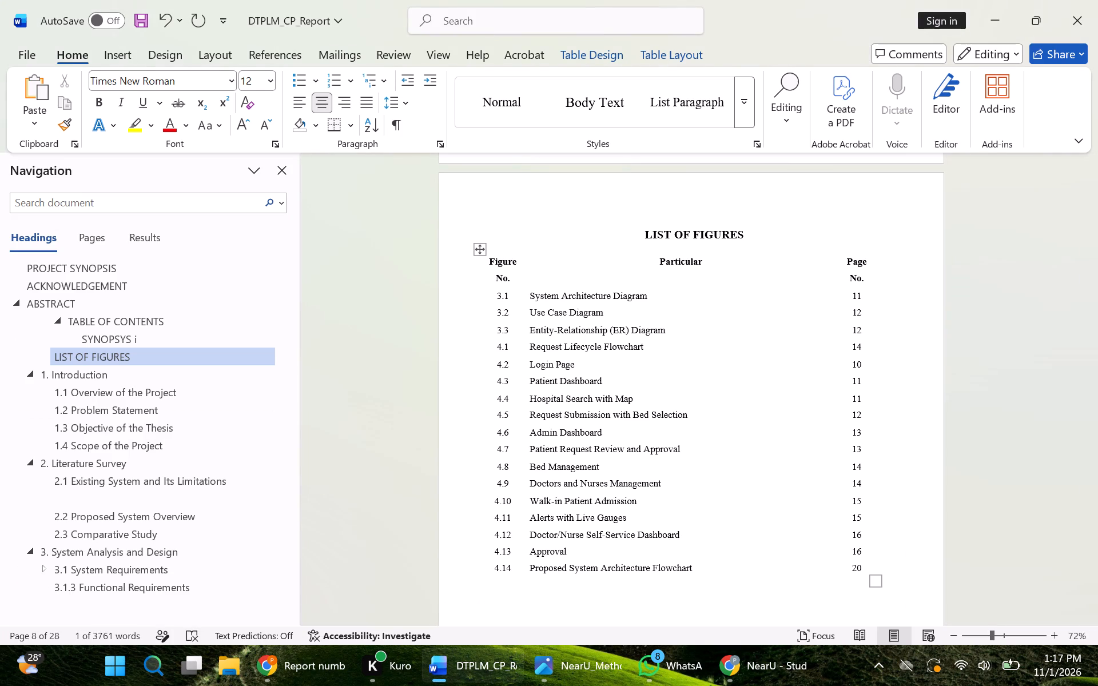
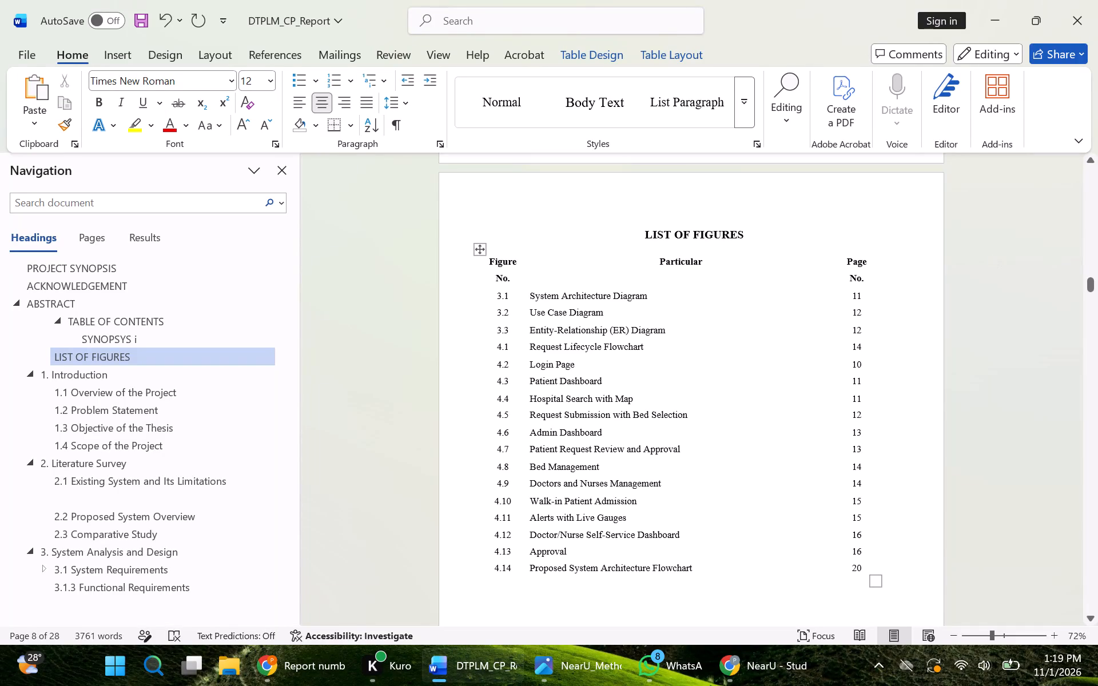
# Check ChatGPT's list in Chrome and, in Word's List of Figures, set the page number of 4.2 Login Page to 15.
pyautogui.hotkey('alt', 'Tab')
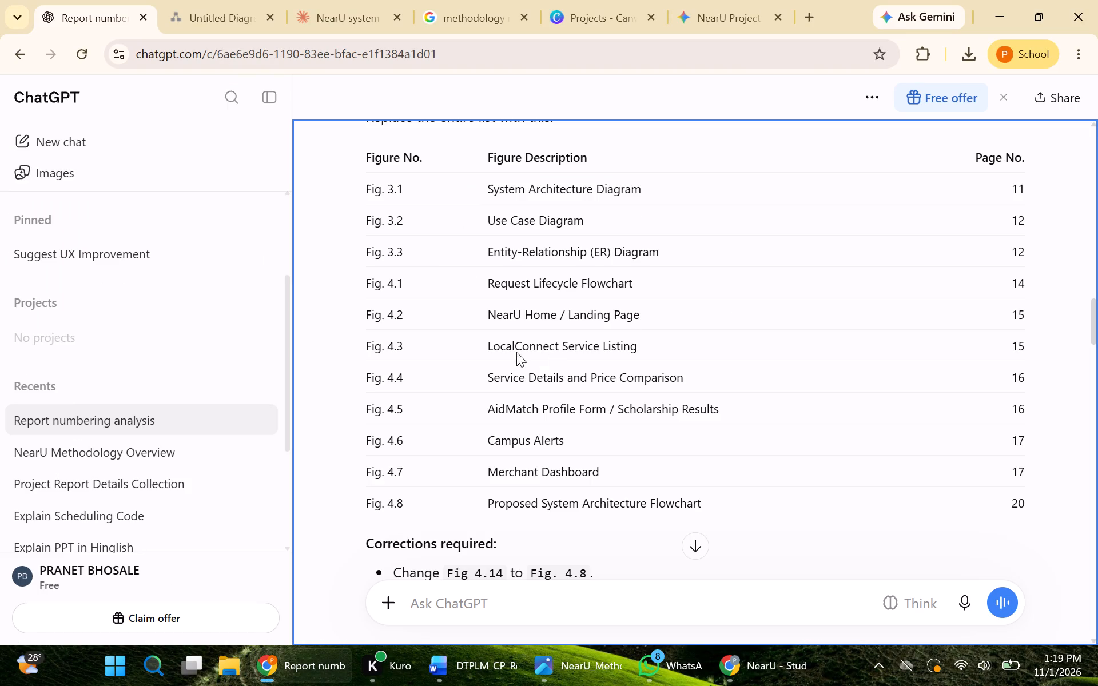
pyautogui.hotkey('alt', 'Tab')
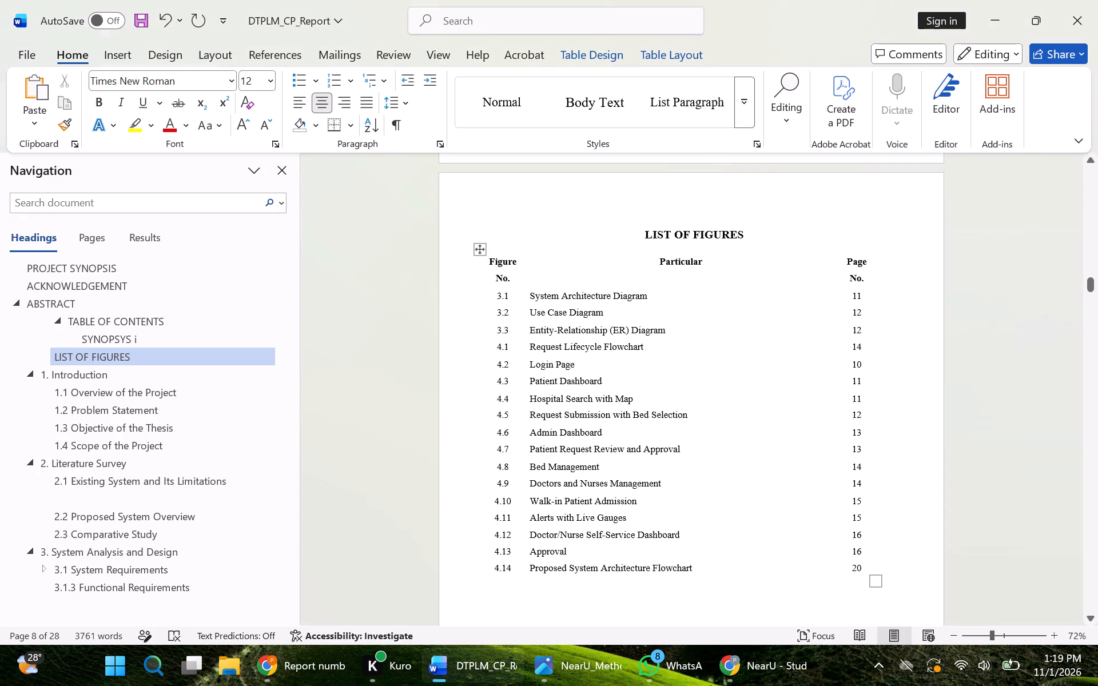
pyautogui.hotkey('alt', 'Tab')
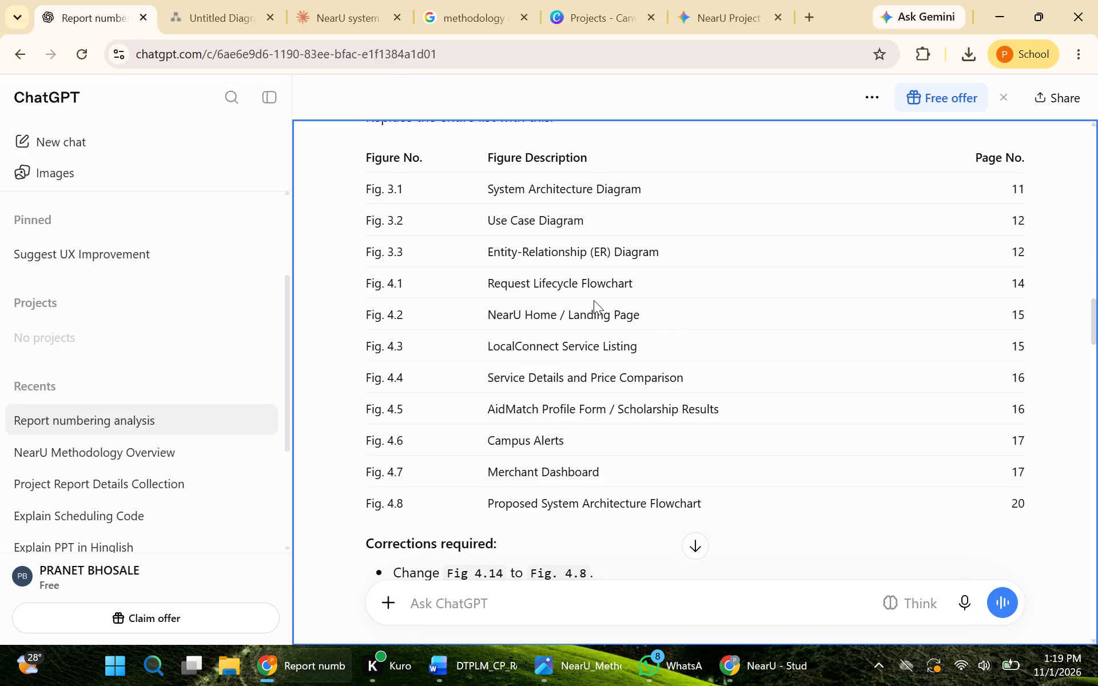
pyautogui.hotkey('alt', 'Tab')
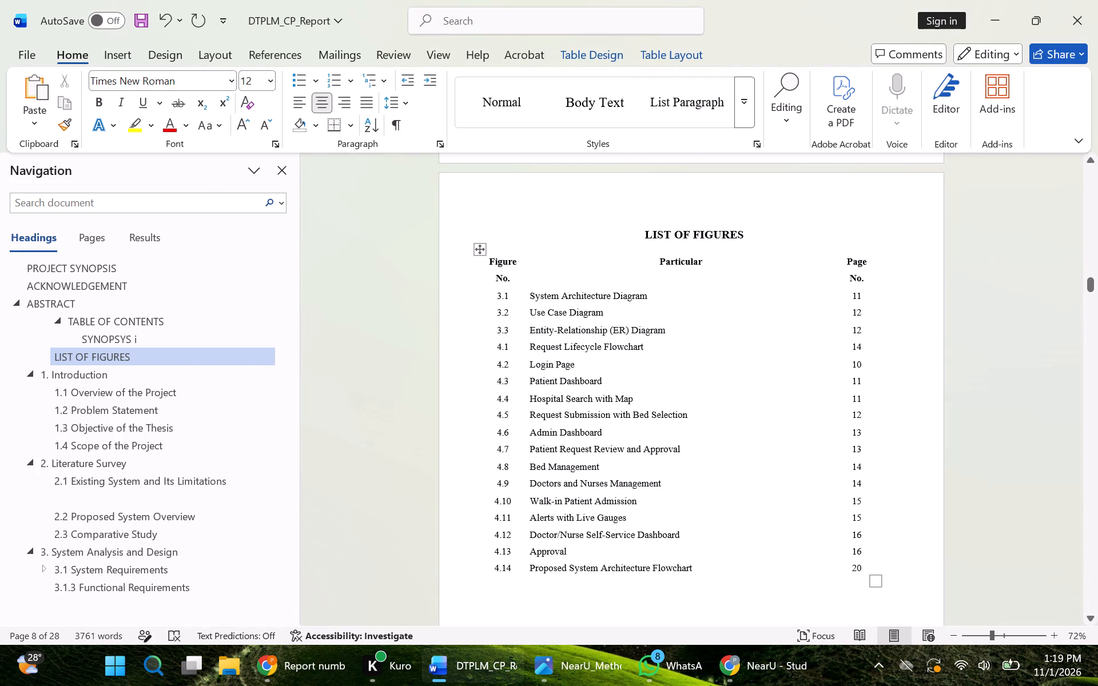
pyautogui.moveTo(864, 364); pyautogui.dragTo(850, 365)
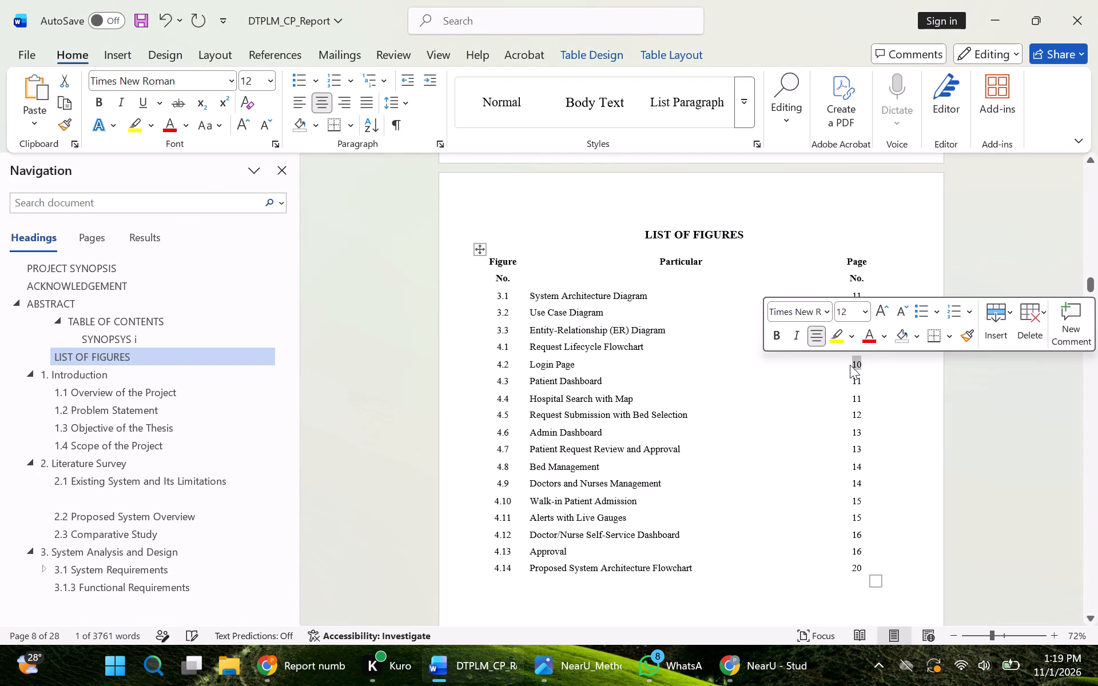
pyautogui.press('BackSpace')
pyautogui.write('15')
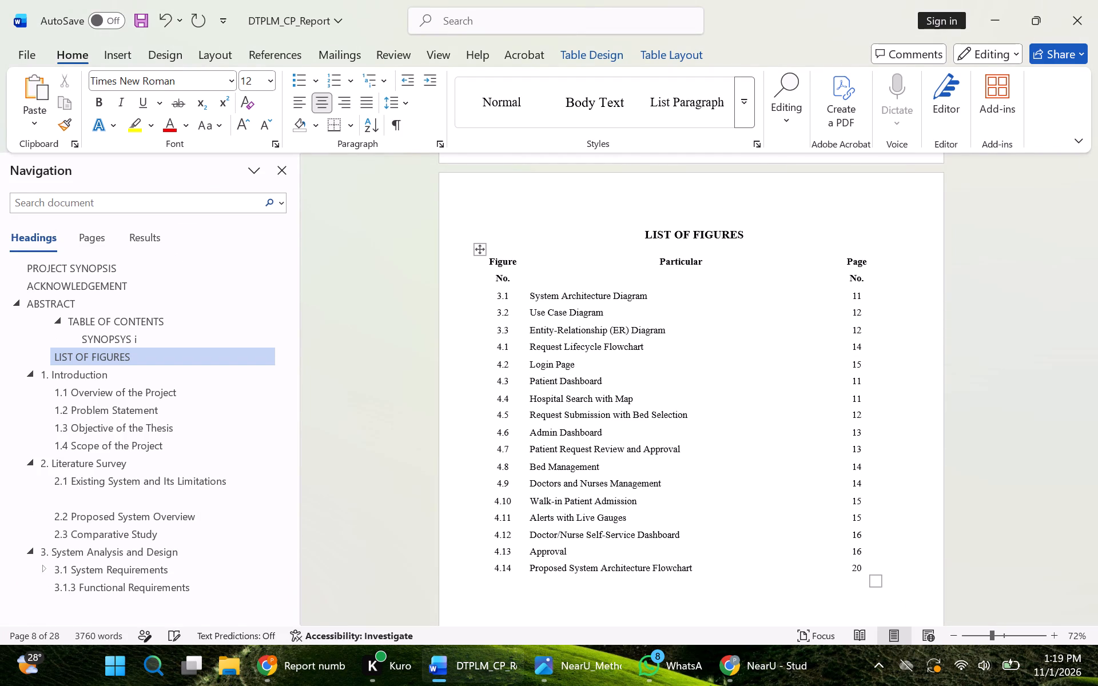
# Compare the 4.2 entry with ChatGPT's list in Chrome and, in Word's List of Figures, place the cursor in the Login Page description.
pyautogui.hotkey('alt', 'Tab')
pyautogui.hotkey('alt', 'Tab')
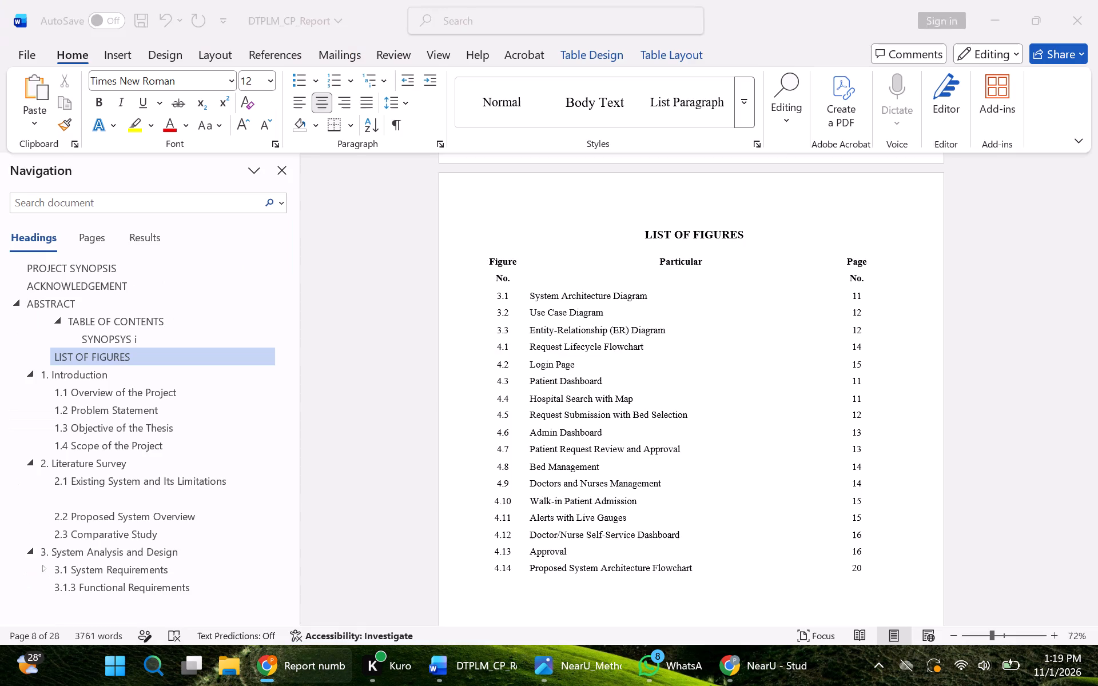
pyautogui.hotkey('alt', 'Tab')
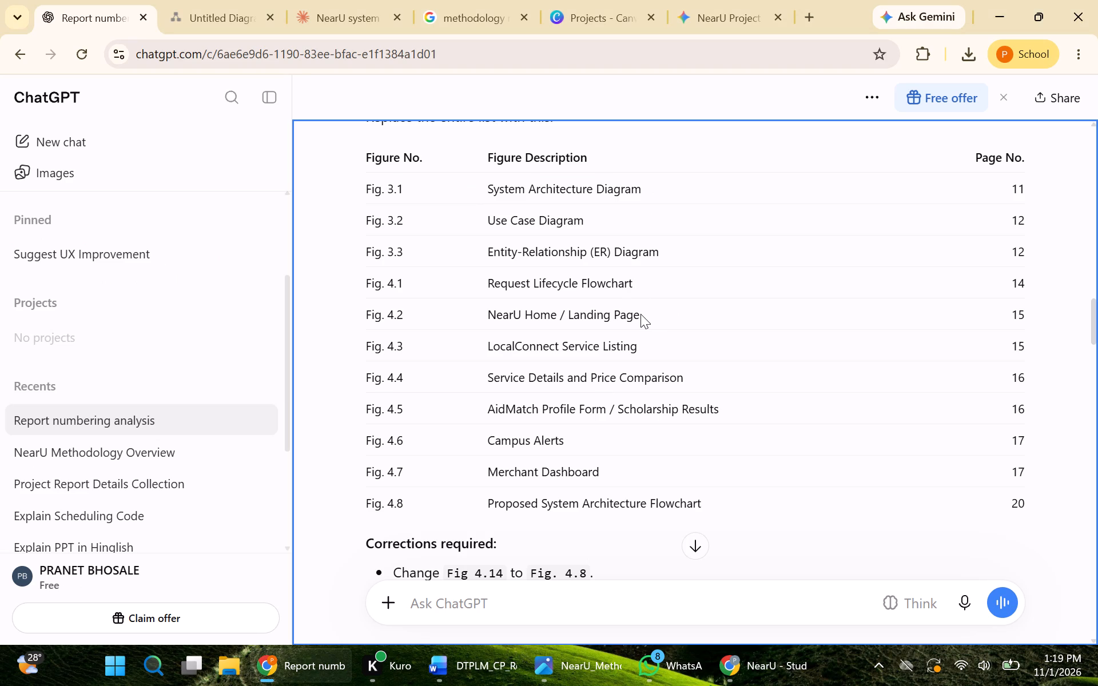
pyautogui.hotkey('alt', 'Tab')
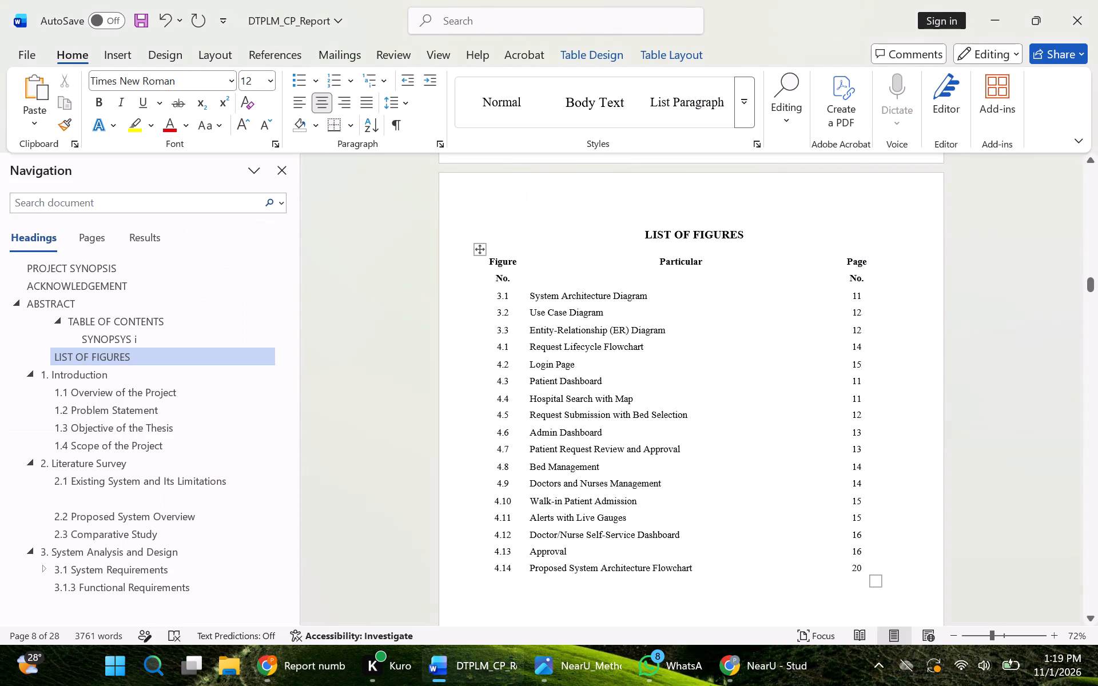
pyautogui.hotkey('alt', 'Tab')
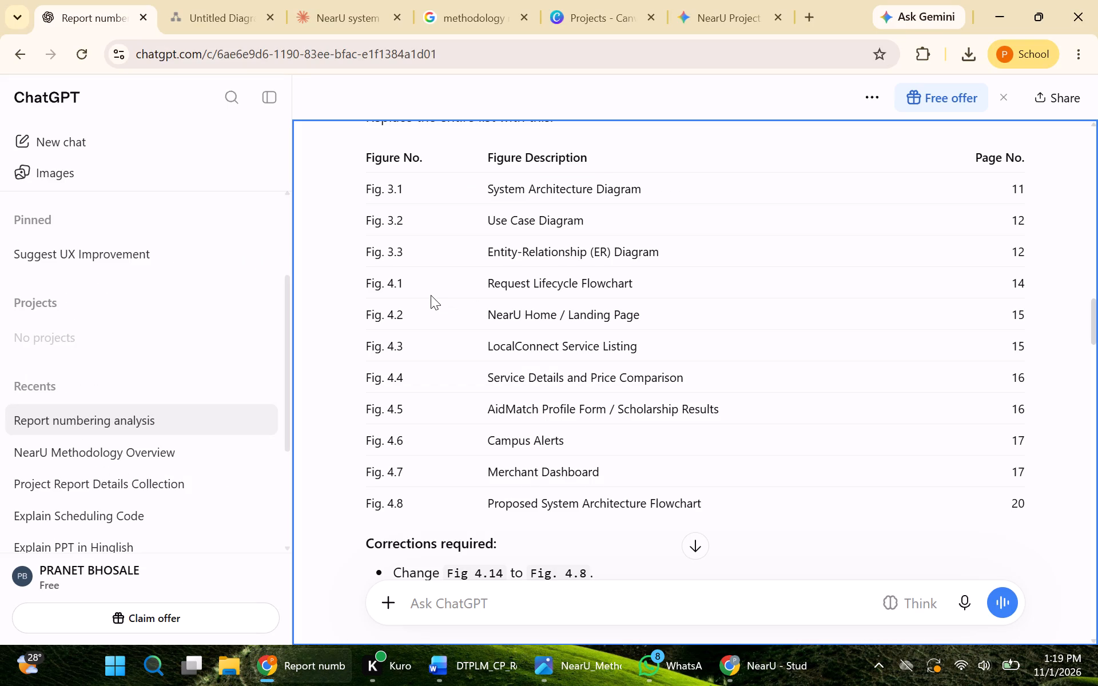
pyautogui.hotkey('alt', 'Tab')
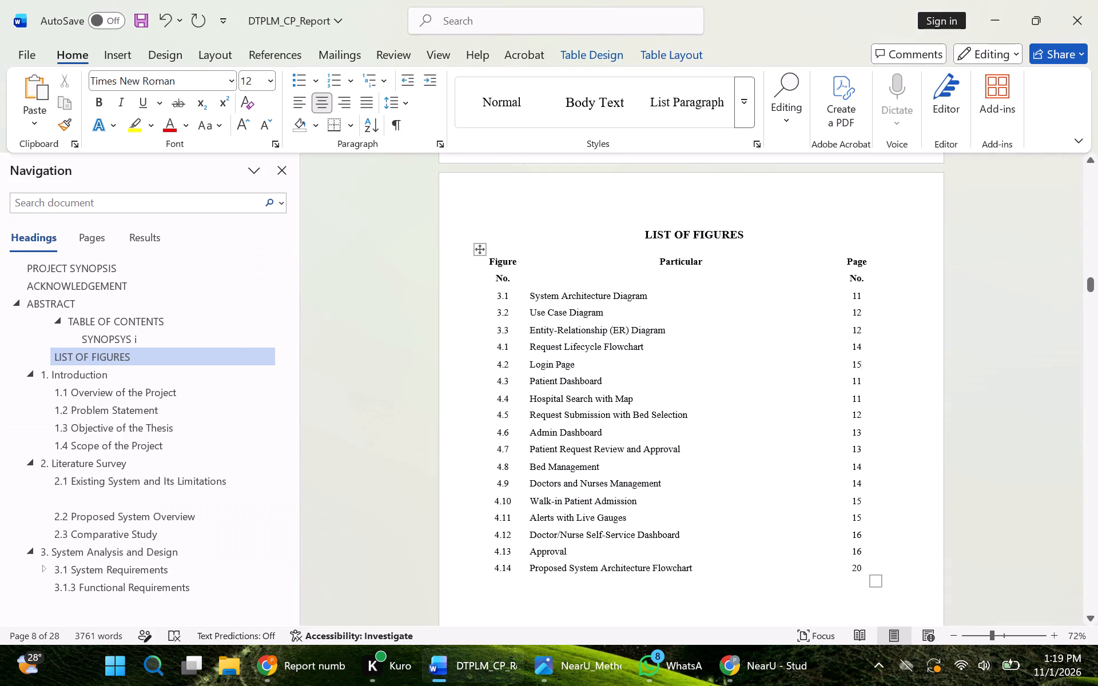
pyautogui.click(572, 363)
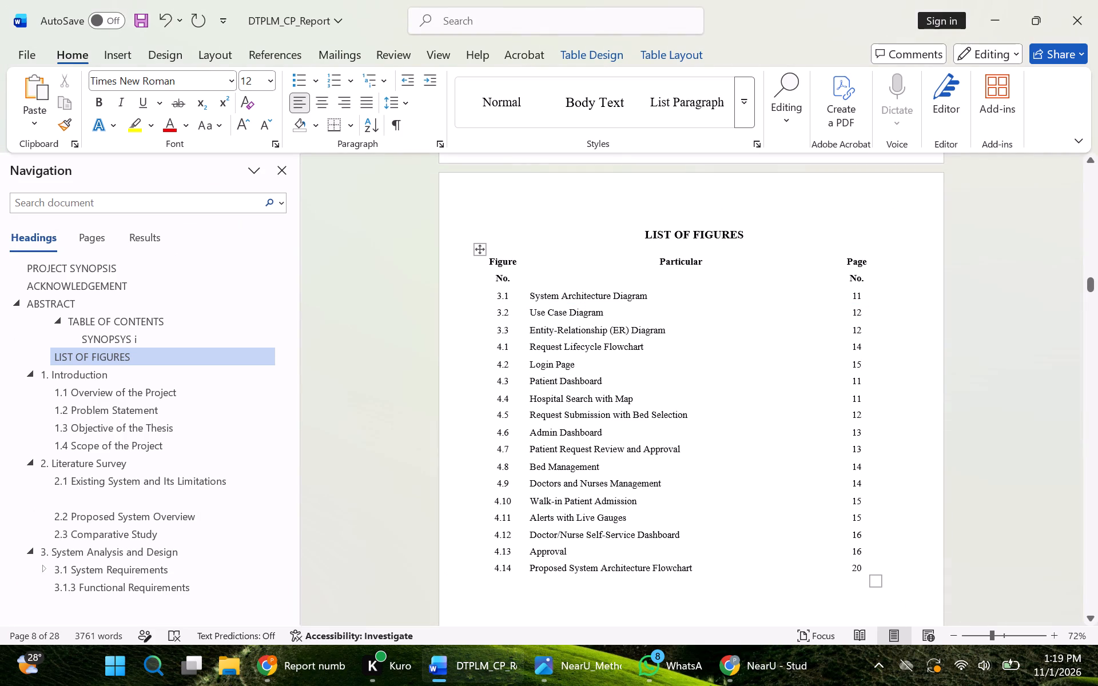
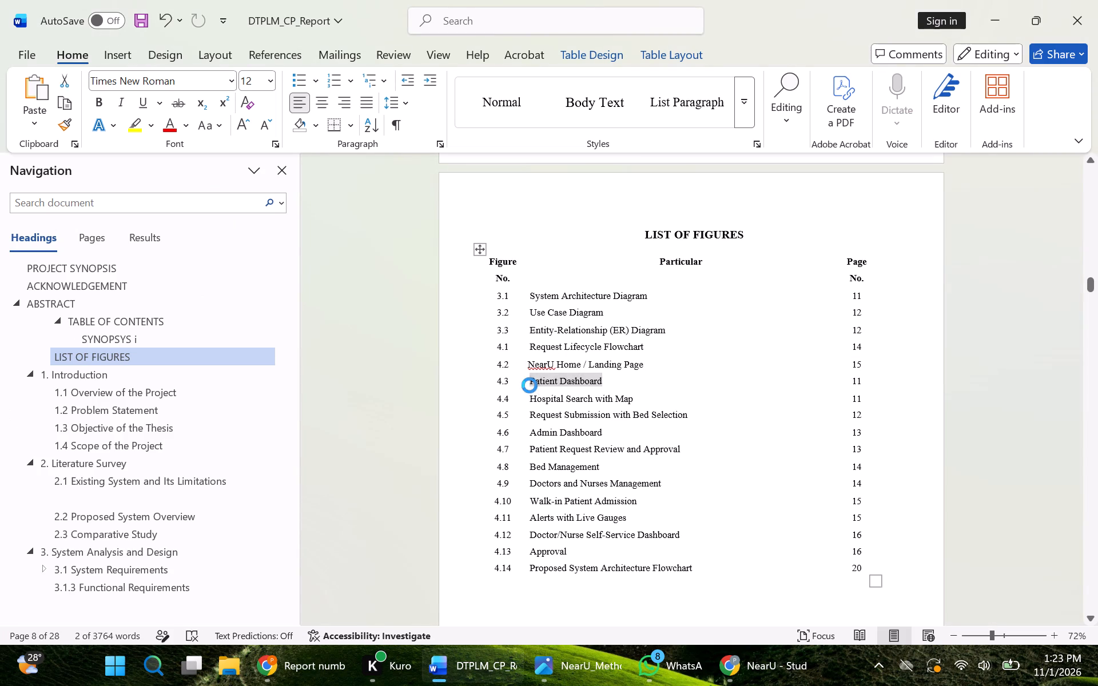
pyautogui.press('BackSpace')
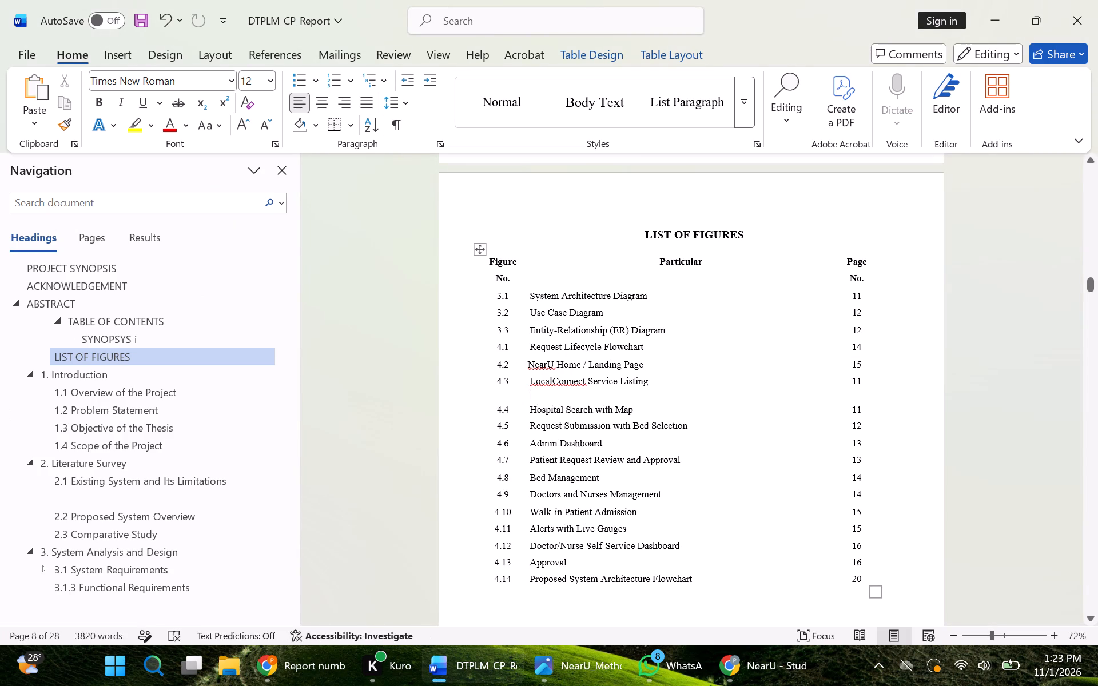
pyautogui.press('BackSpace')
pyautogui.press('BackSpace')
pyautogui.press('BackSpace')
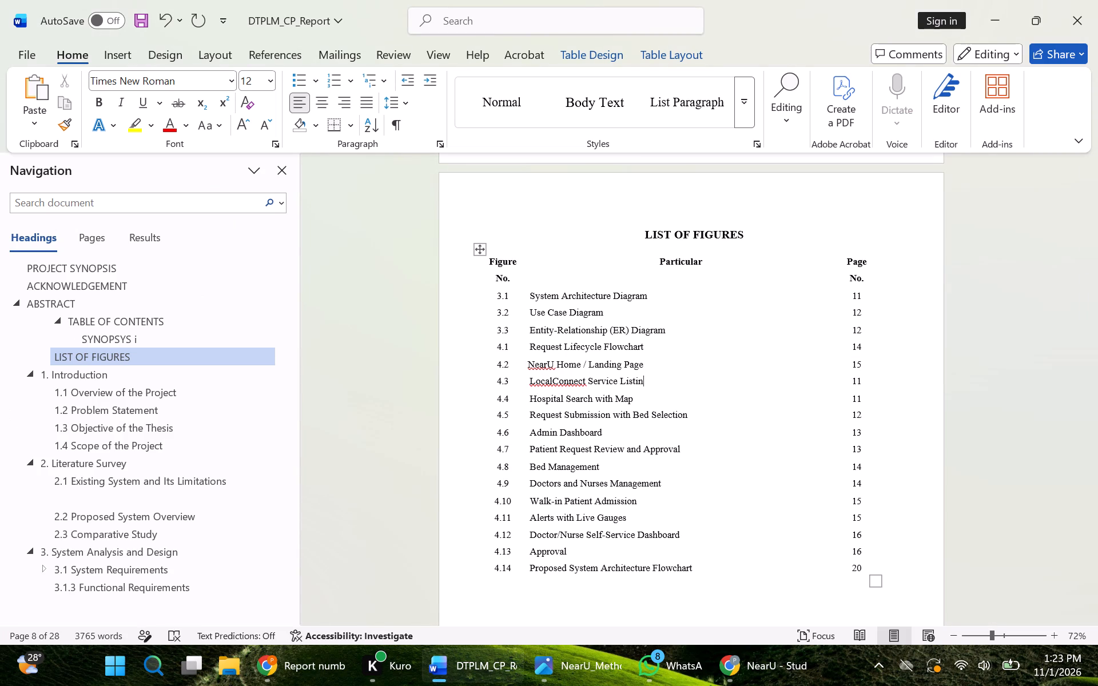
pyautogui.press('g')
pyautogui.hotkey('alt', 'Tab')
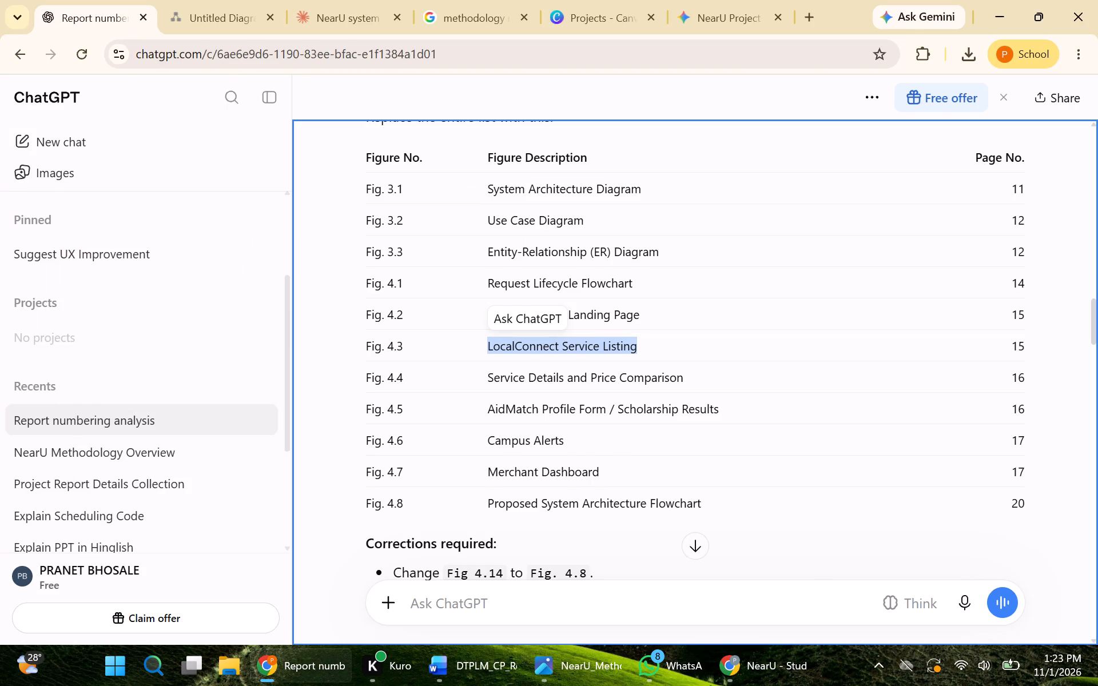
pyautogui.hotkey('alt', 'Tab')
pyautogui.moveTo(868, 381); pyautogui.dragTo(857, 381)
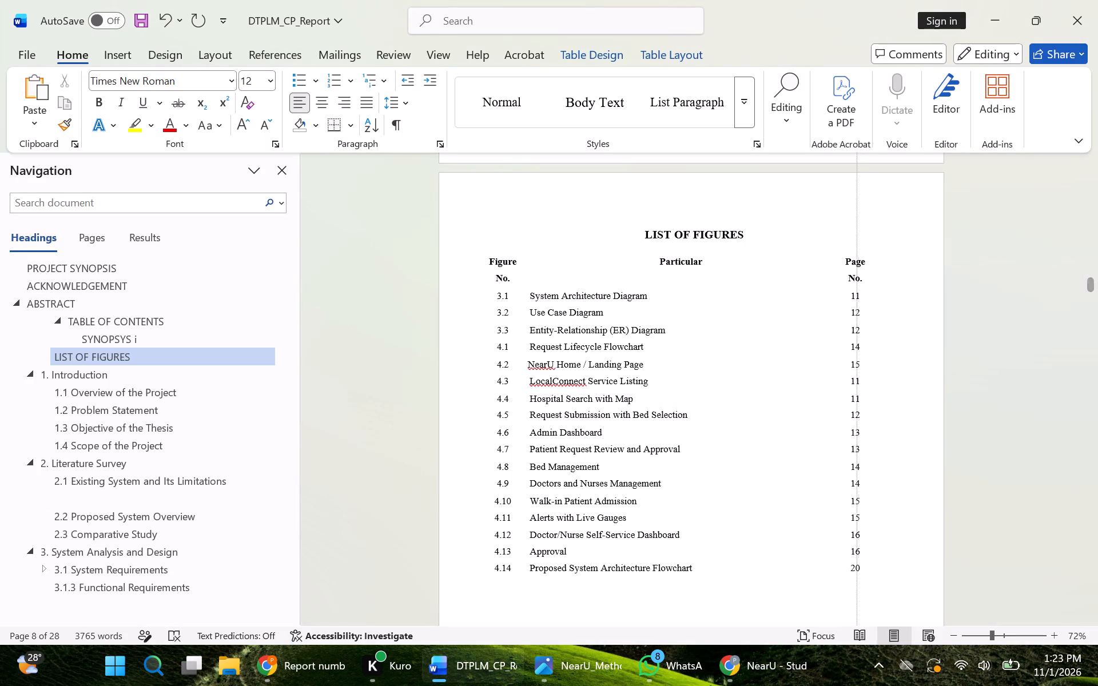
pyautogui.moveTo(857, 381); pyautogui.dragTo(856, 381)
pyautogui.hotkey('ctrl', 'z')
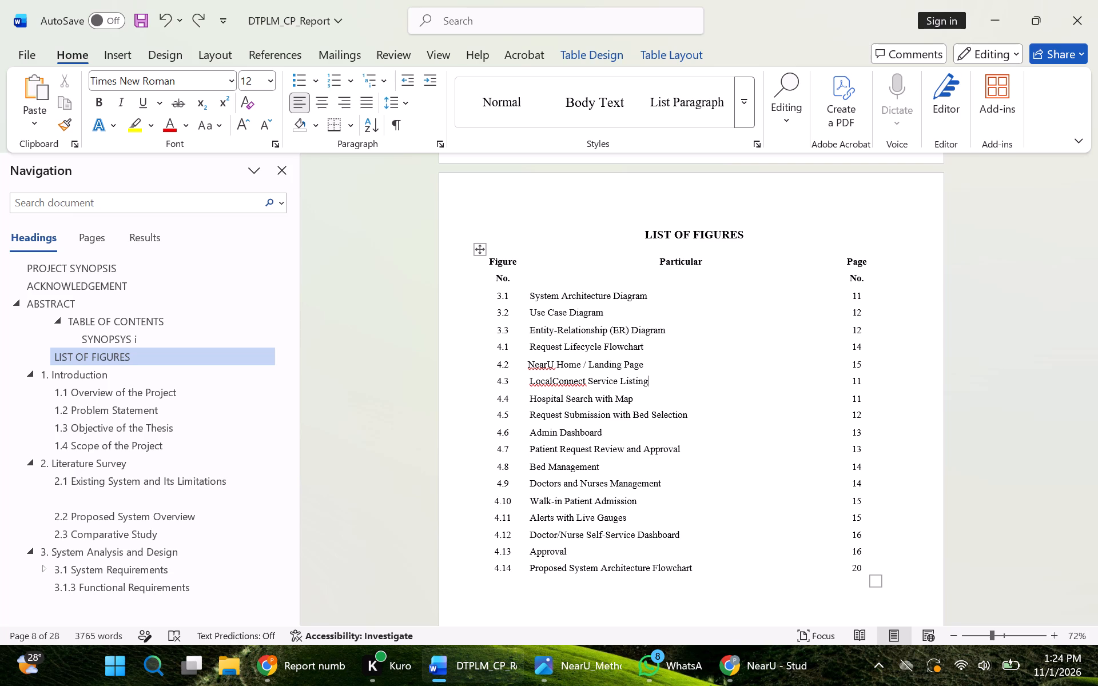
# Copy "Service Details and Price Comparison" from ChatGPT's list in Chrome and replace the 4.4 description in Word's List of Figures with it.
pyautogui.hotkey('alt', 'Tab')
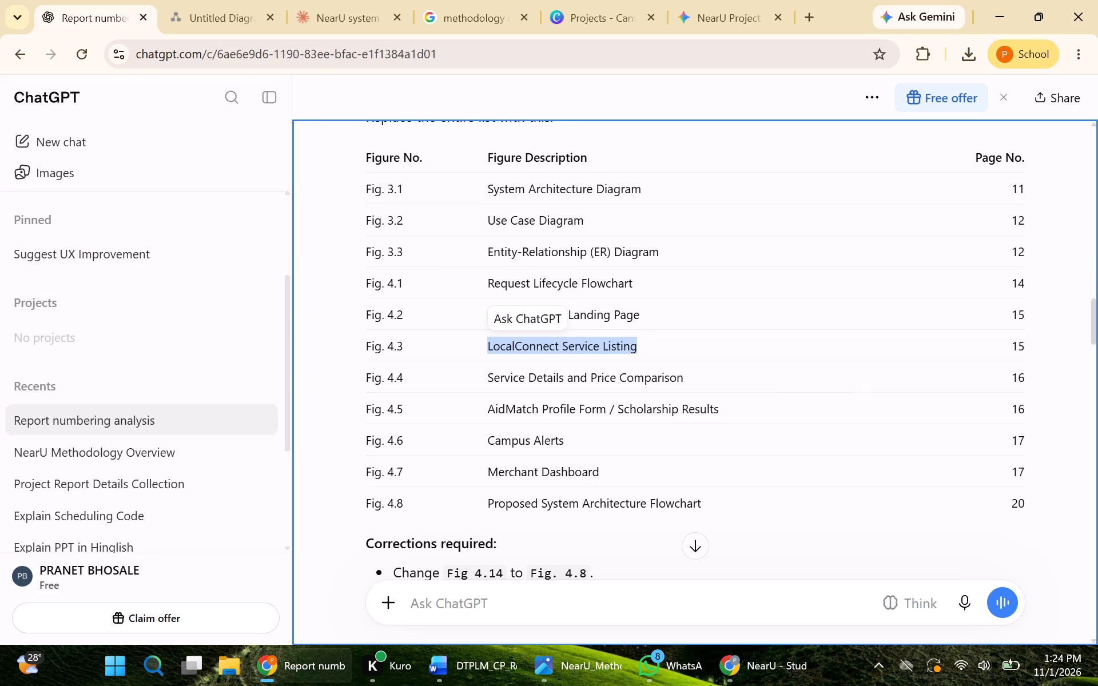
pyautogui.moveTo(685, 376); pyautogui.dragTo(484, 374)
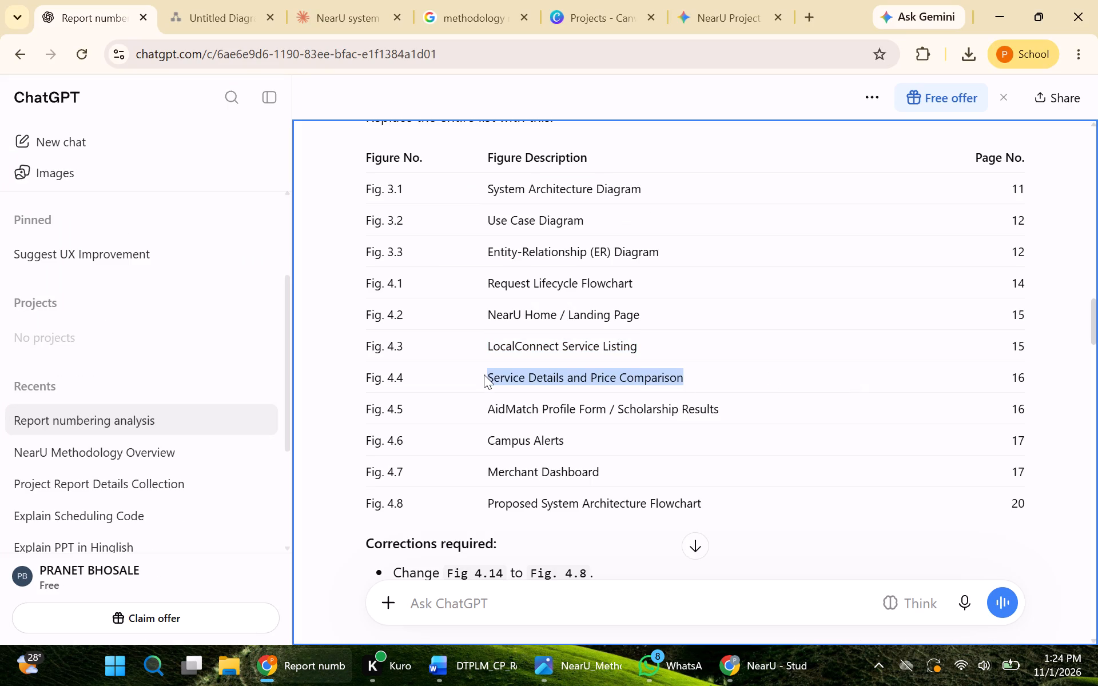
pyautogui.hotkey('ctrl', 'c')
pyautogui.hotkey('alt', 'Tab')
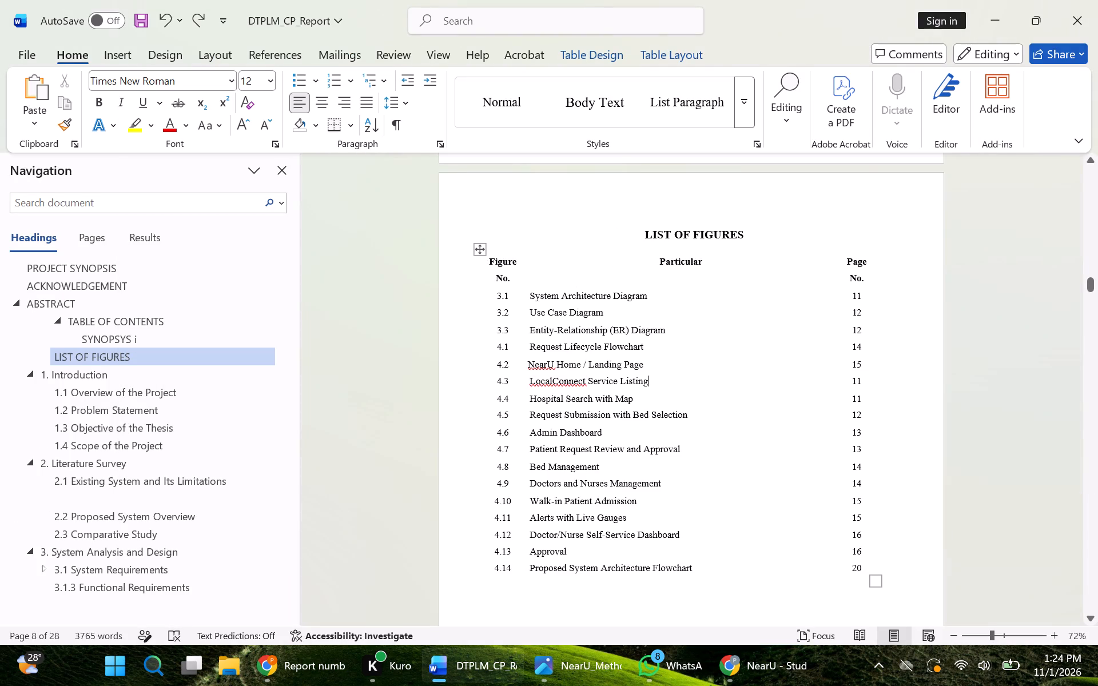
pyautogui.moveTo(638, 402); pyautogui.dragTo(531, 398)
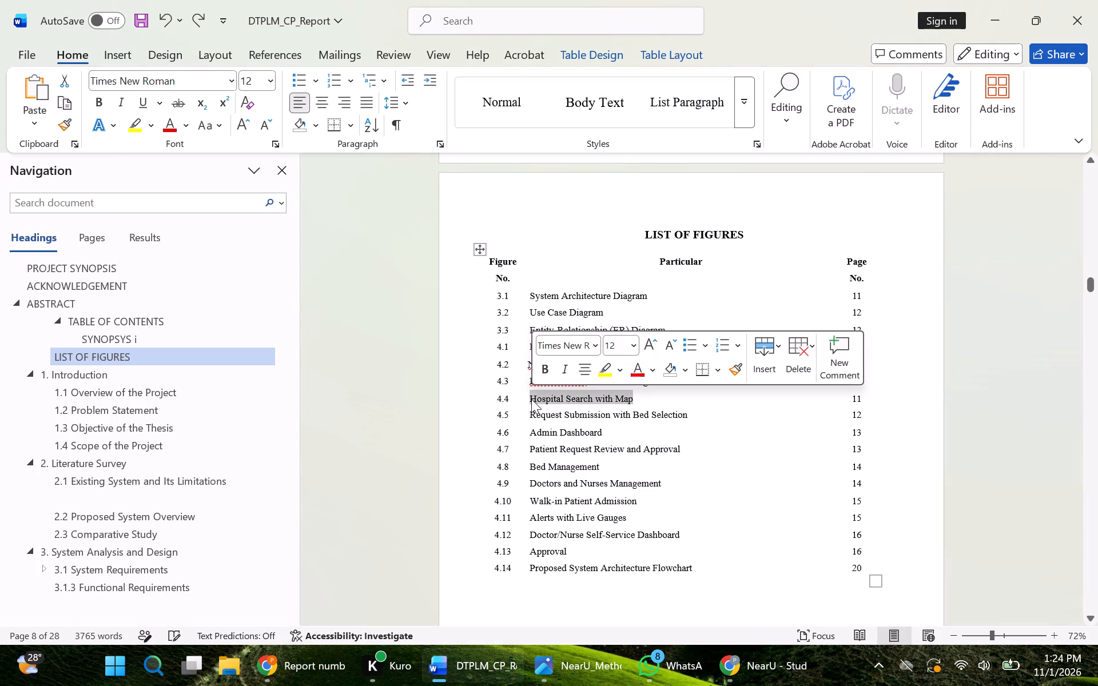
pyautogui.hotkey('ctrl', 'v')
# Copy "AidMatch Profile Form / Scholarship Results" from ChatGPT's list in Chrome and replace the 4.5 description in Word's List of Figures with it.
pyautogui.hotkey('alt', 'Tab')
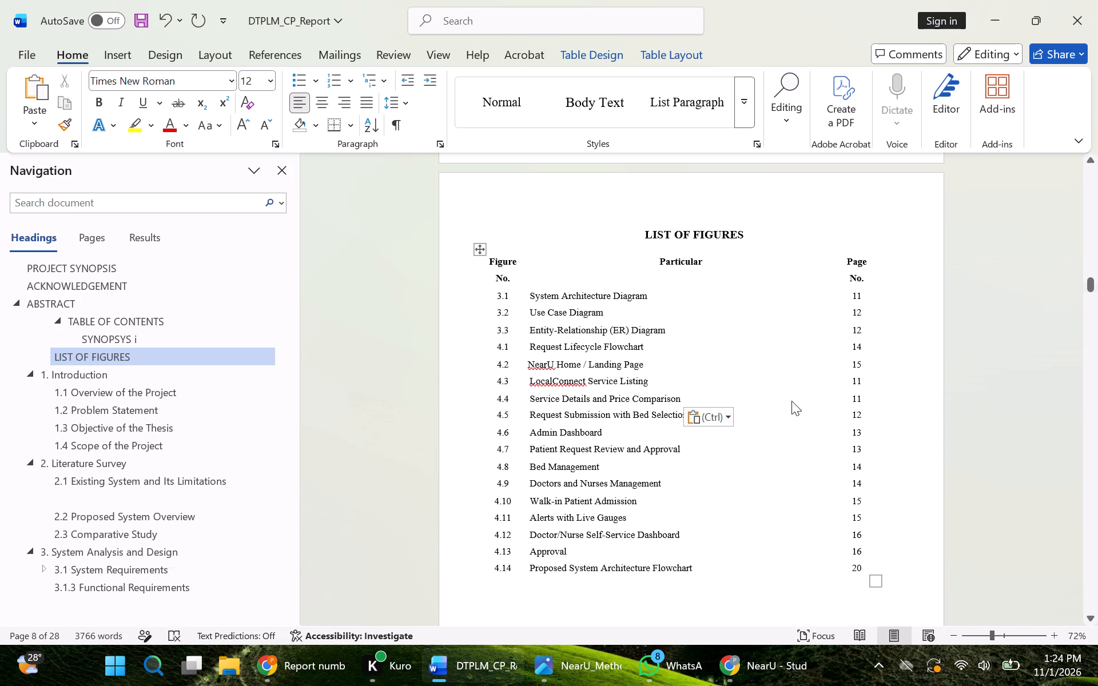
pyautogui.moveTo(718, 406); pyautogui.dragTo(482, 413)
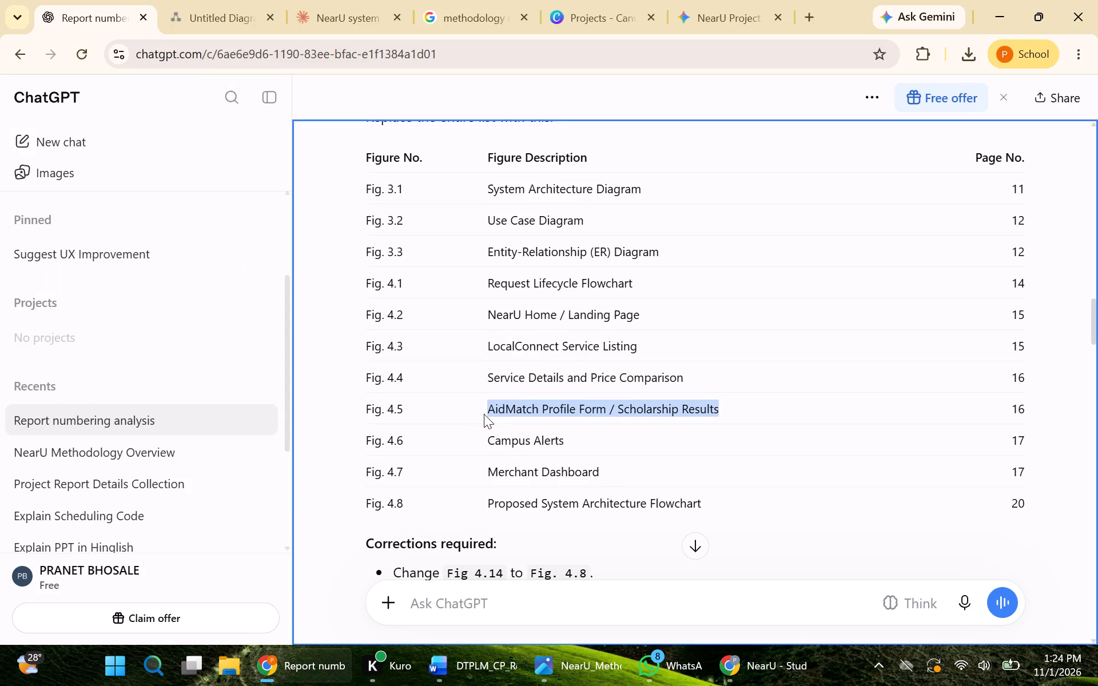
pyautogui.hotkey('ctrl', 'c')
pyautogui.hotkey('alt', 'Tab')
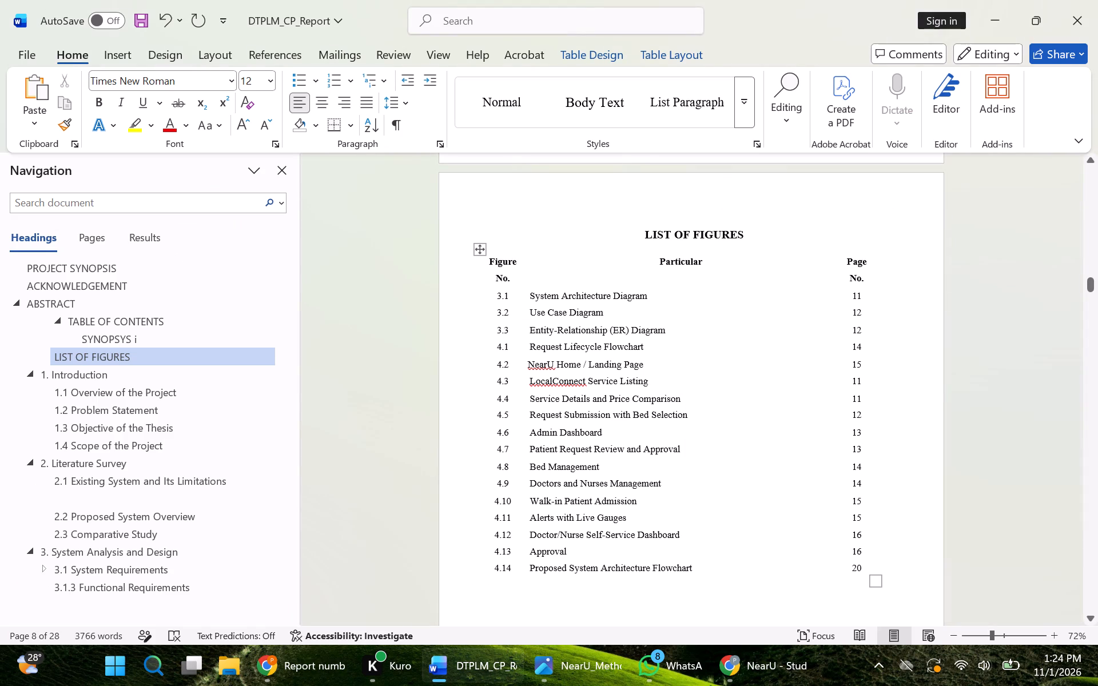
pyautogui.moveTo(610, 432); pyautogui.dragTo(537, 433)
pyautogui.click(688, 428)
pyautogui.moveTo(689, 420); pyautogui.dragTo(527, 423)
pyautogui.hotkey('ctrl', 'v')
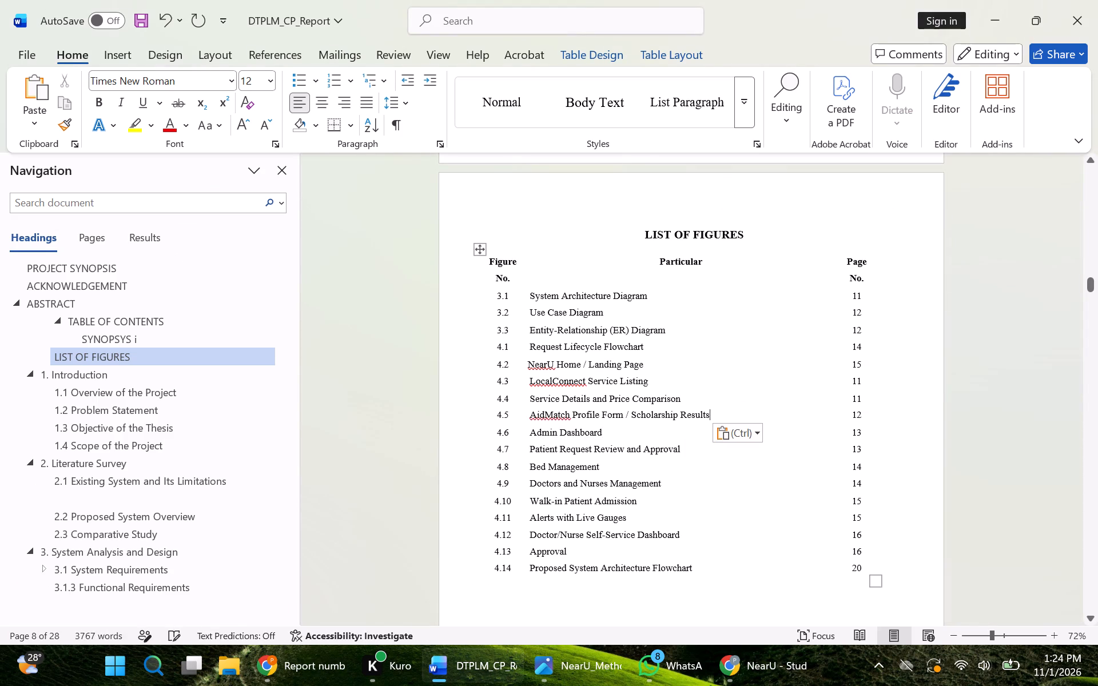
# Copy "Campus Alerts" from ChatGPT's list in Chrome and replace the 4.6 description in Word's List of Figures with it.
pyautogui.hotkey('alt', 'Tab')
pyautogui.moveTo(590, 437); pyautogui.dragTo(481, 442)
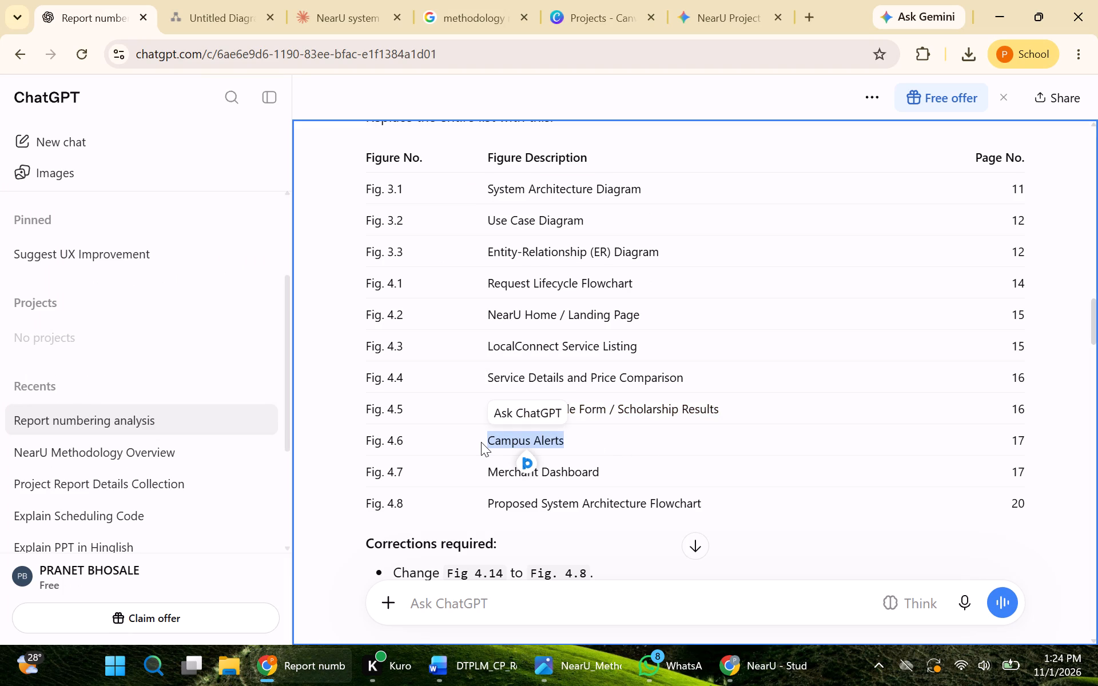
pyautogui.hotkey('ctrl', 'c')
pyautogui.hotkey('alt', 'Tab')
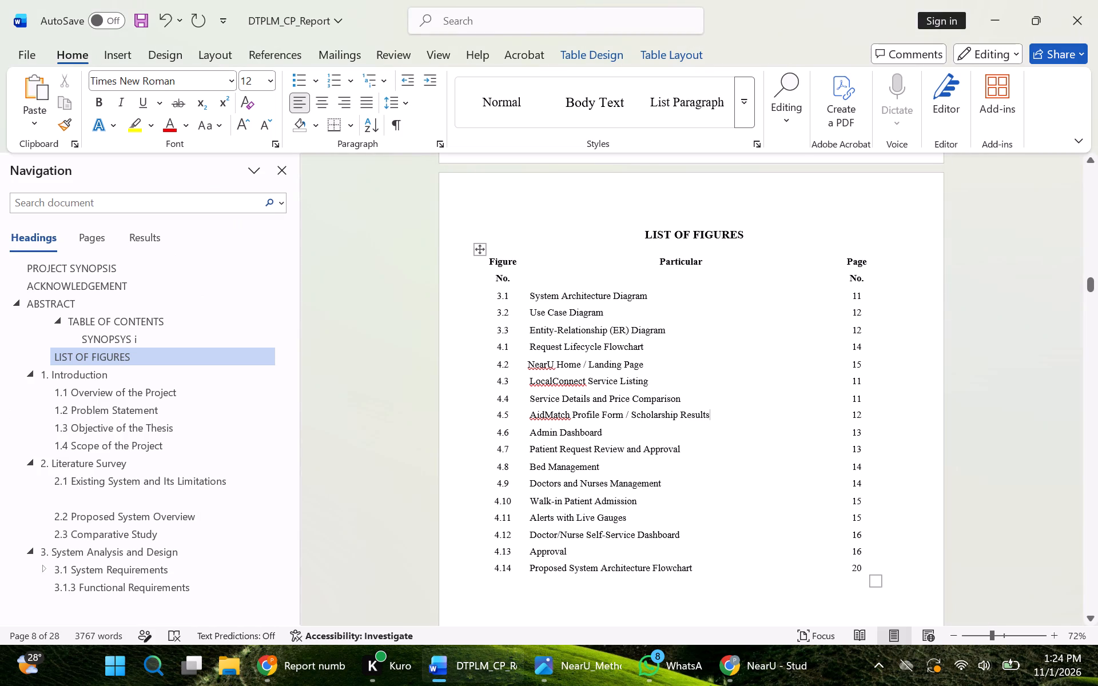
pyautogui.click(685, 446)
pyautogui.moveTo(610, 434); pyautogui.dragTo(526, 435)
pyautogui.hotkey('ctrl', 'v')
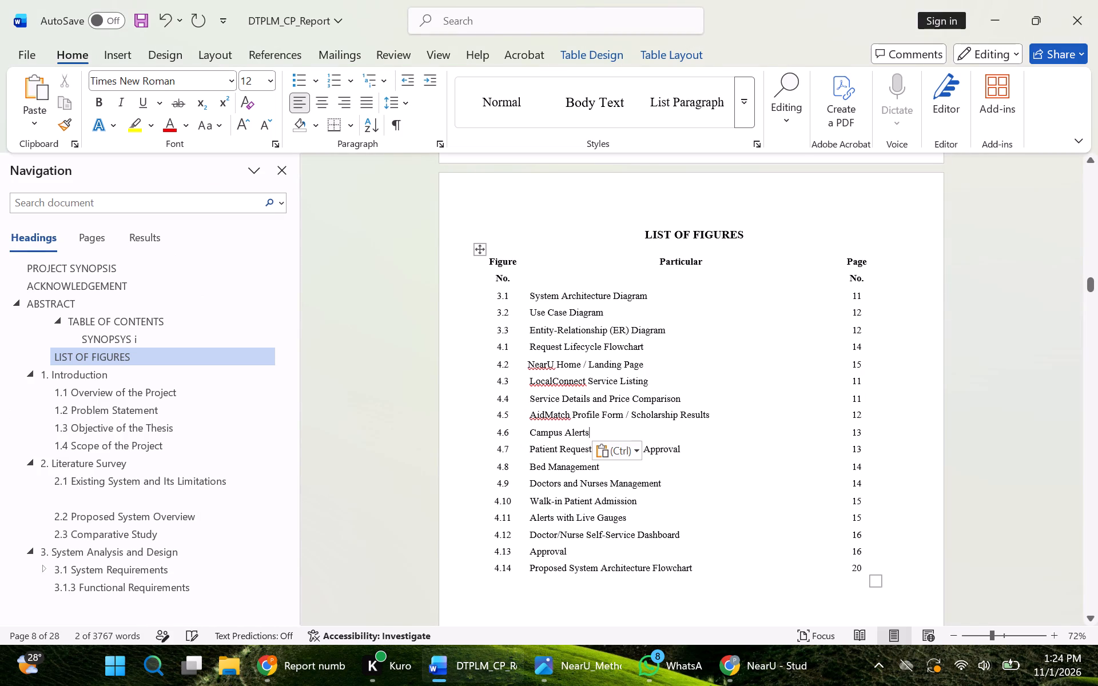
# Copy "Merchant Dashboard" from ChatGPT's list in Chrome and replace the 4.7 description in Word's List of Figures, removing the extra line after it.
pyautogui.hotkey('alt', 'Tab')
pyautogui.moveTo(616, 472); pyautogui.dragTo(476, 475)
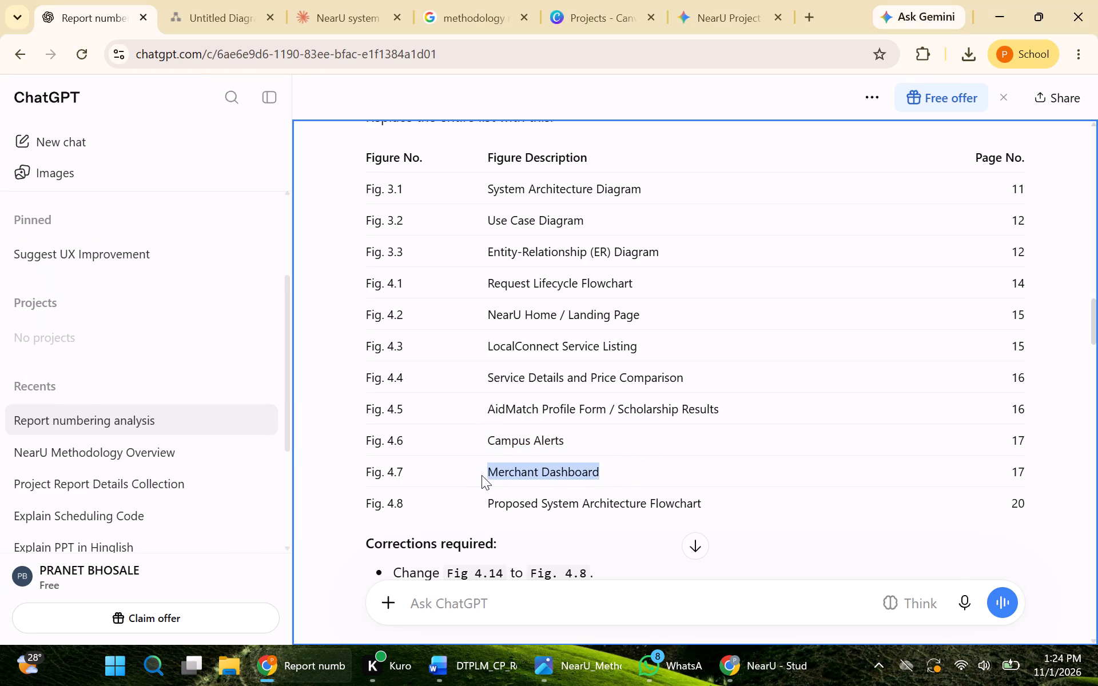
pyautogui.hotkey('ctrl', 'c')
pyautogui.hotkey('alt', 'Tab')
pyautogui.moveTo(680, 449); pyautogui.dragTo(594, 449)
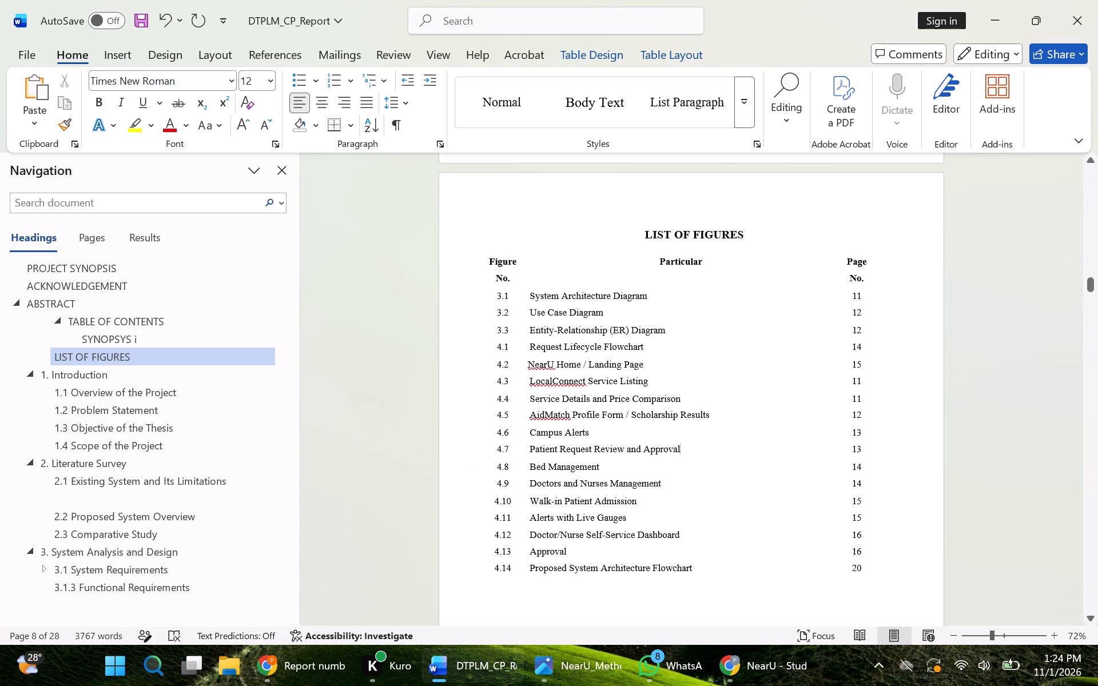
pyautogui.moveTo(594, 449); pyautogui.dragTo(532, 450)
pyautogui.hotkey('ctrl', 'v')
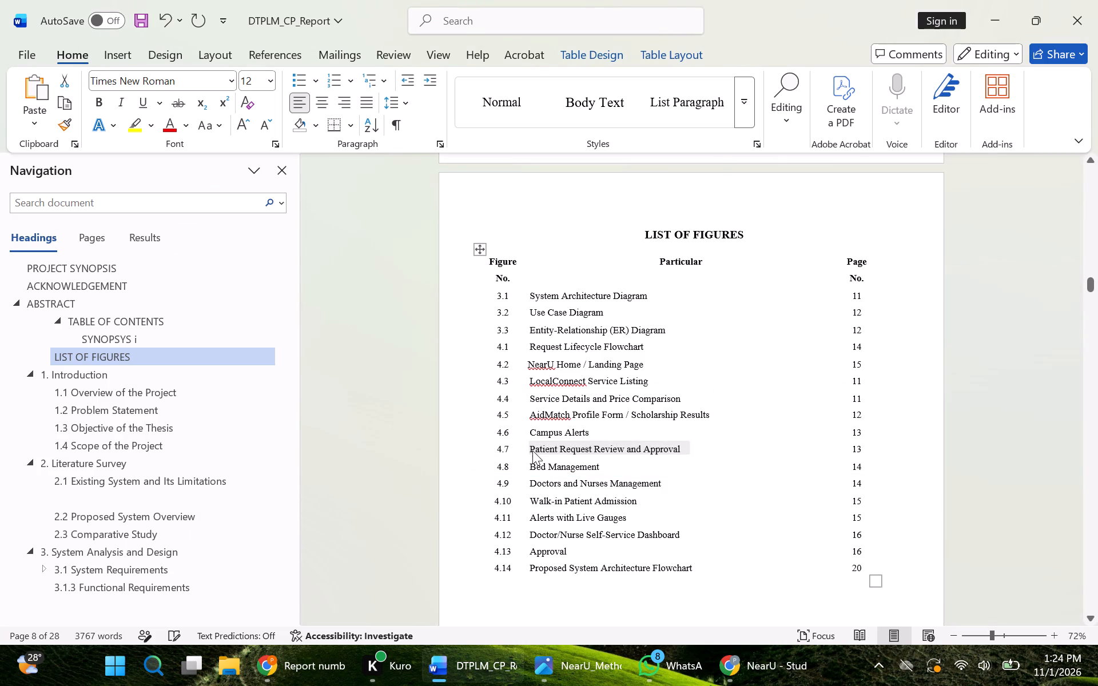
pyautogui.hotkey('alt', 'Tab')
pyautogui.hotkey('alt', 'Tab')
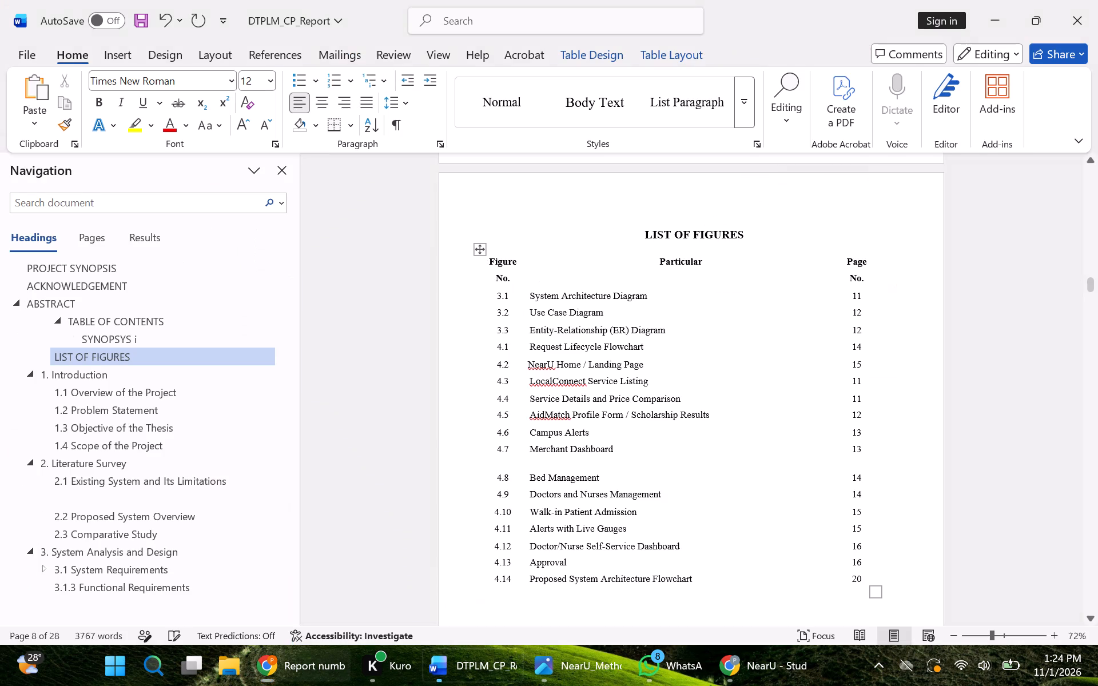
pyautogui.press('BackSpace')
pyautogui.press('BackSpace')
pyautogui.press('BackSpace')
pyautogui.press('BackSpace')
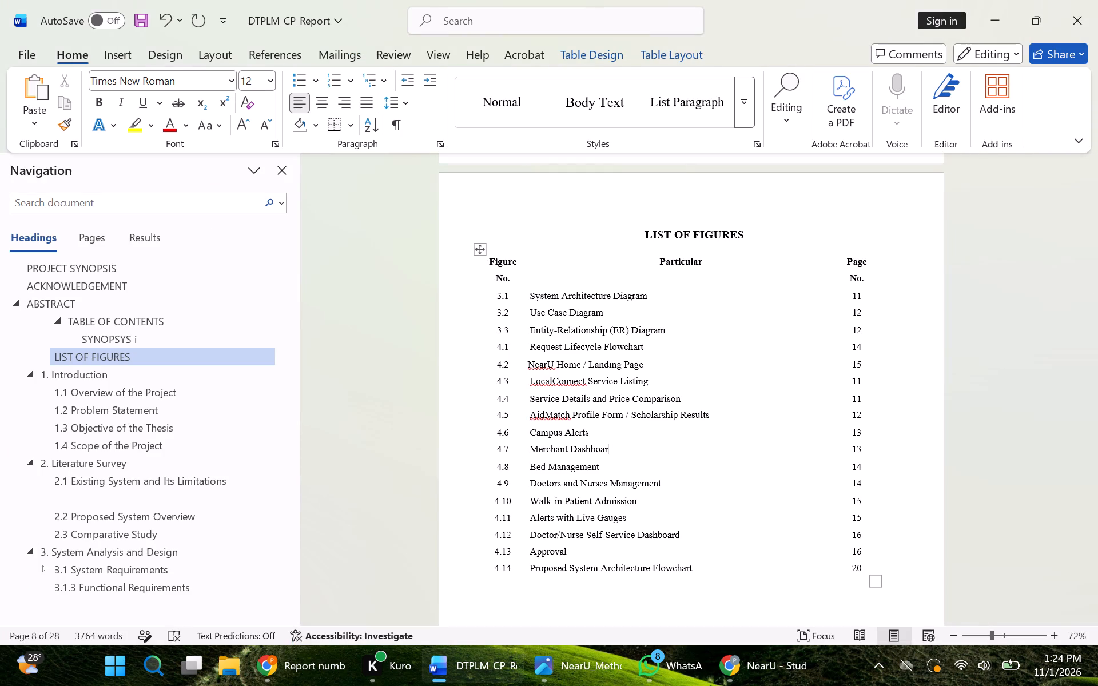
pyautogui.press('d')
# Copy "Proposed System Architecture Flowchart" from ChatGPT's list in Chrome and replace the 4.8 description in Word's List of Figures with it.
pyautogui.hotkey('alt', 'Tab')
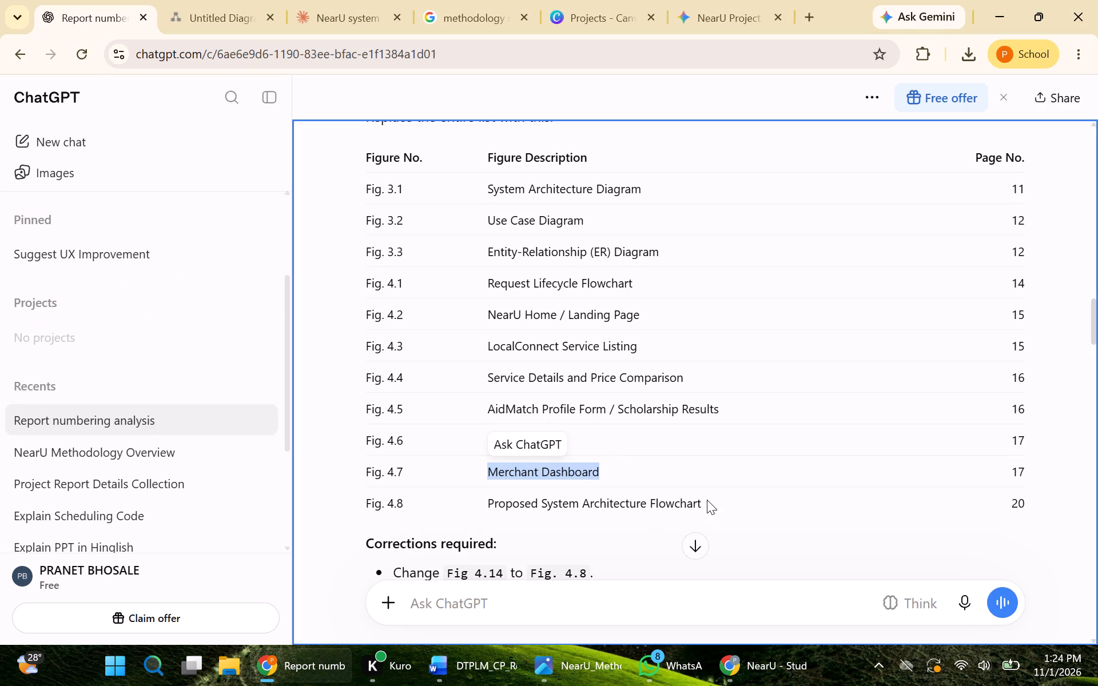
pyautogui.moveTo(711, 502); pyautogui.dragTo(485, 501)
pyautogui.hotkey('ctrl', 'c')
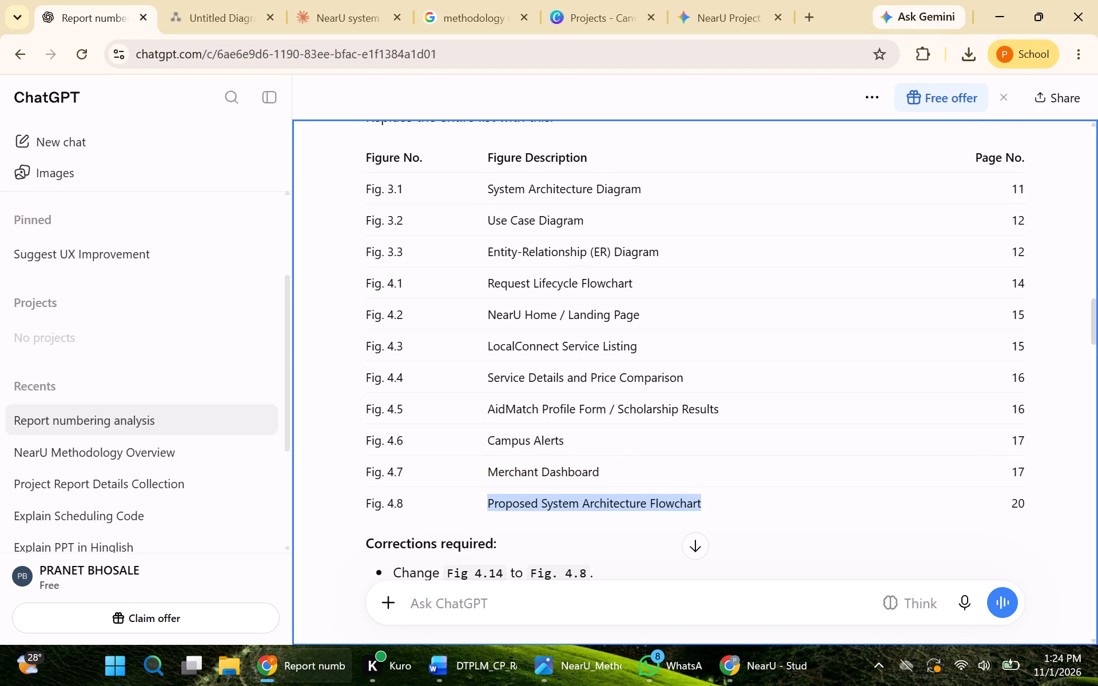
pyautogui.hotkey('alt', 'Tab')
pyautogui.moveTo(606, 470); pyautogui.dragTo(530, 469)
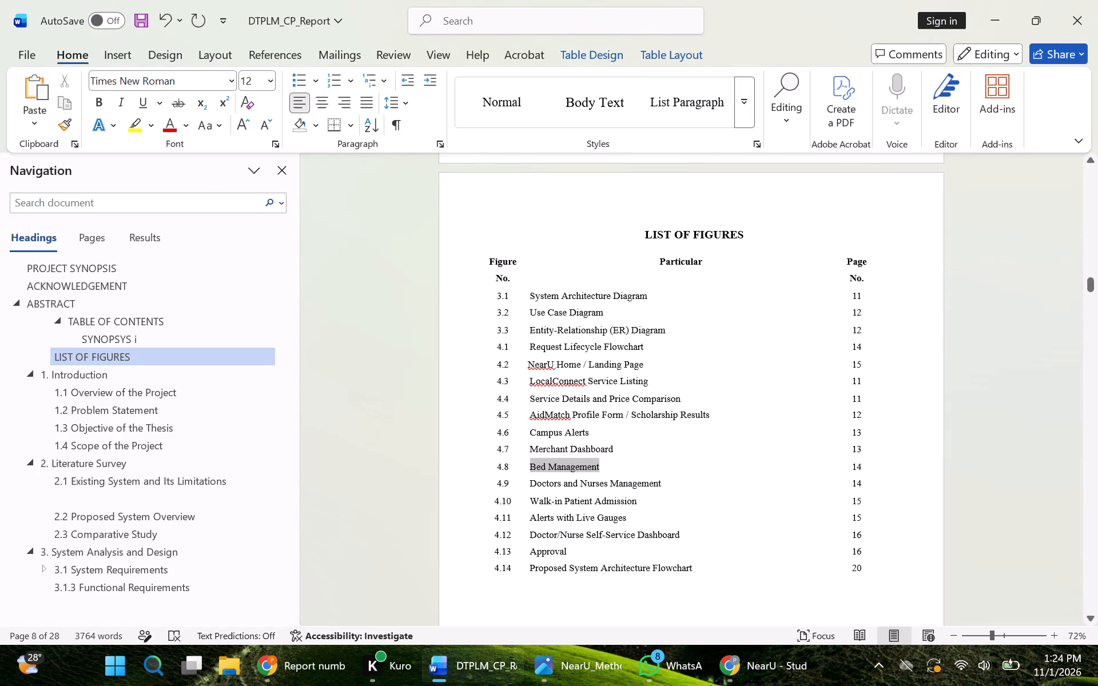
pyautogui.moveTo(530, 469); pyautogui.dragTo(530, 469)
pyautogui.hotkey('ctrl', 'v')
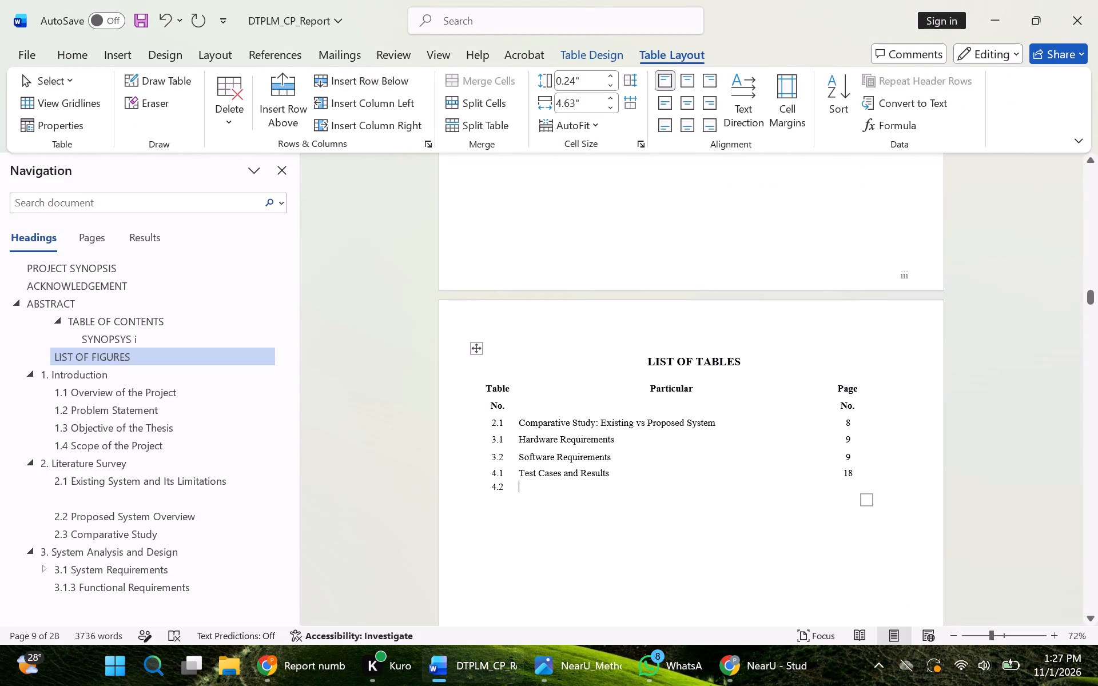
pyautogui.hotkey('ctrl', 'v')
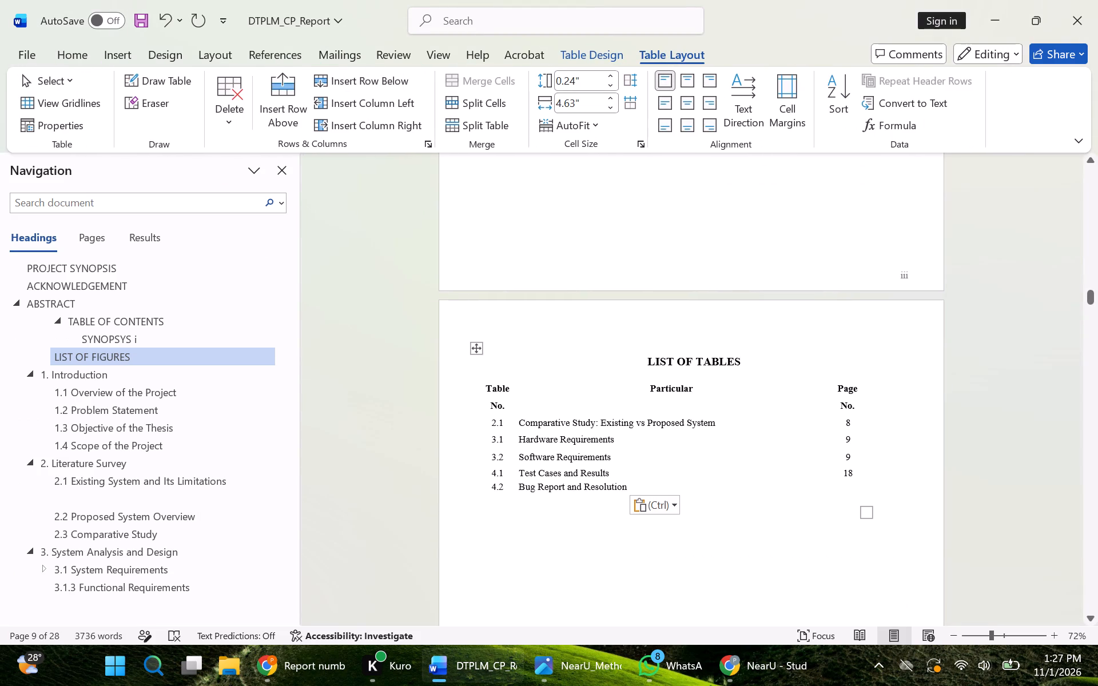
# Following ChatGPT's list, enter page number 18 for the new 4.2 entry.
pyautogui.click(851, 485)
pyautogui.hotkey('alt', 'Tab')
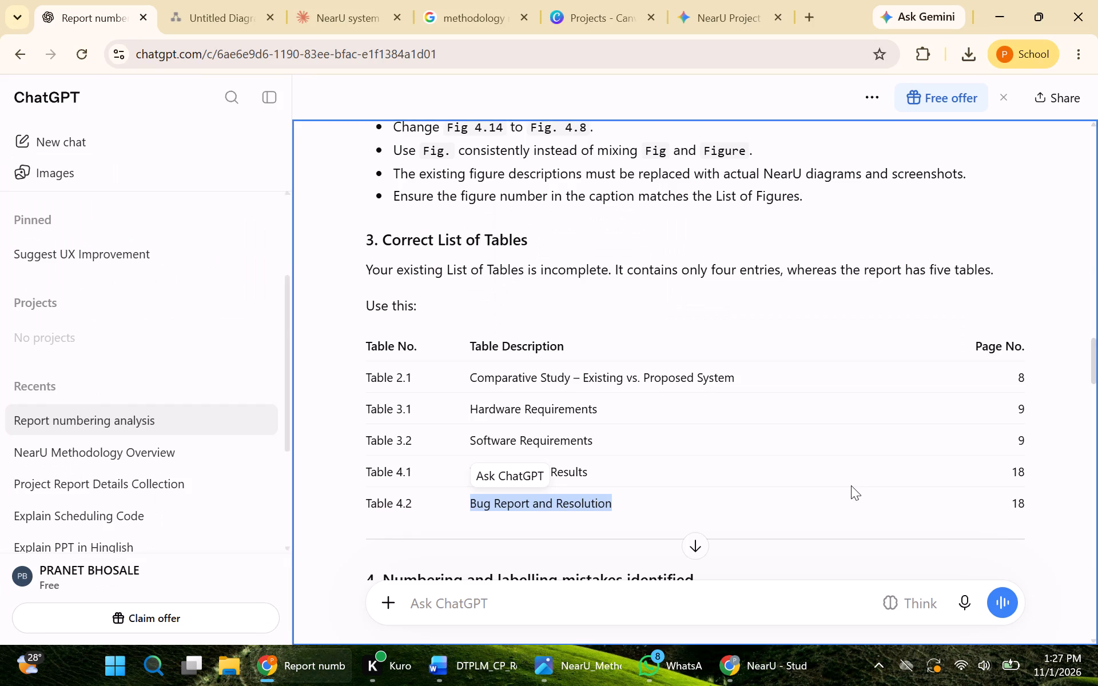
pyautogui.hotkey('alt', 'Tab')
pyautogui.write('18')
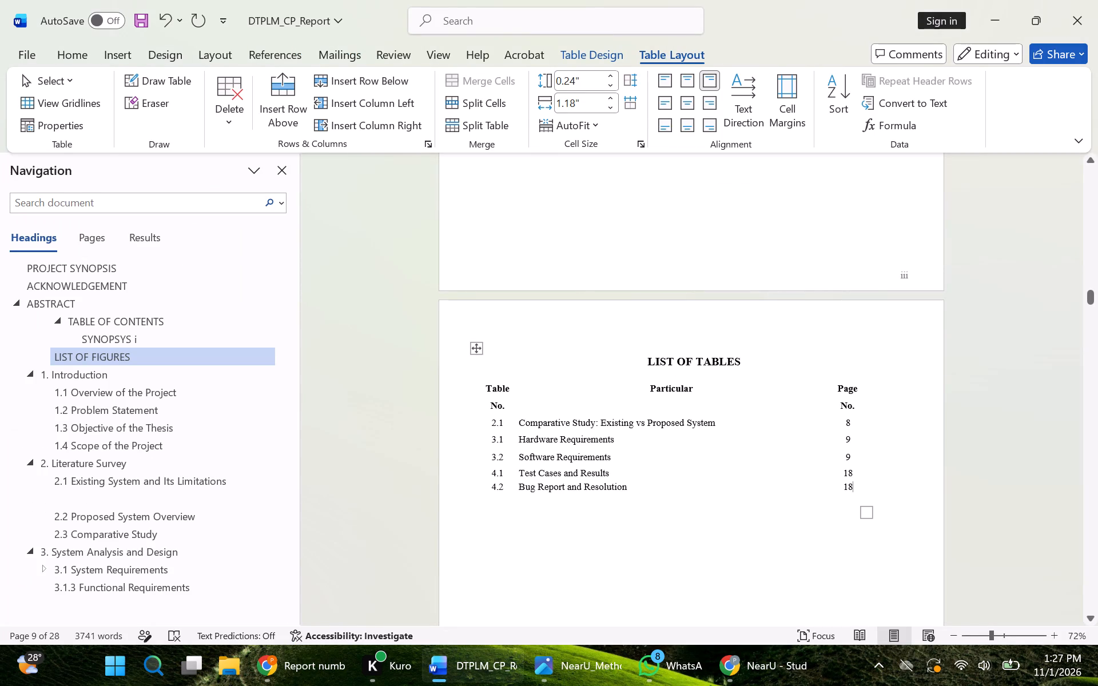
# Save the report.
pyautogui.click(1089, 615)
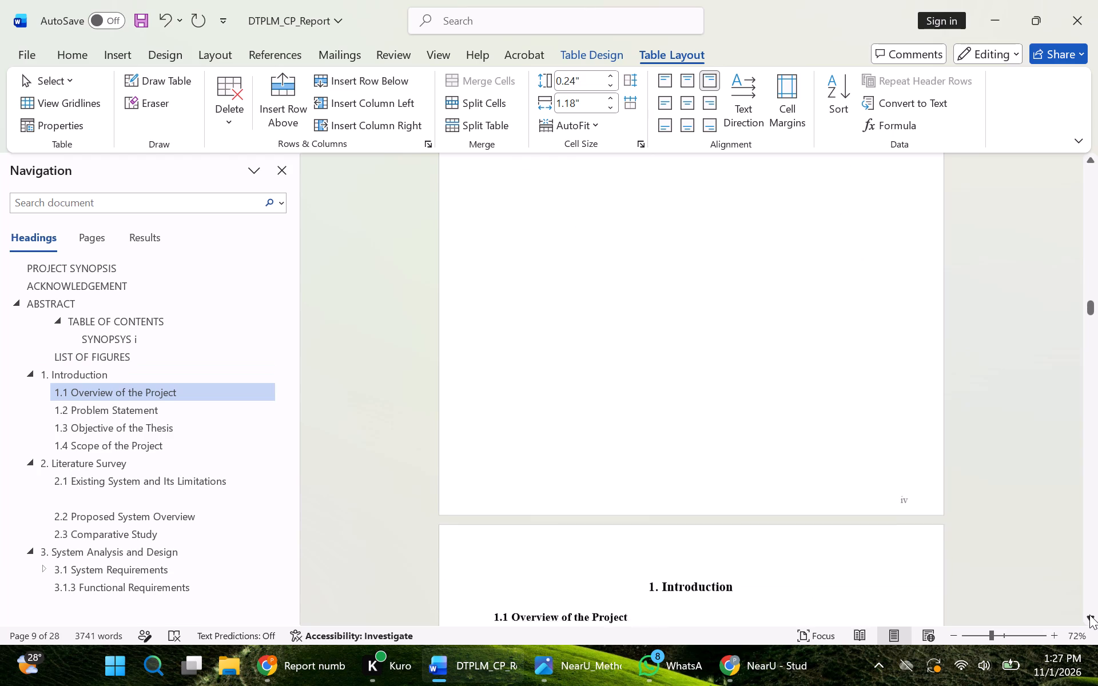
pyautogui.hotkey('ctrl', 's')
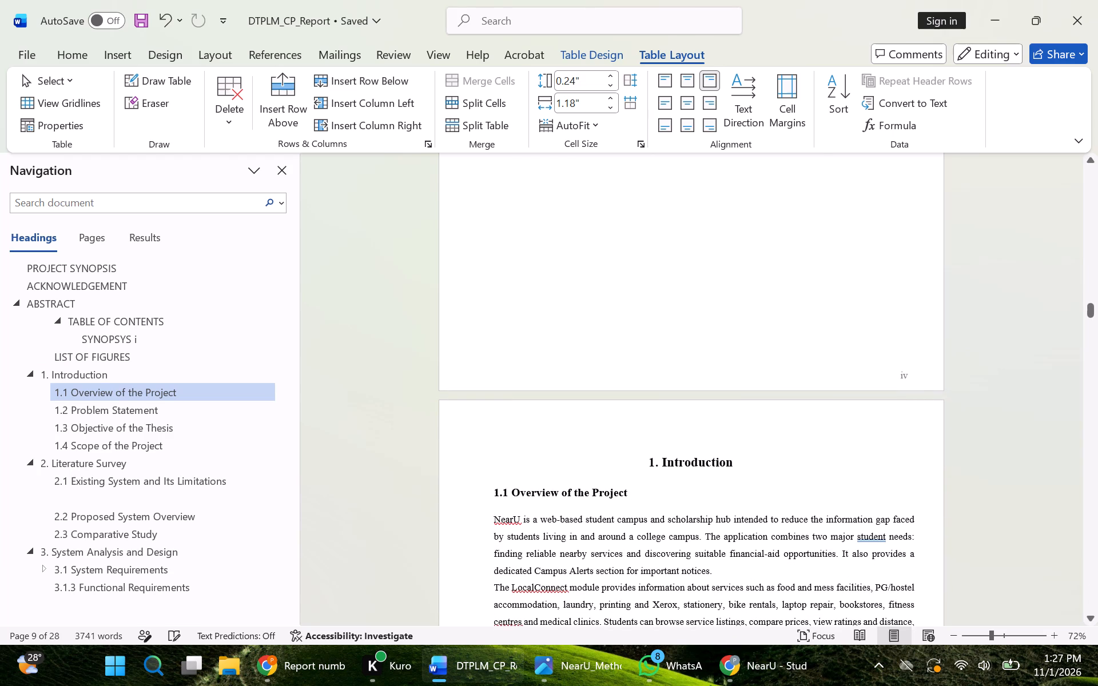
# Renumber the Proposed System Architecture Flowchart caption in section 4.7 as Fig 4.8 and save the report.
pyautogui.moveTo(1097, 312); pyautogui.dragTo(1097, 477)
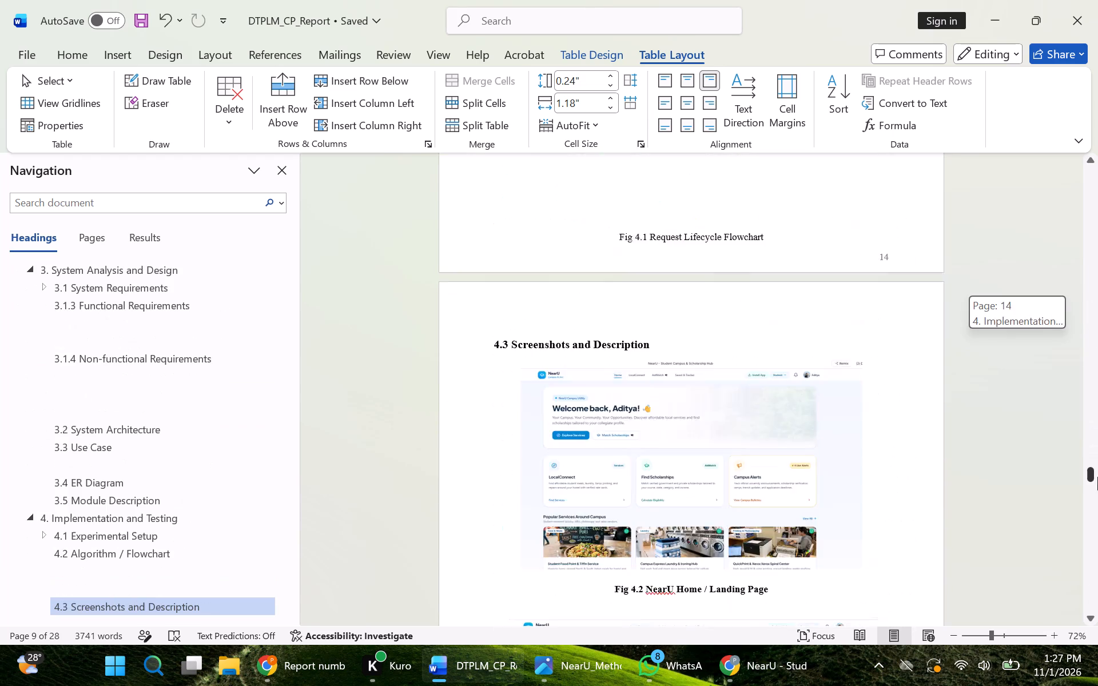
pyautogui.moveTo(1097, 477); pyautogui.dragTo(1097, 534)
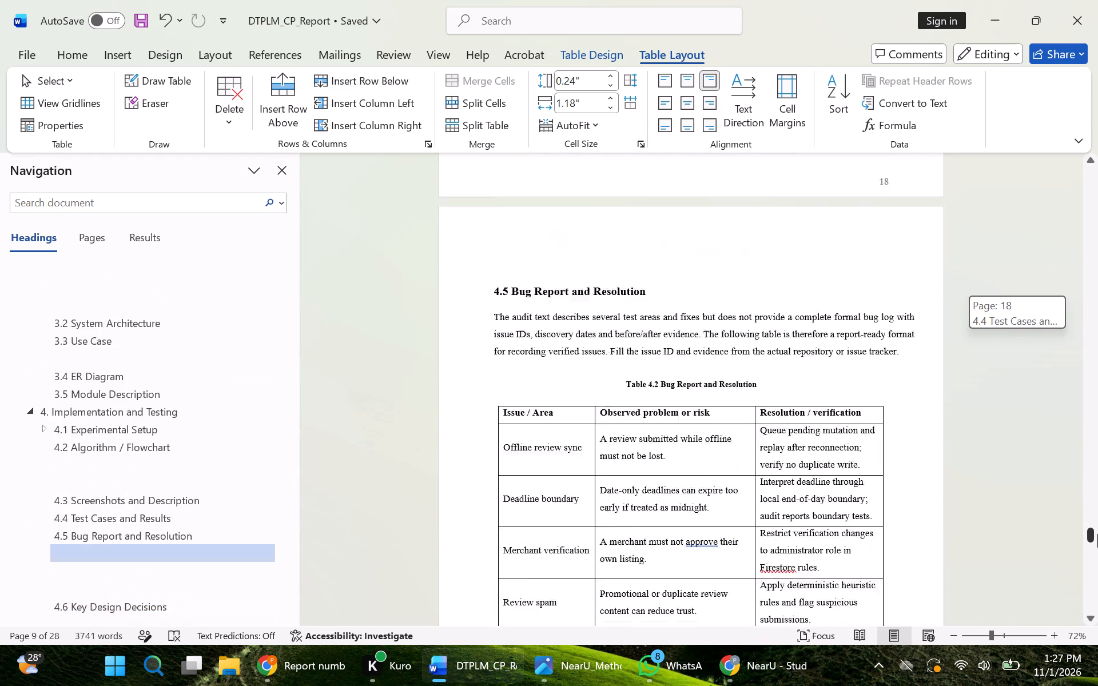
pyautogui.moveTo(1097, 534); pyautogui.dragTo(1094, 519)
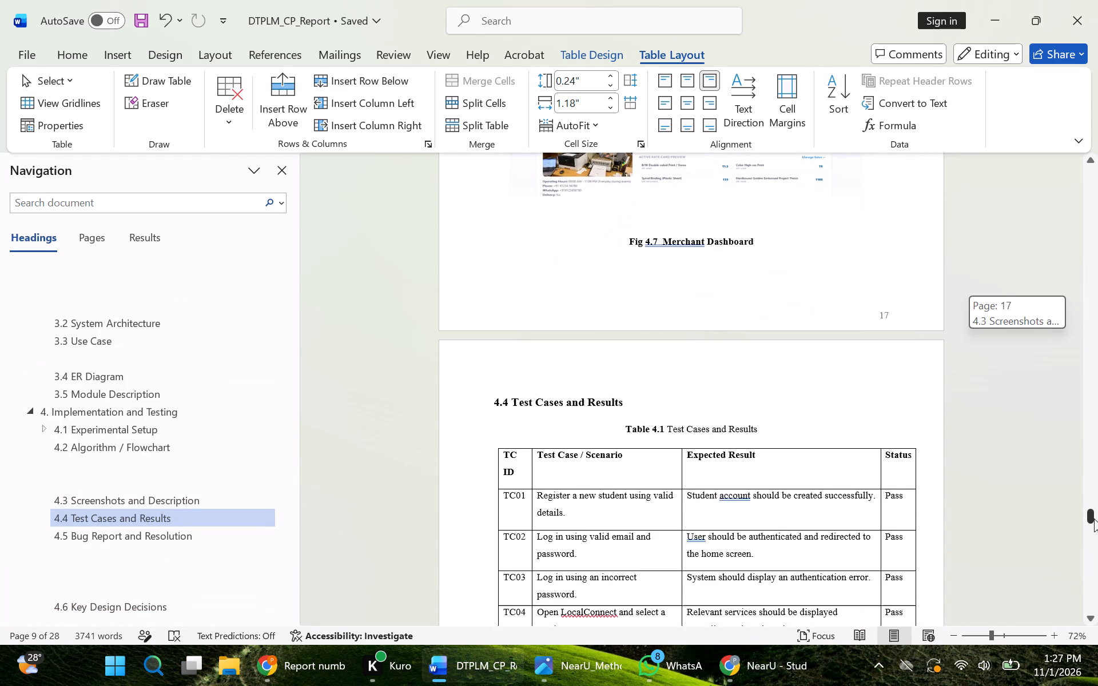
pyautogui.moveTo(1094, 519); pyautogui.dragTo(1097, 551)
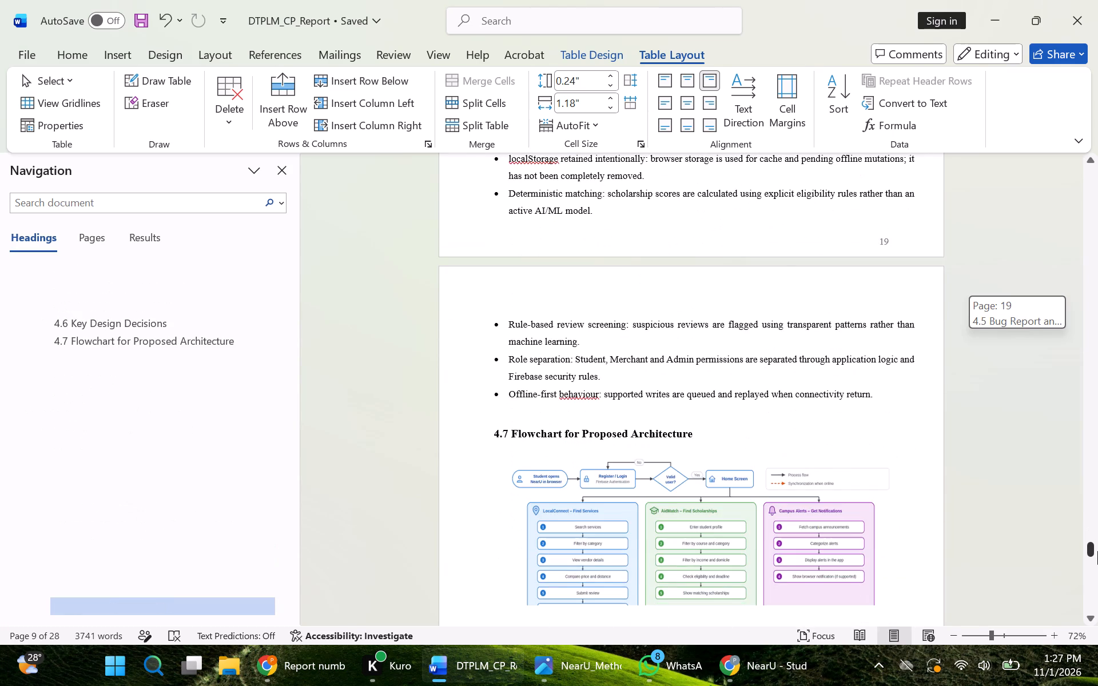
pyautogui.moveTo(1097, 551); pyautogui.dragTo(1096, 556)
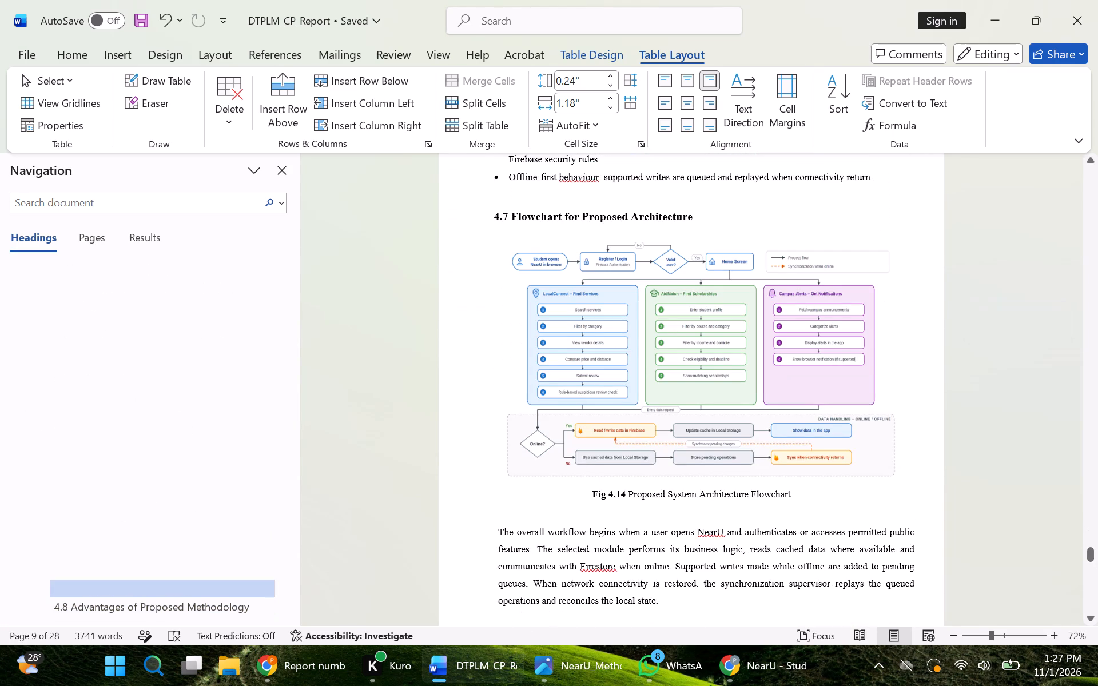
pyautogui.click(627, 496)
pyautogui.press('Left')
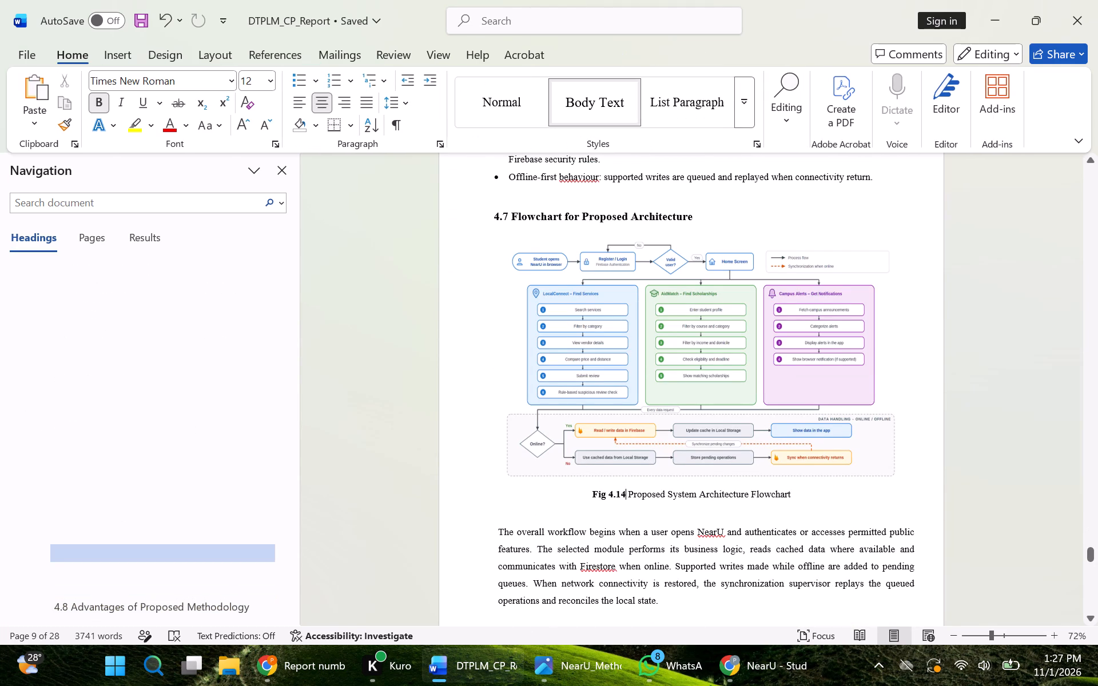
pyautogui.press('BackSpace')
pyautogui.press('BackSpace')
pyautogui.press('8')
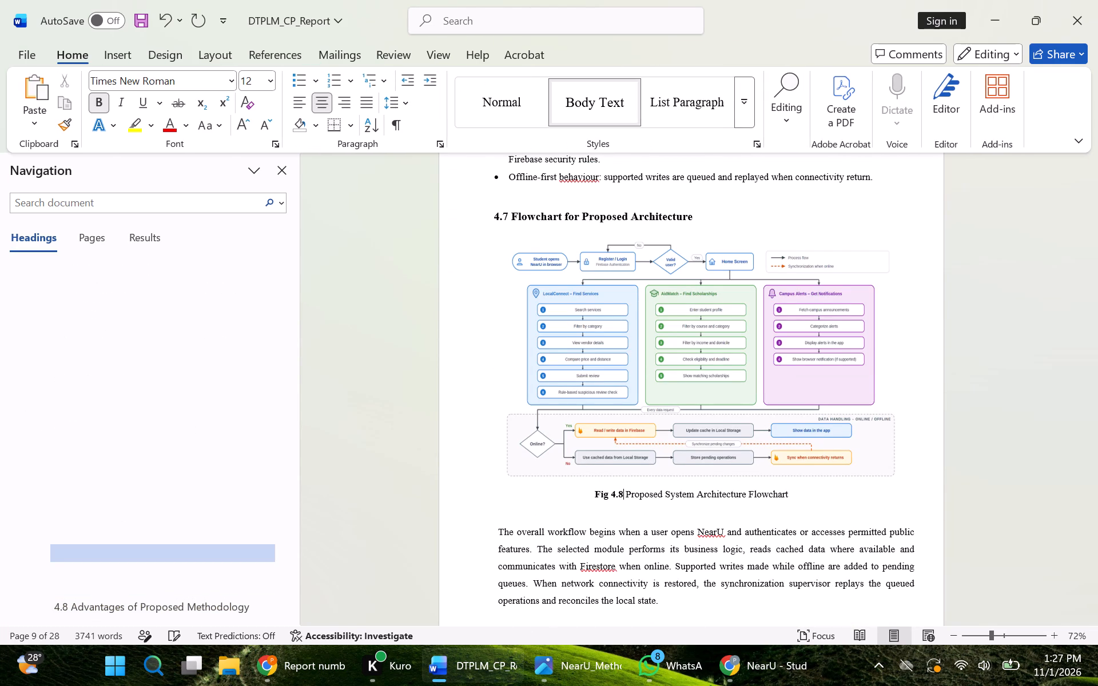
pyautogui.hotkey('ctrl', 's')
# On the certificate page, remove the blank lines above and below the CERTIFICATE heading, then insert a new blank line below it.
pyautogui.moveTo(1087, 559); pyautogui.dragTo(1091, 603)
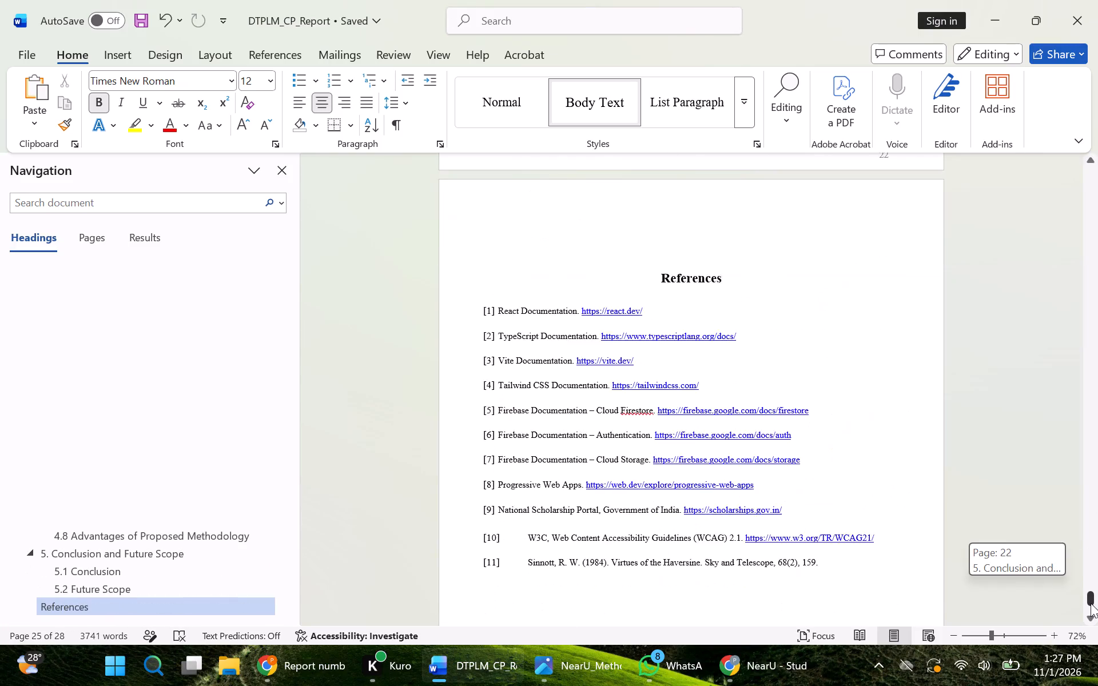
pyautogui.moveTo(1091, 603); pyautogui.dragTo(1077, 365)
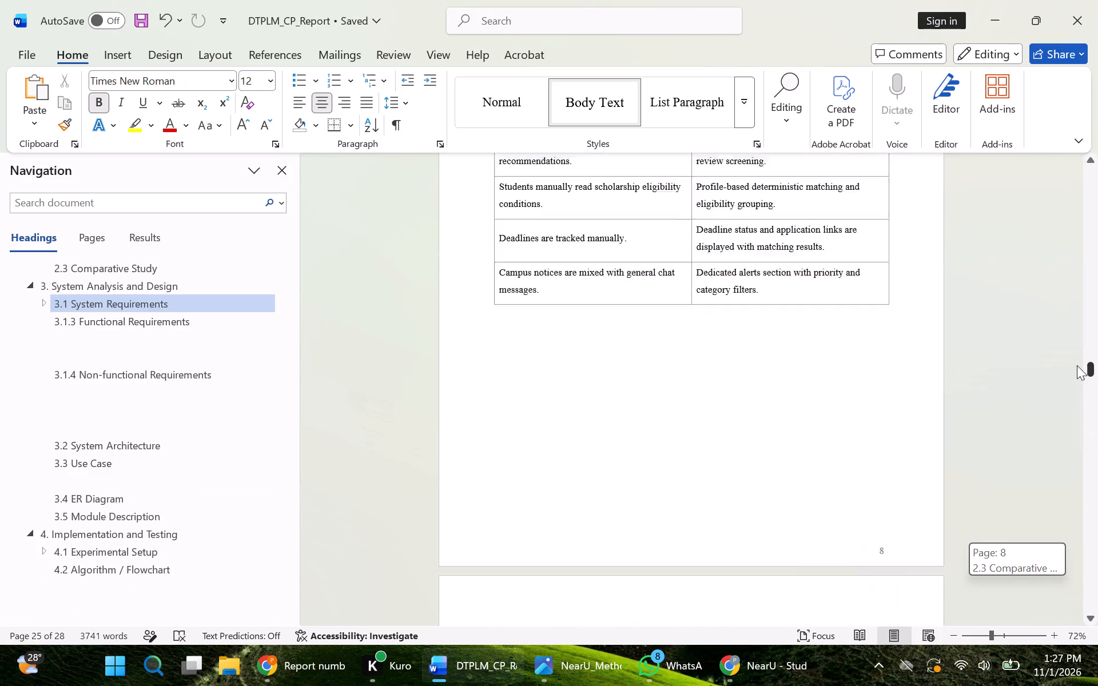
pyautogui.moveTo(1077, 365); pyautogui.dragTo(1081, 184)
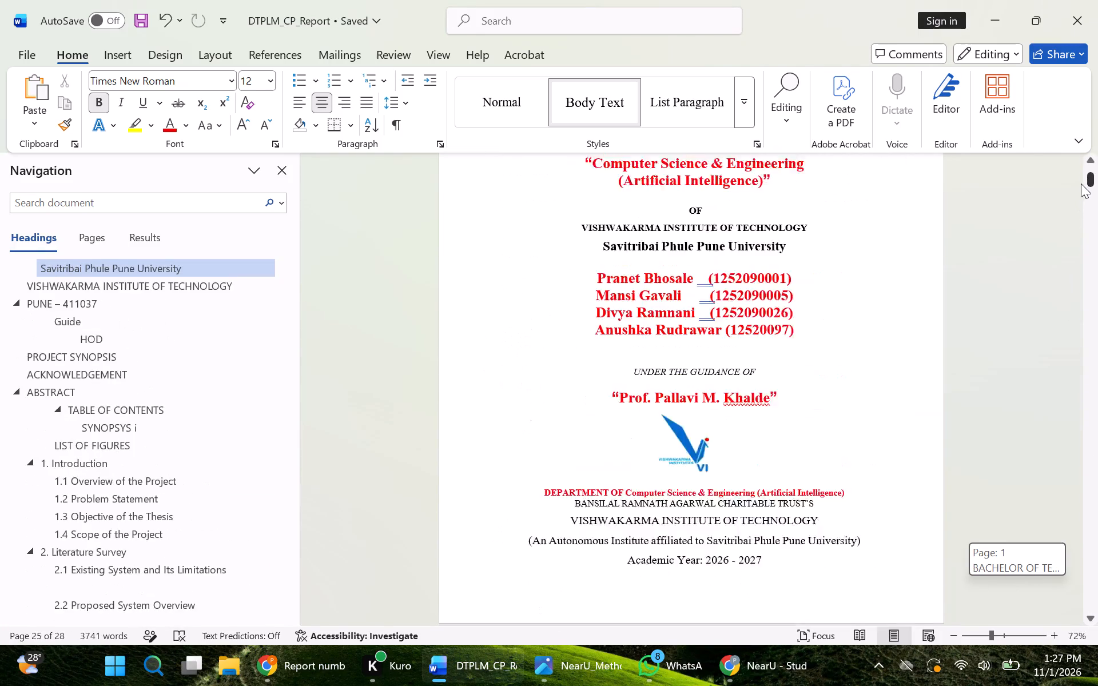
pyautogui.moveTo(1081, 184); pyautogui.dragTo(1090, 203)
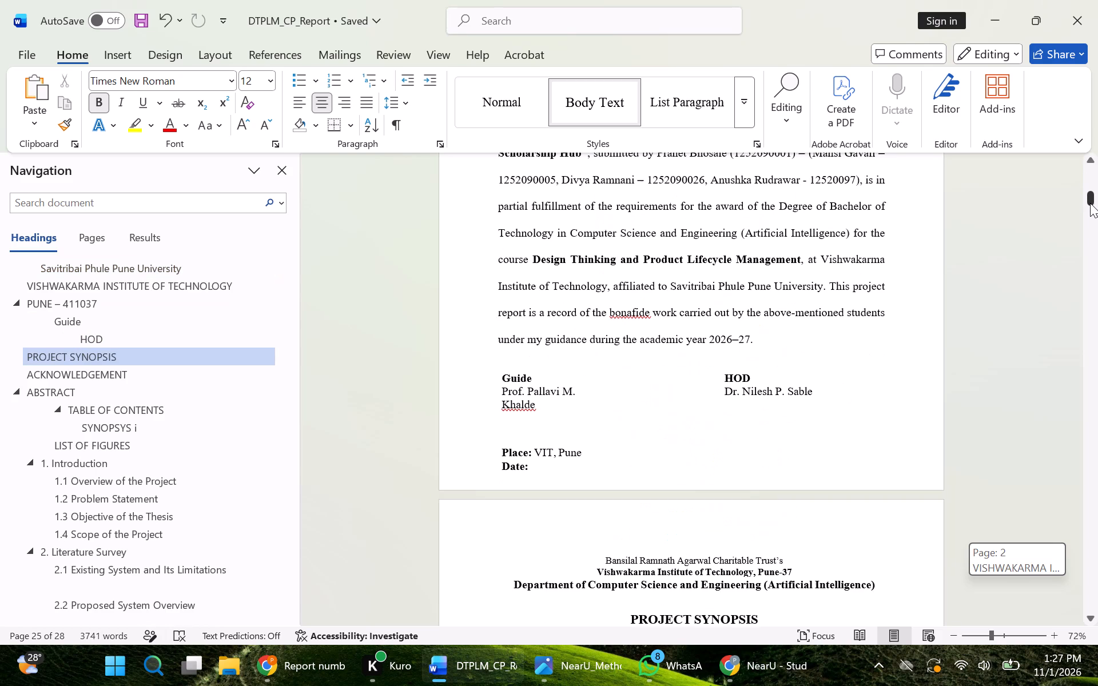
pyautogui.moveTo(1090, 203); pyautogui.dragTo(1090, 200)
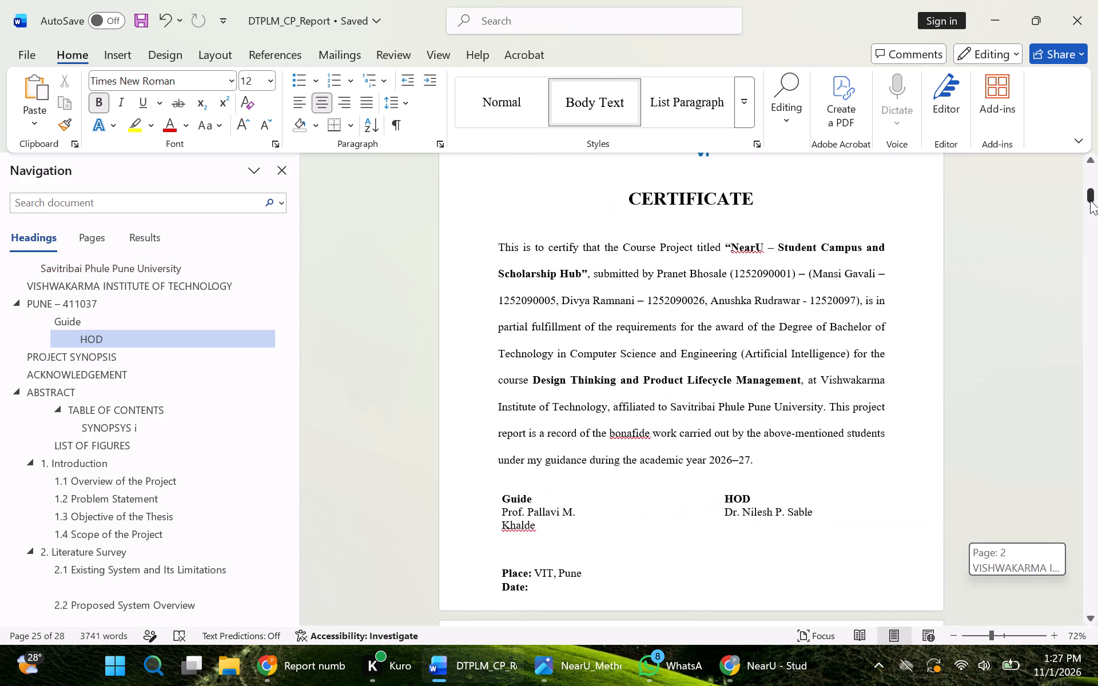
pyautogui.moveTo(1090, 200); pyautogui.dragTo(1087, 196)
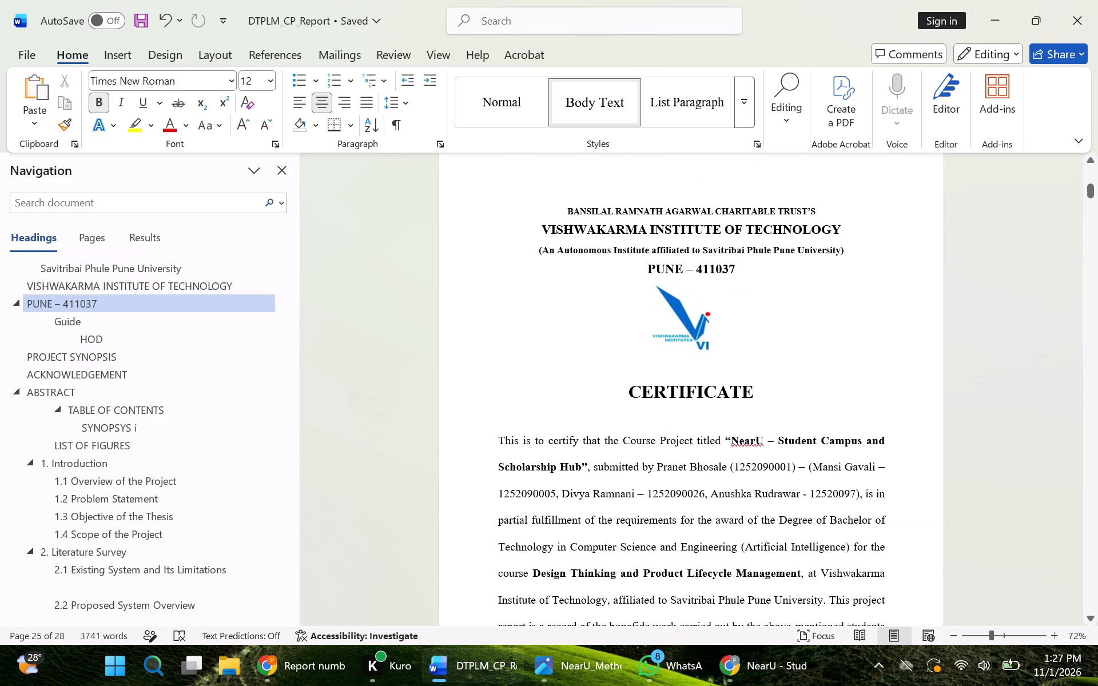
pyautogui.click(565, 422)
pyautogui.press('BackSpace')
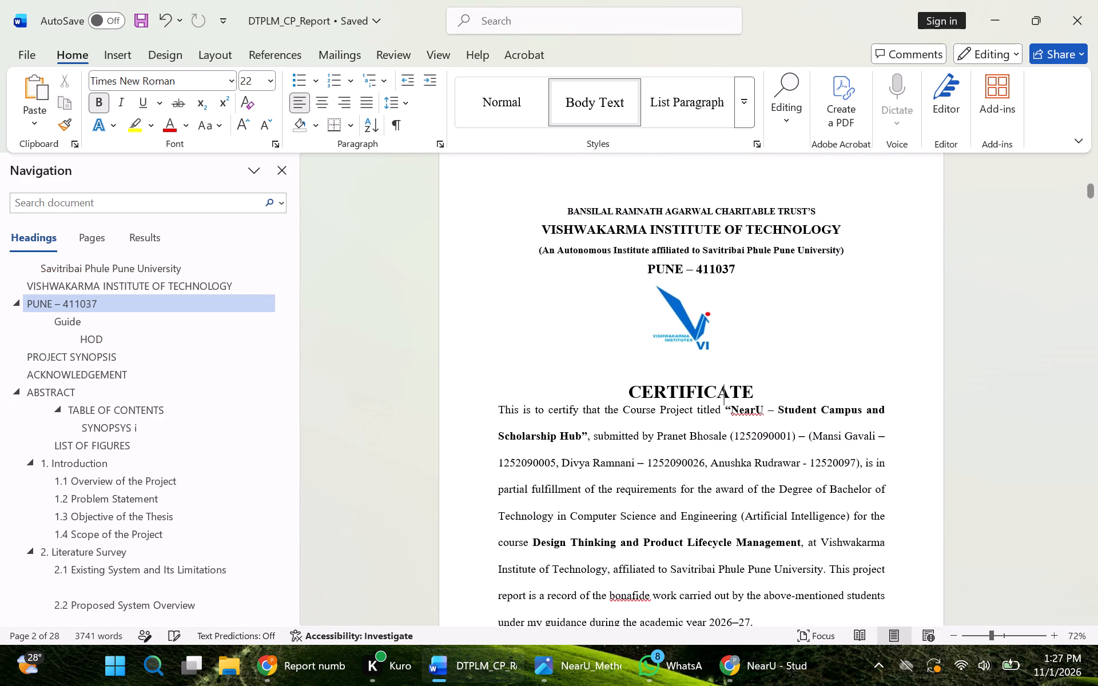
pyautogui.click(659, 368)
pyautogui.press('BackSpace')
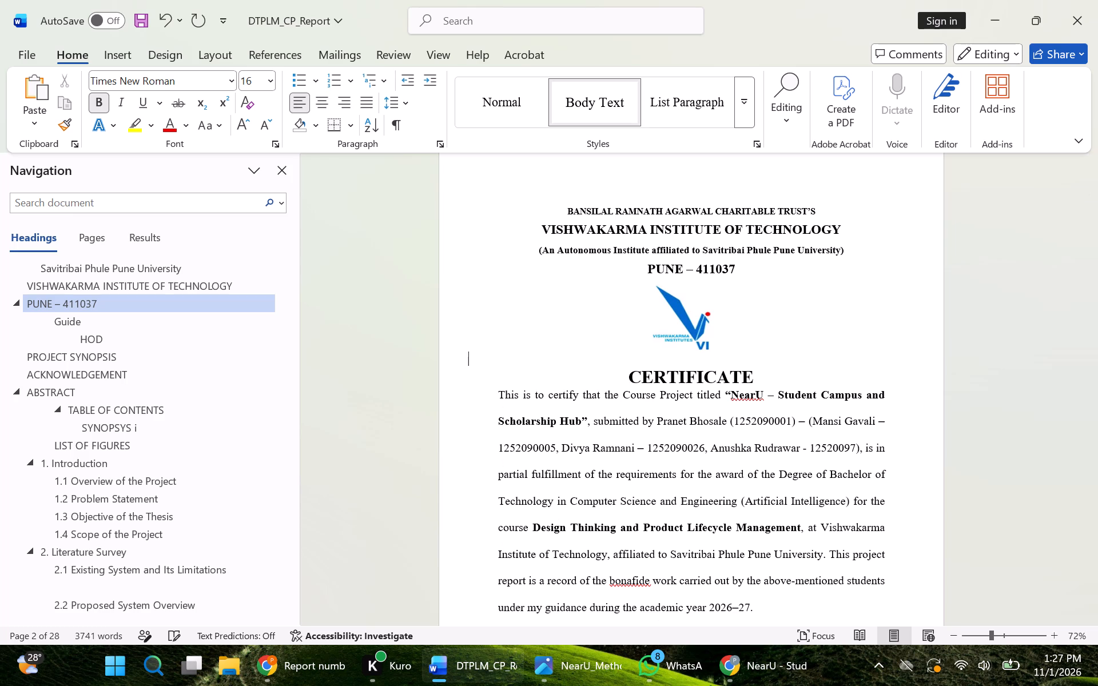
pyautogui.click(784, 379)
pyautogui.press('Return')
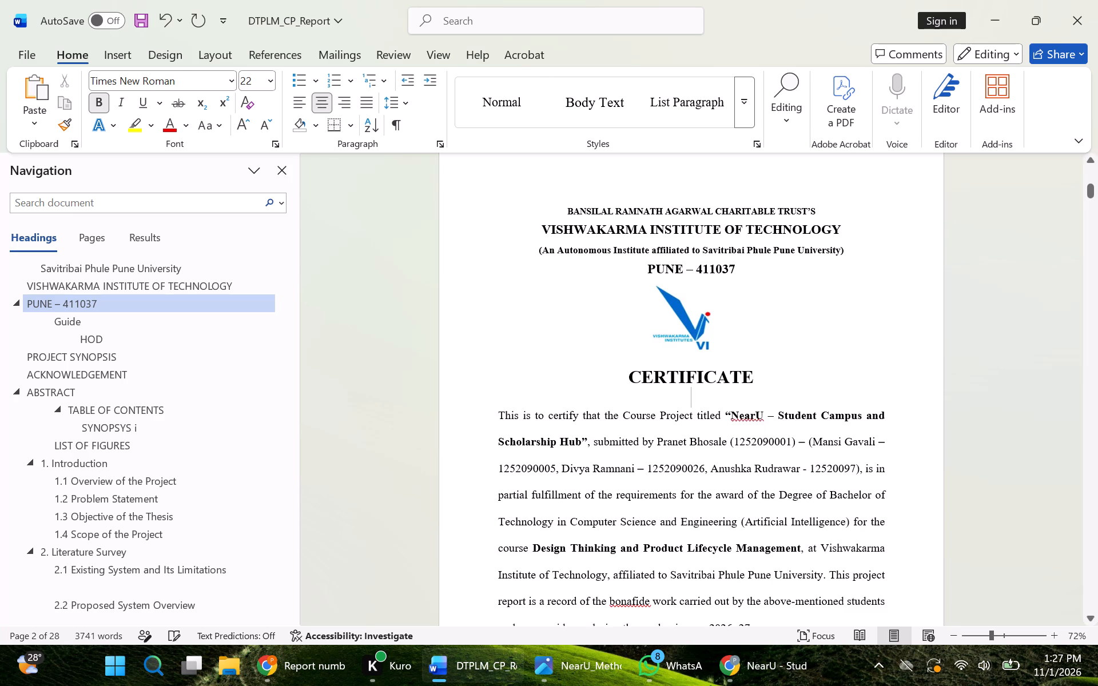
# Insert a blank line between the certificate paragraph and the Guide and HOD block, and save the report.
pyautogui.click(1092, 619)
pyautogui.moveTo(1092, 619); pyautogui.dragTo(1093, 617)
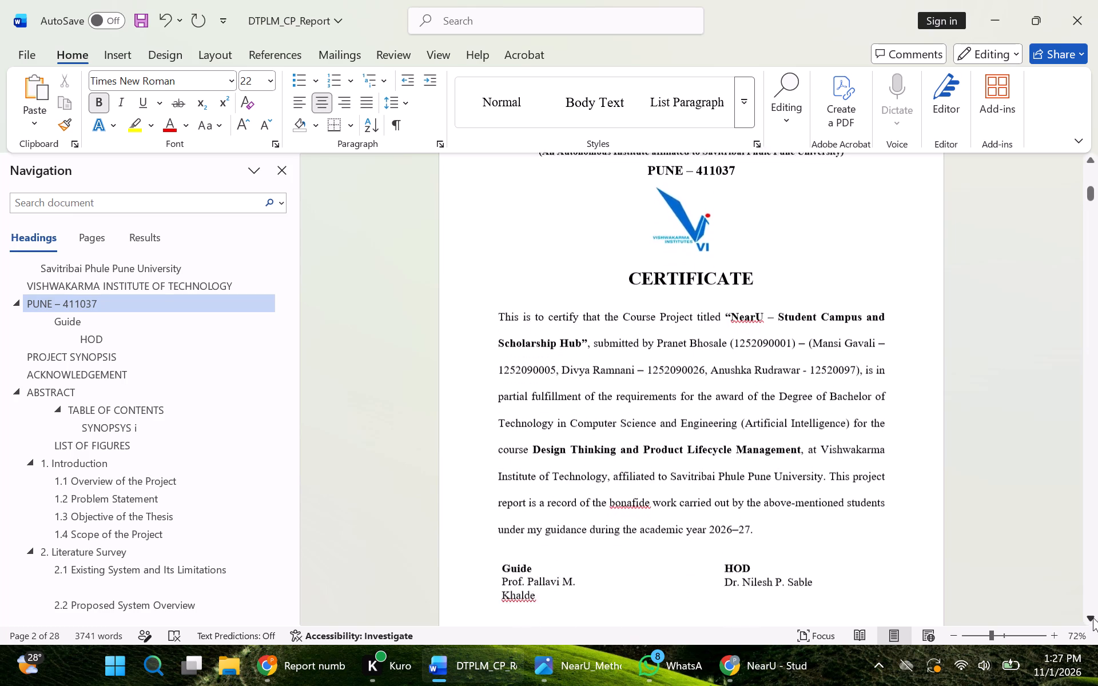
pyautogui.moveTo(1093, 617); pyautogui.dragTo(734, 465)
pyautogui.click(767, 427)
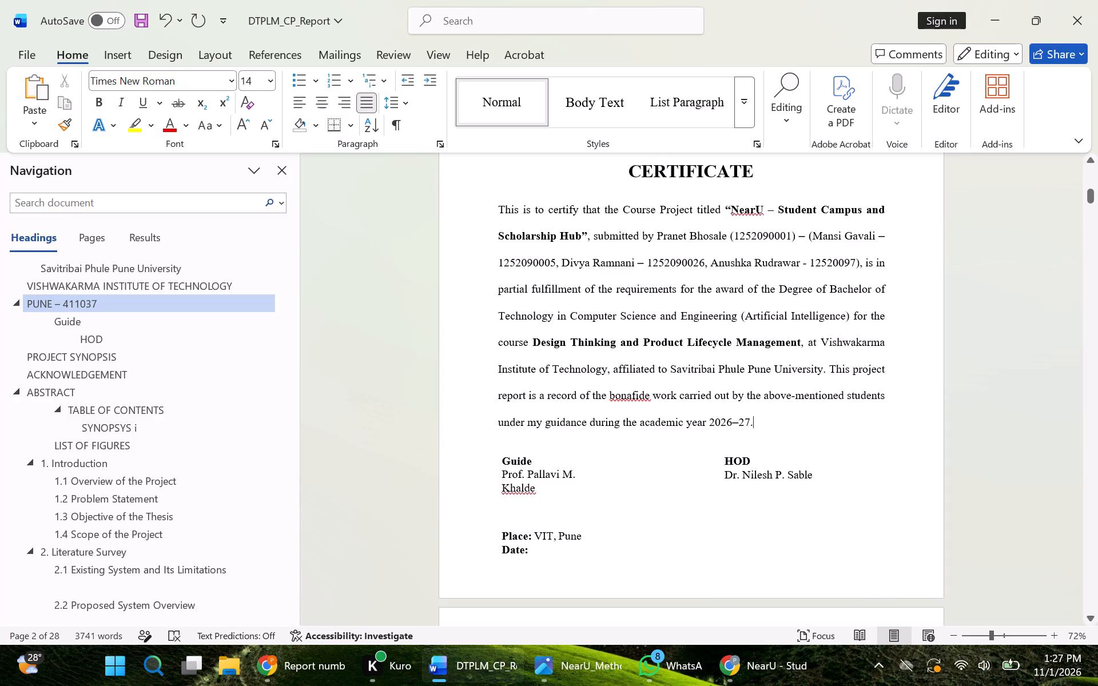
pyautogui.press('Return')
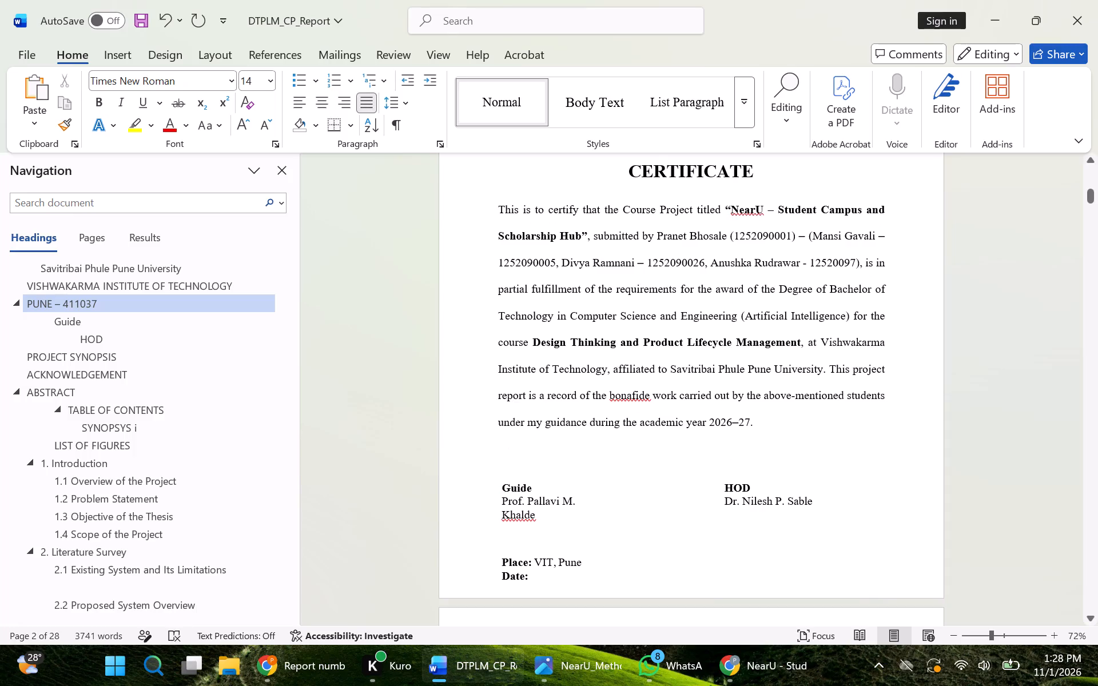
pyautogui.hotkey('ctrl', 's')
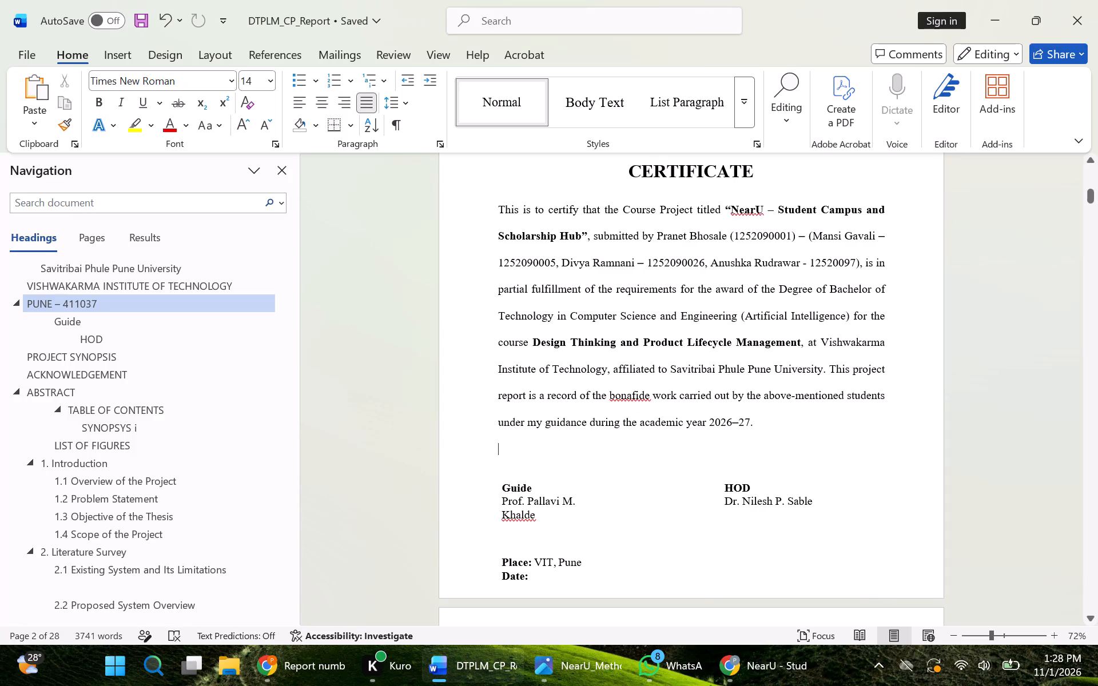
# Export the report as a PDF named DTPLM_CP_Report in the Downloads folder, opening it after publishing.
pyautogui.moveTo(1096, 615); pyautogui.dragTo(1096, 618)
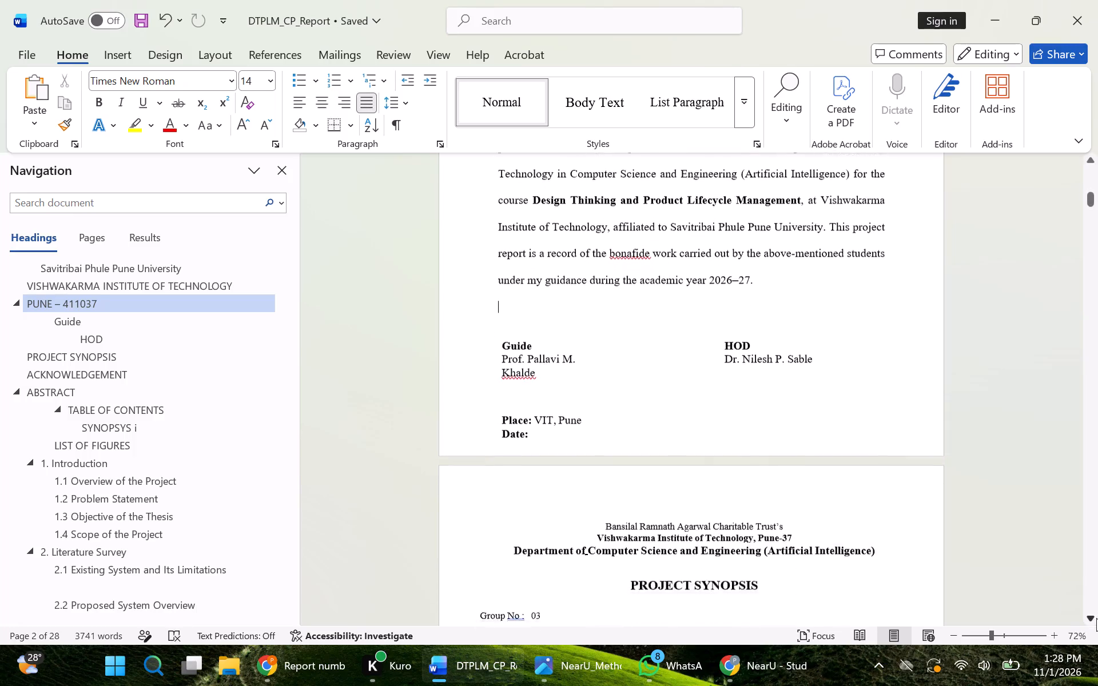
pyautogui.moveTo(1096, 618); pyautogui.dragTo(449, 386)
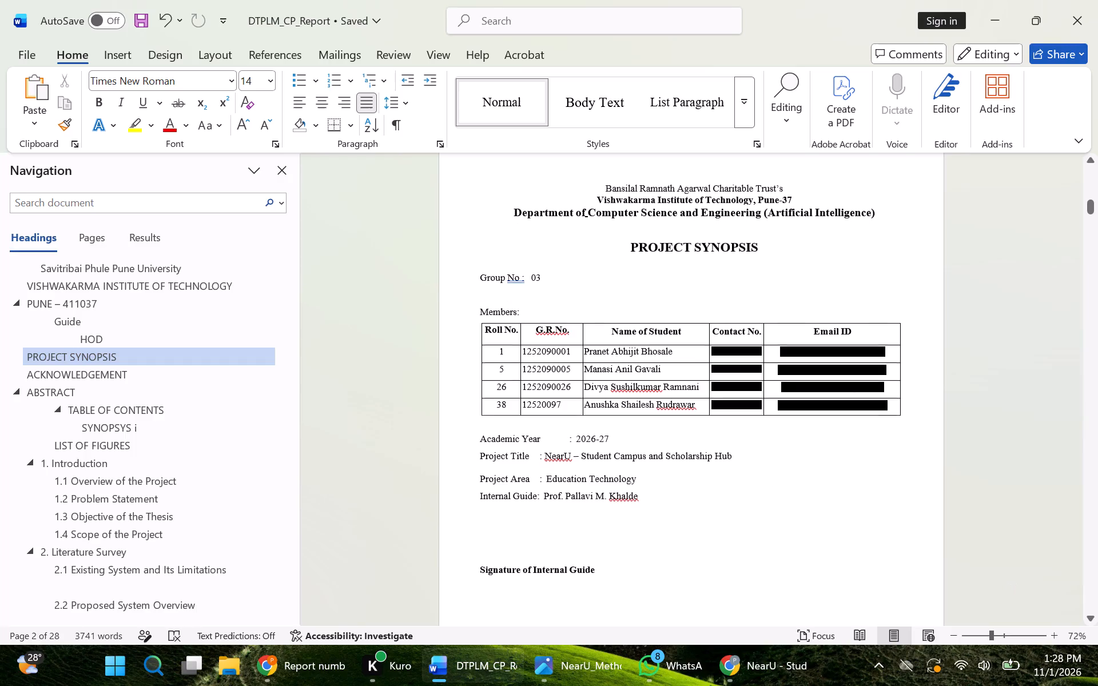
pyautogui.click(29, 54)
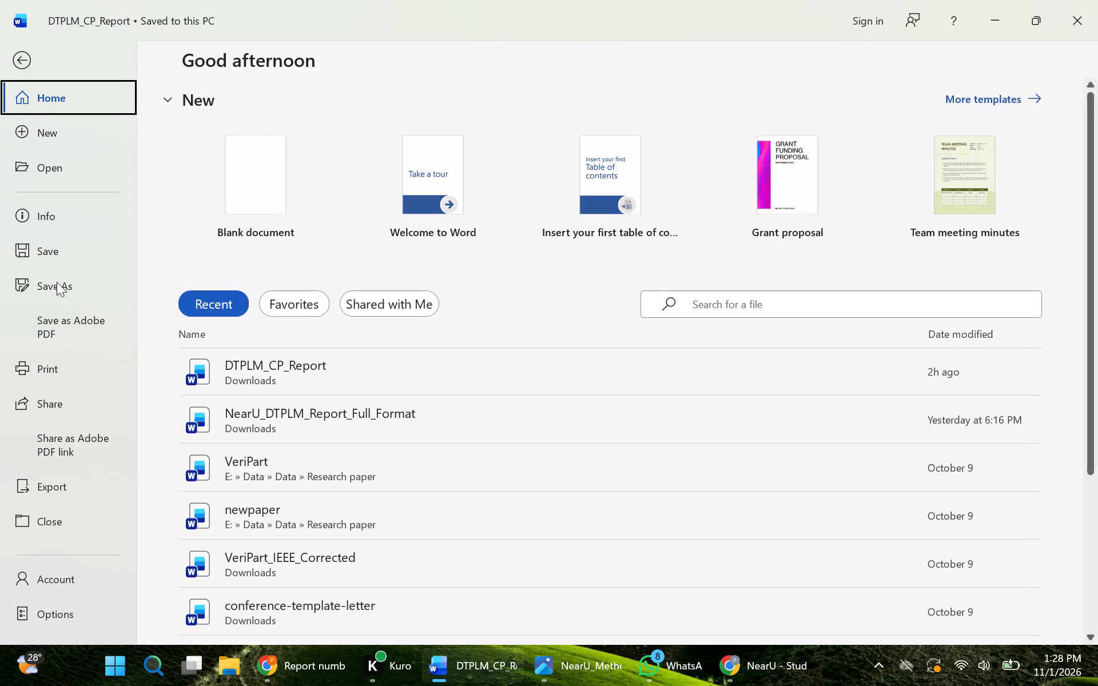
pyautogui.click(57, 282)
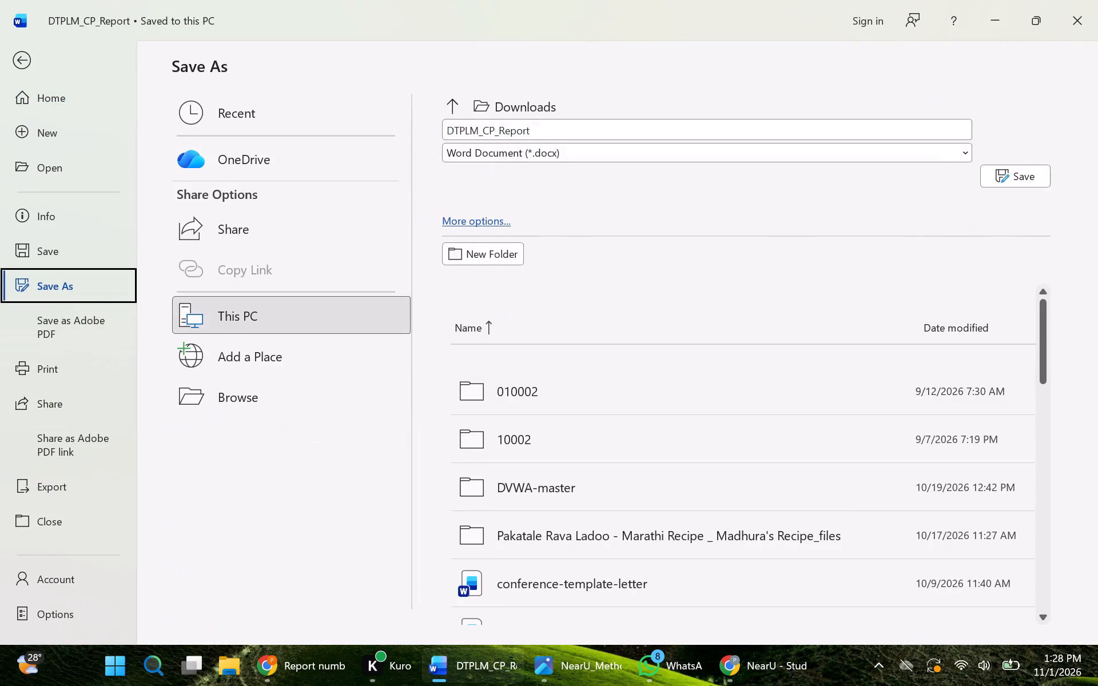
pyautogui.doubleClick(291, 322)
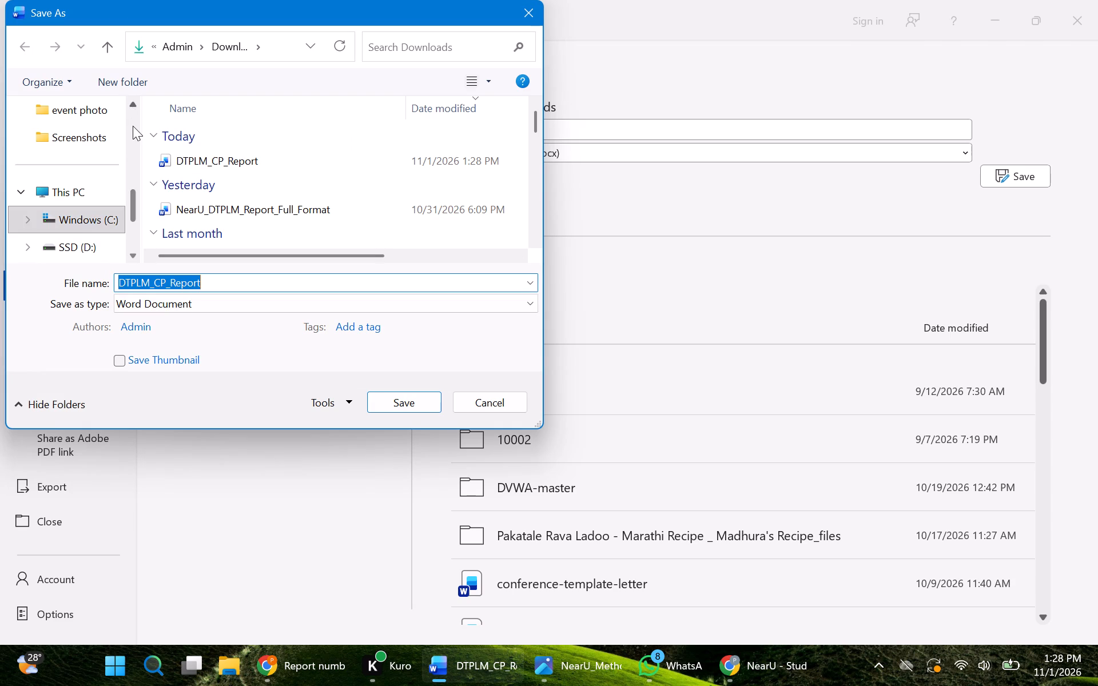
pyautogui.click(133, 126)
pyautogui.click(133, 126)
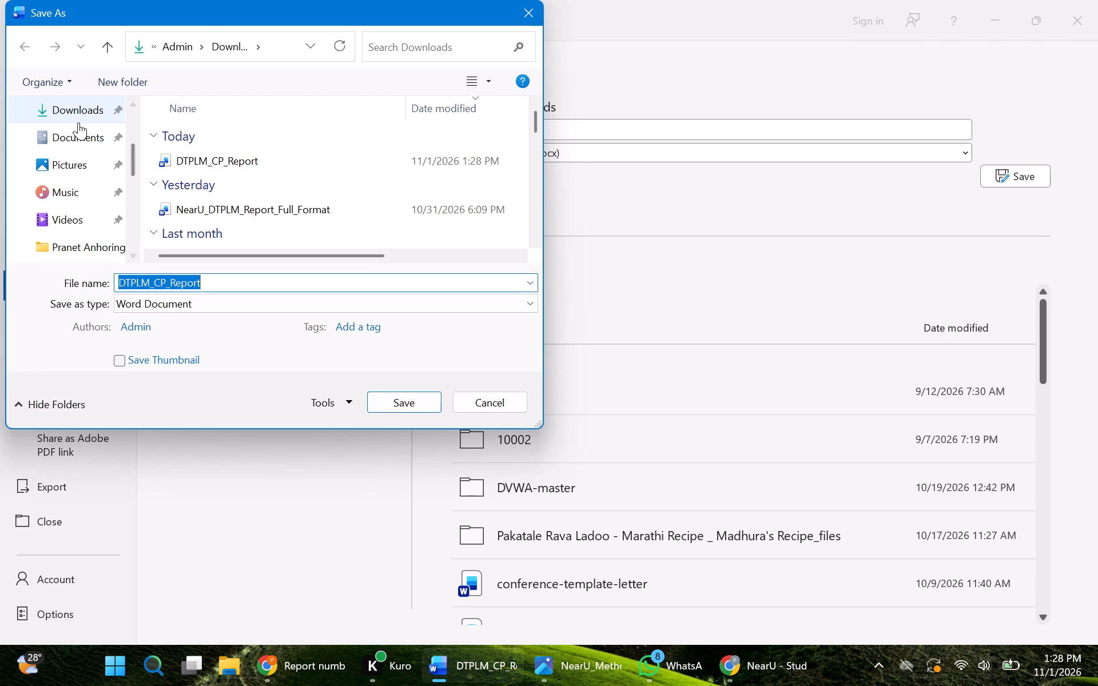
pyautogui.click(78, 122)
pyautogui.click(204, 306)
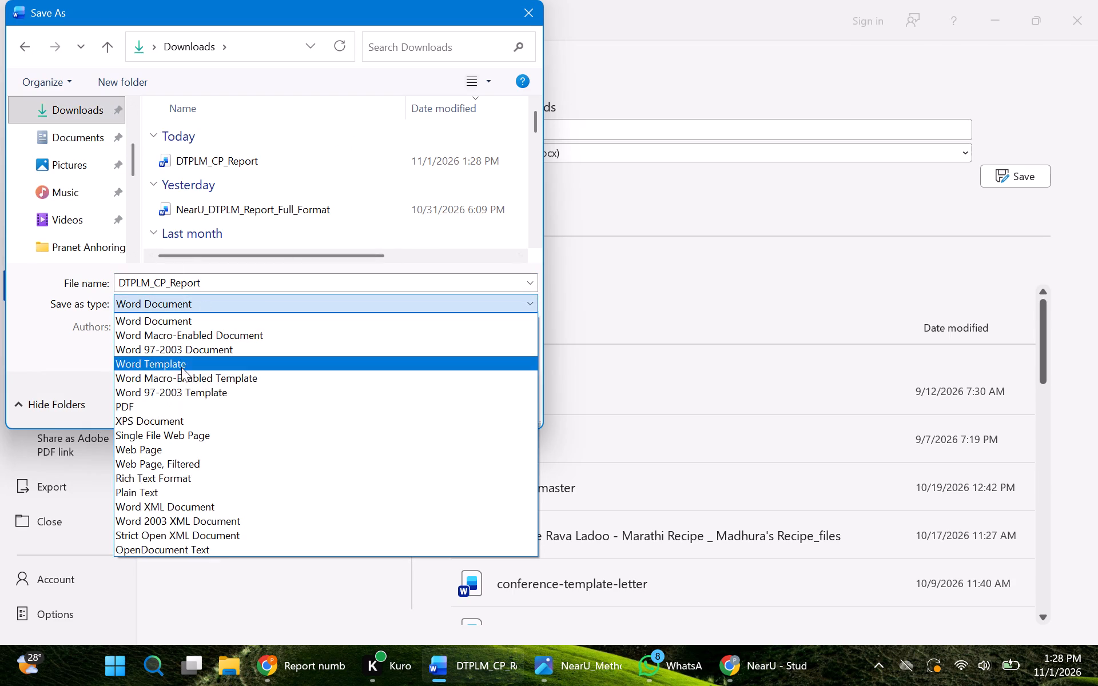
pyautogui.click(165, 404)
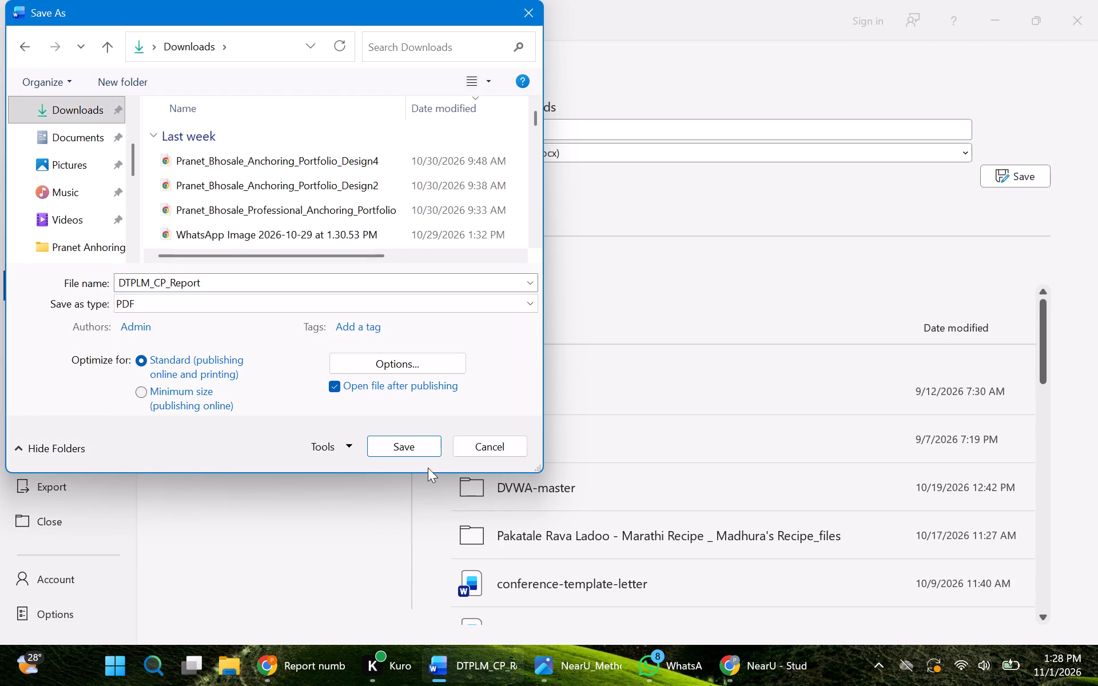
pyautogui.click(425, 441)
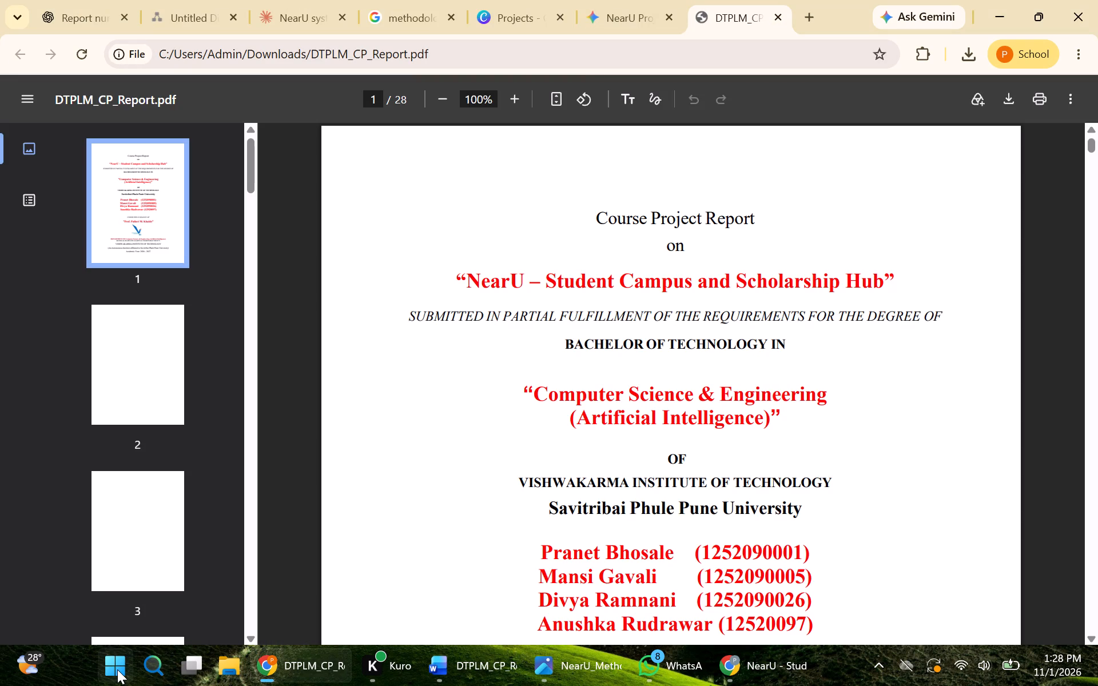
# Open the WhatsApp desktop app.
pyautogui.click(104, 667)
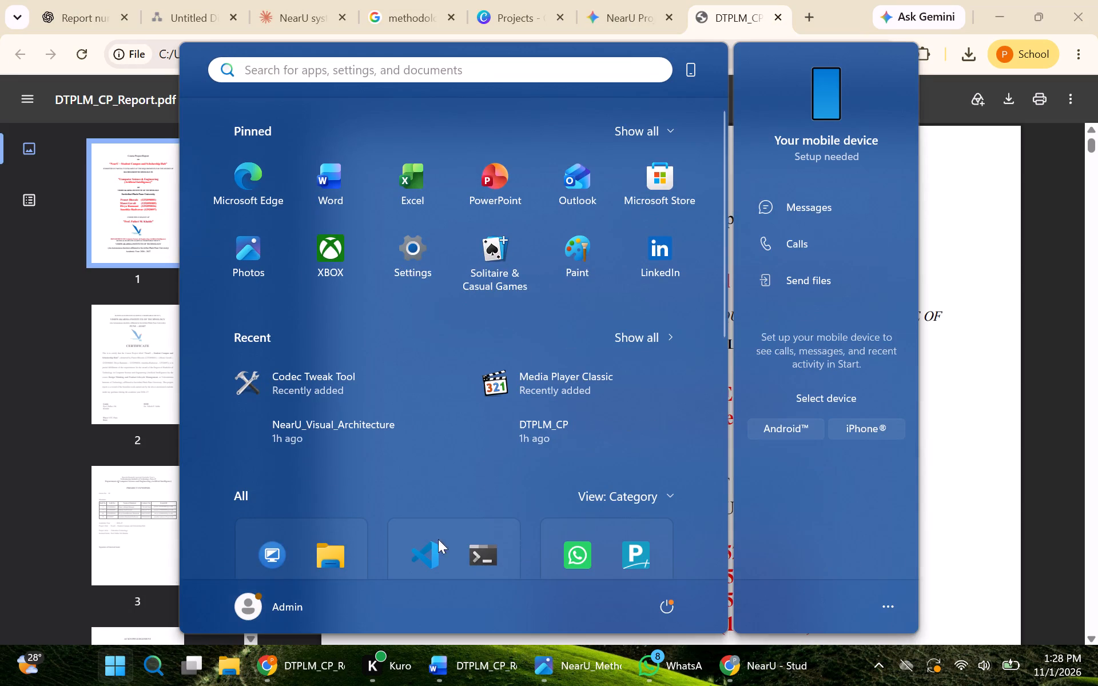
pyautogui.click(575, 551)
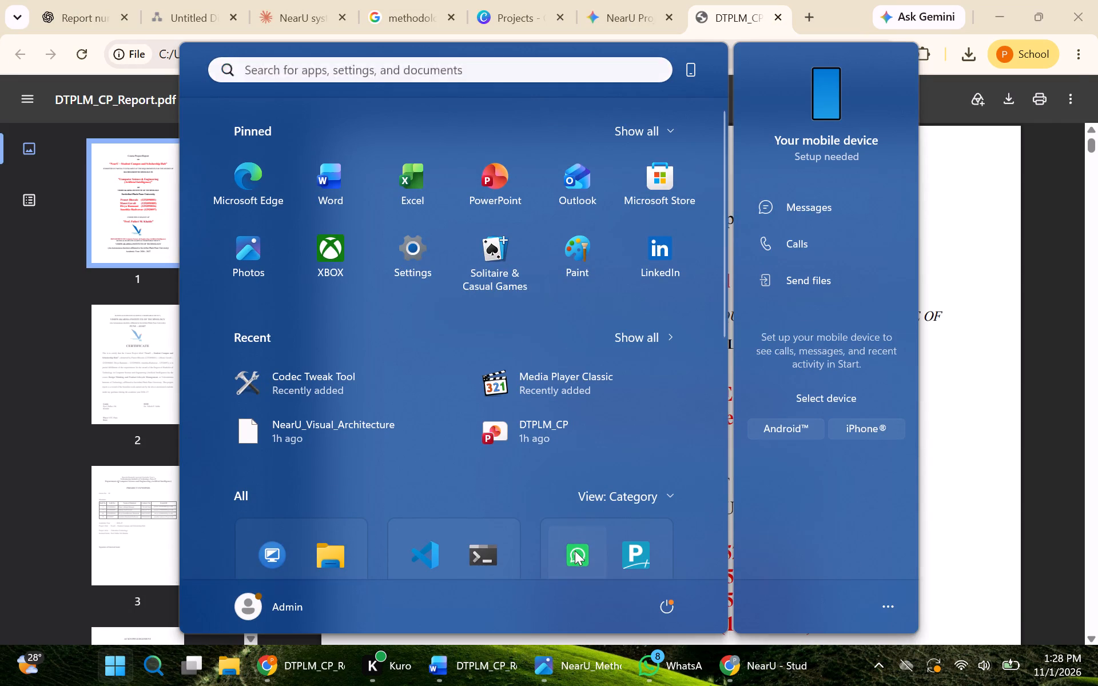
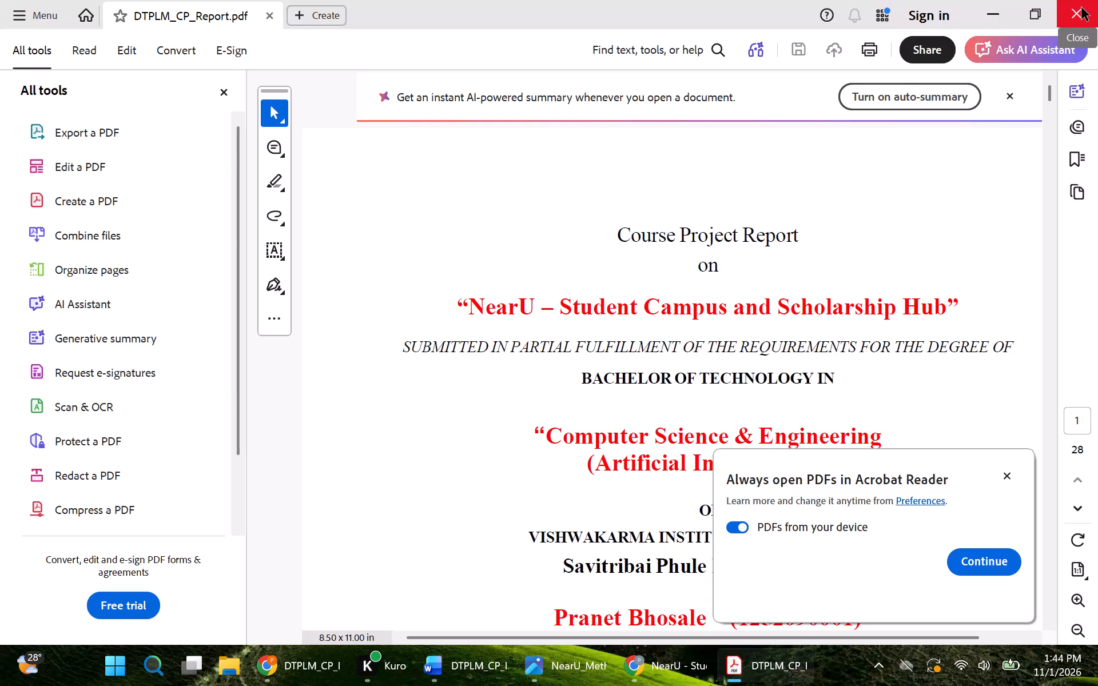
# Close the PDF reader window showing the course project report DTPLM_CP_Report.pdf.
pyautogui.click(1095, 14)
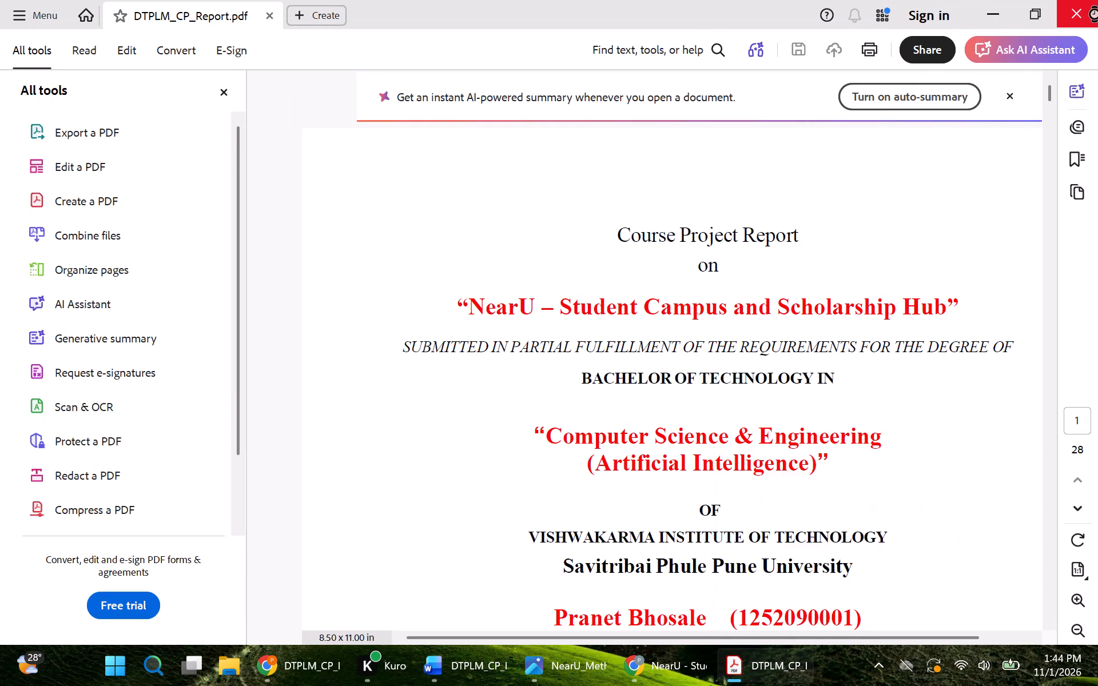